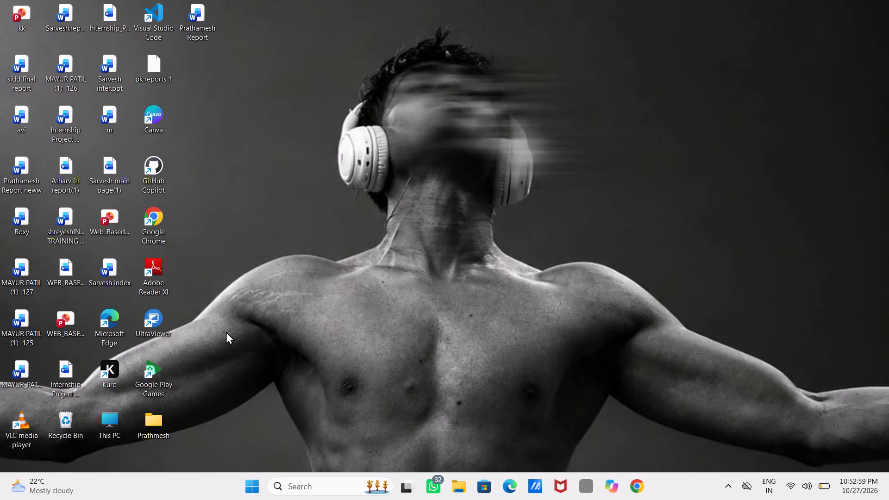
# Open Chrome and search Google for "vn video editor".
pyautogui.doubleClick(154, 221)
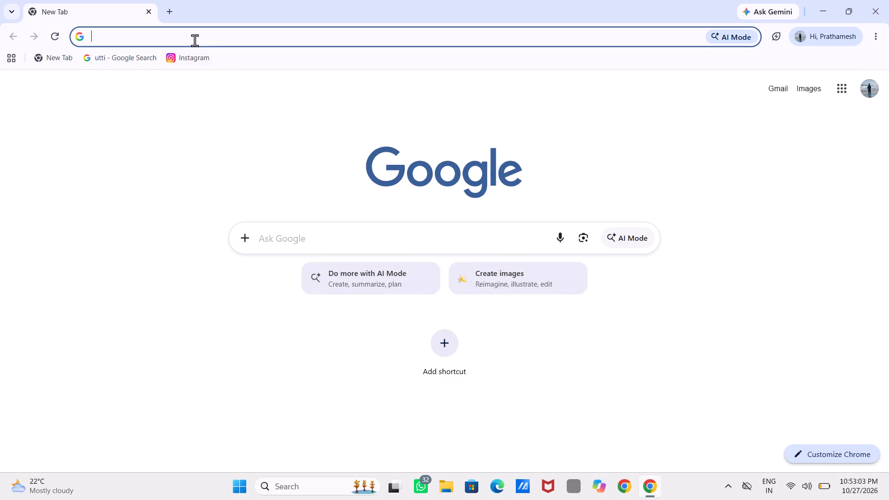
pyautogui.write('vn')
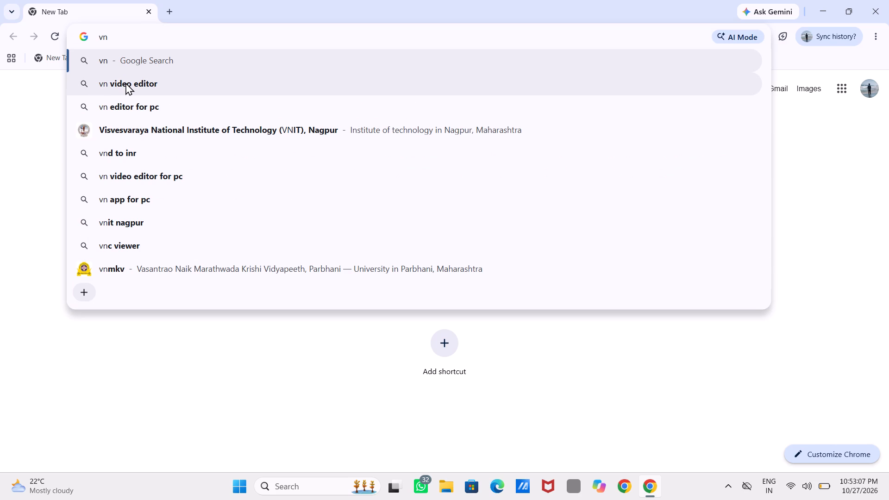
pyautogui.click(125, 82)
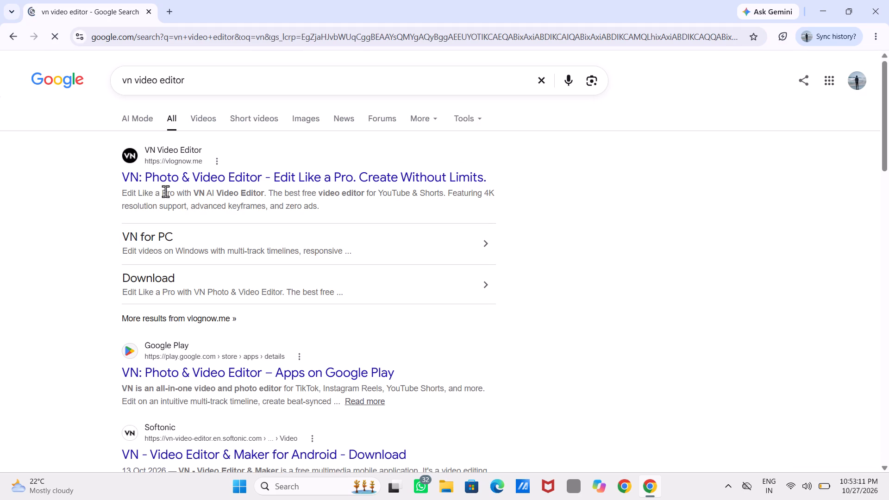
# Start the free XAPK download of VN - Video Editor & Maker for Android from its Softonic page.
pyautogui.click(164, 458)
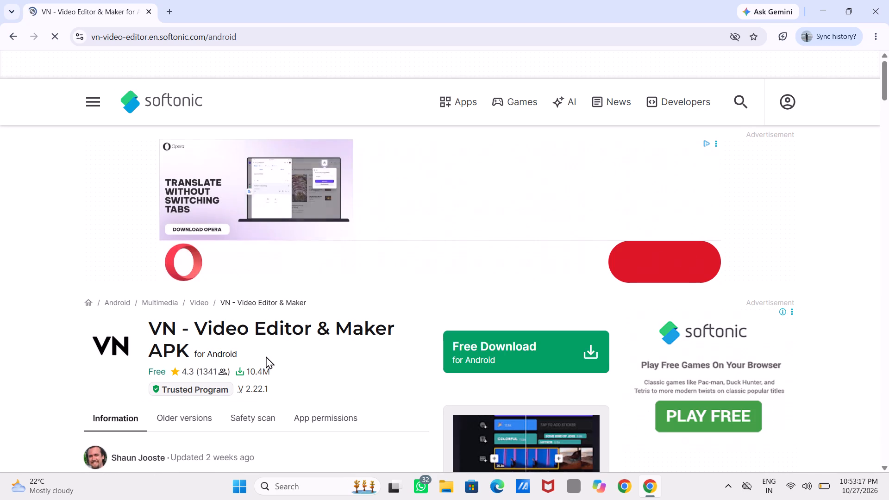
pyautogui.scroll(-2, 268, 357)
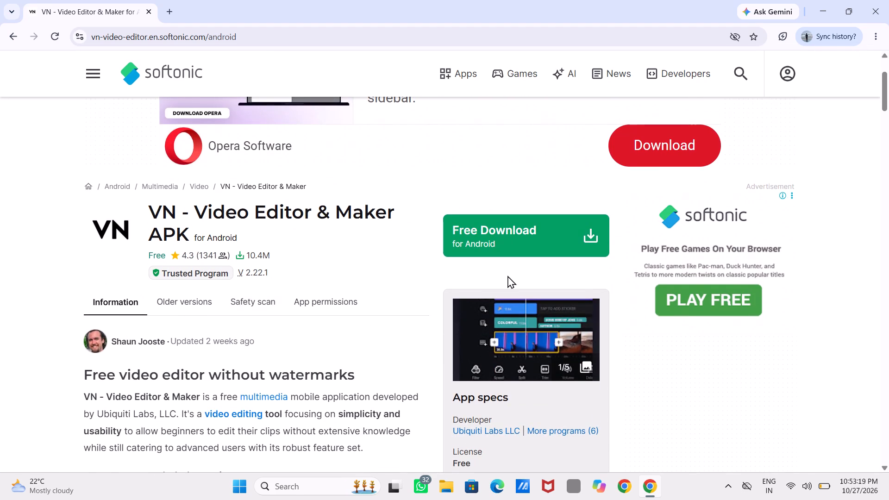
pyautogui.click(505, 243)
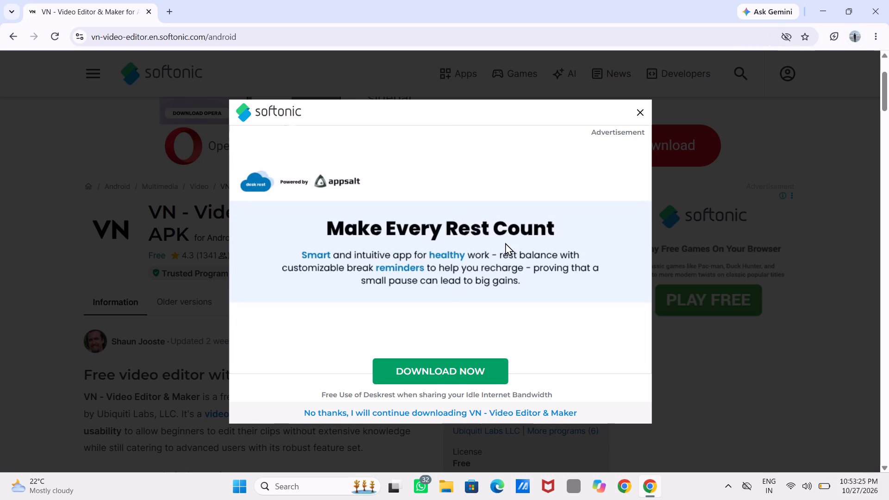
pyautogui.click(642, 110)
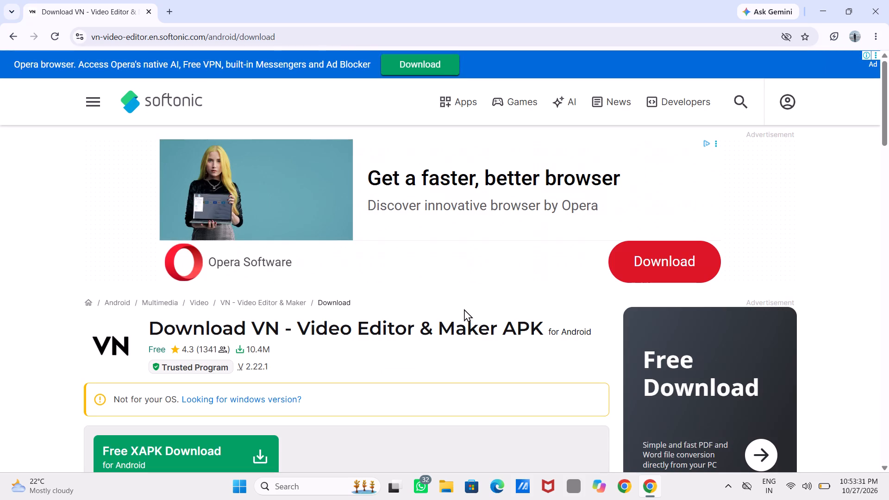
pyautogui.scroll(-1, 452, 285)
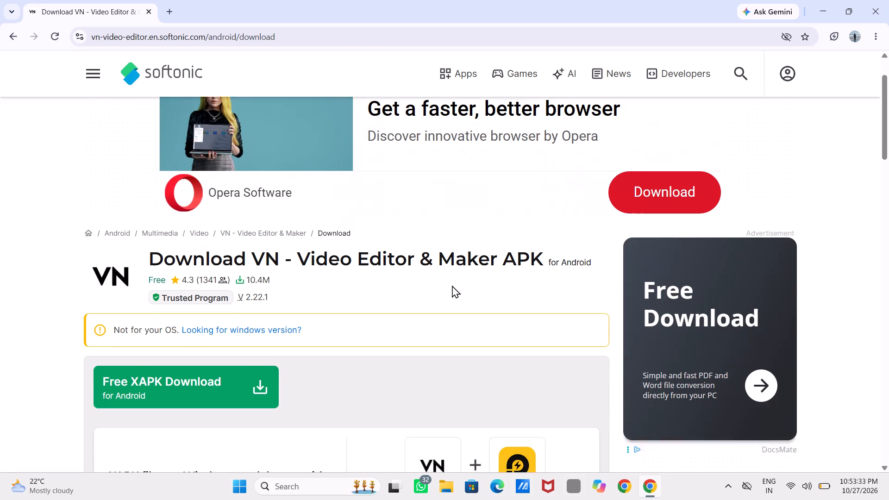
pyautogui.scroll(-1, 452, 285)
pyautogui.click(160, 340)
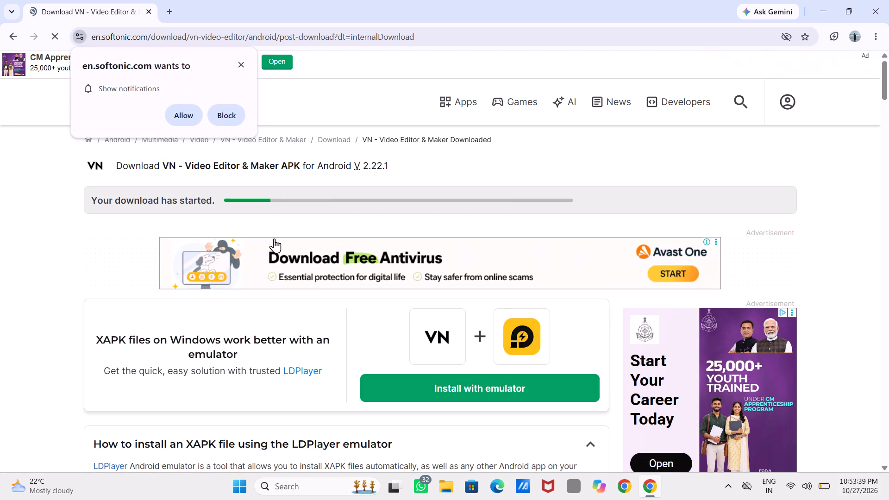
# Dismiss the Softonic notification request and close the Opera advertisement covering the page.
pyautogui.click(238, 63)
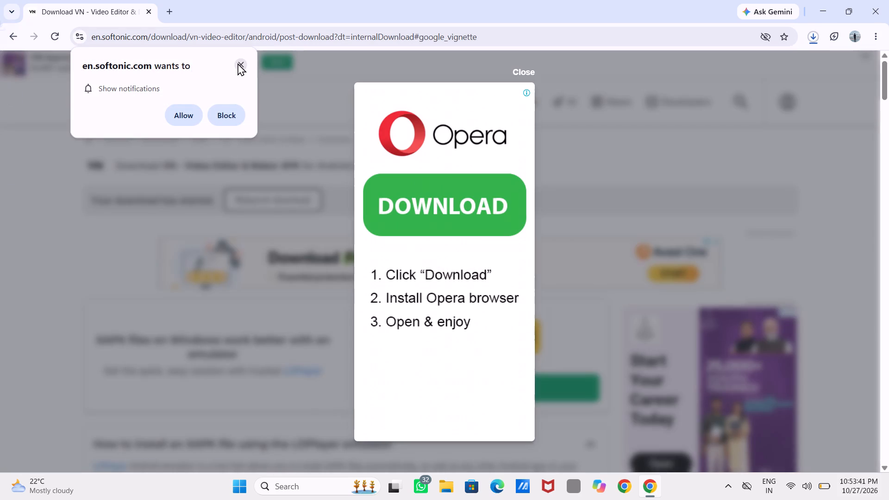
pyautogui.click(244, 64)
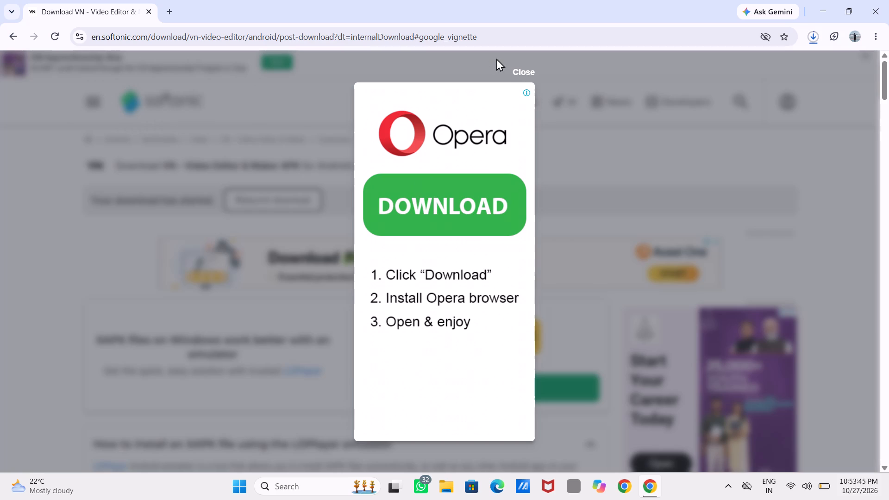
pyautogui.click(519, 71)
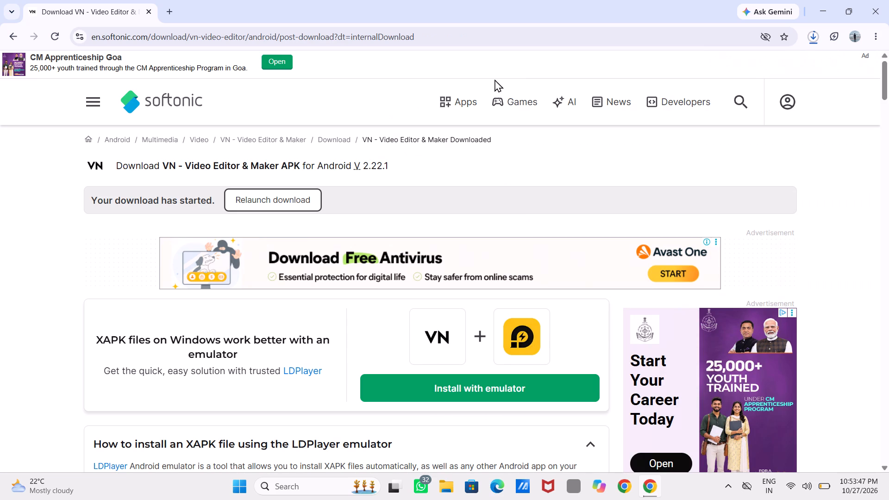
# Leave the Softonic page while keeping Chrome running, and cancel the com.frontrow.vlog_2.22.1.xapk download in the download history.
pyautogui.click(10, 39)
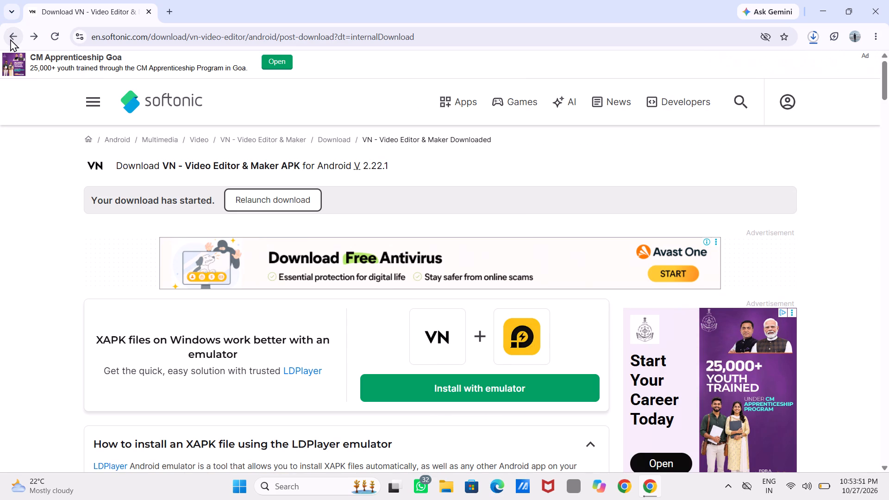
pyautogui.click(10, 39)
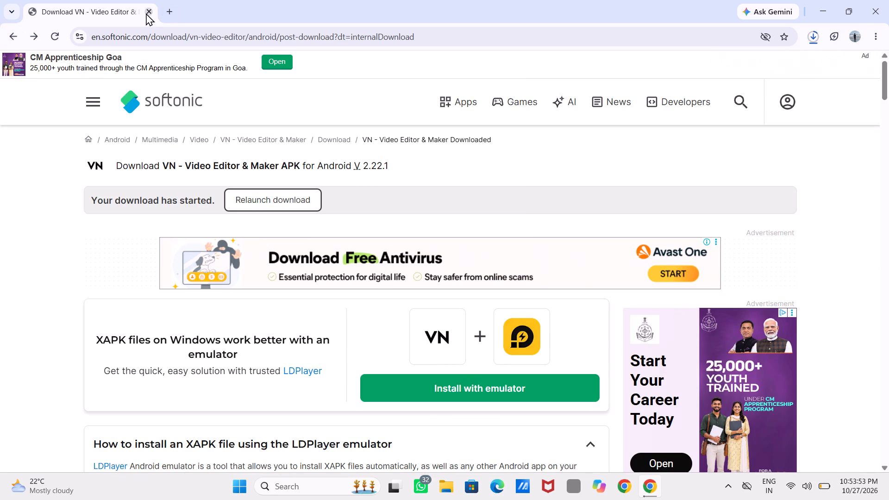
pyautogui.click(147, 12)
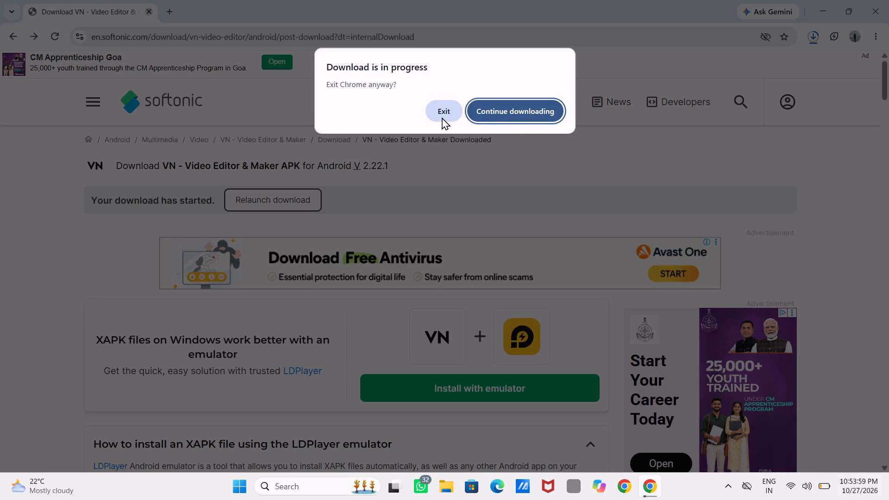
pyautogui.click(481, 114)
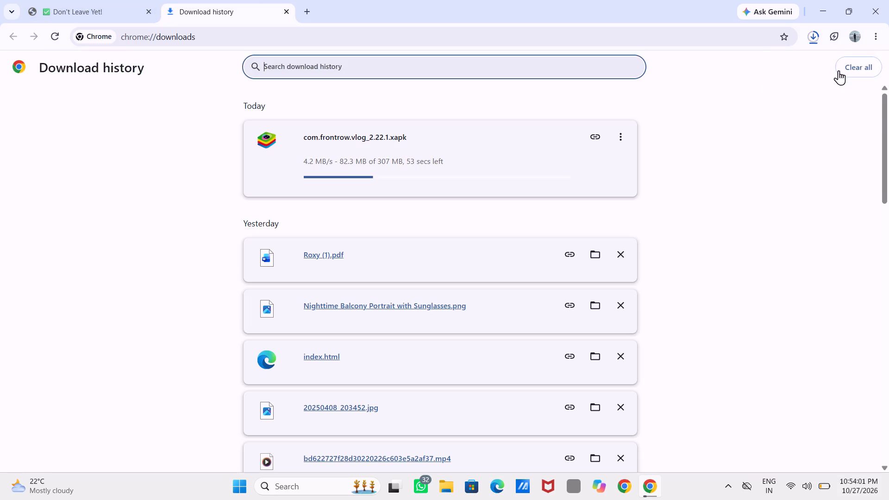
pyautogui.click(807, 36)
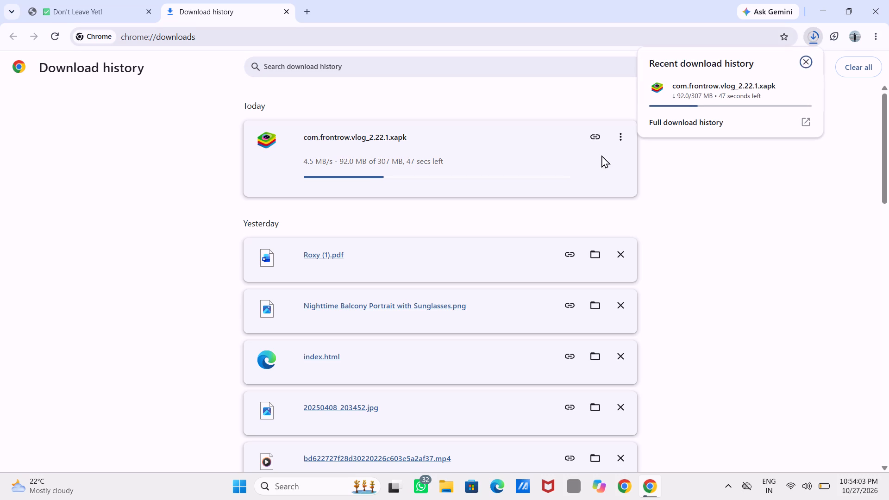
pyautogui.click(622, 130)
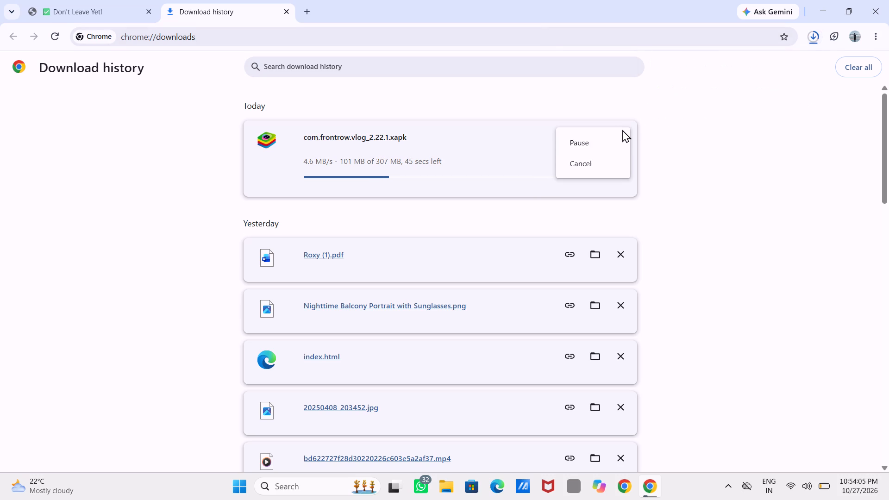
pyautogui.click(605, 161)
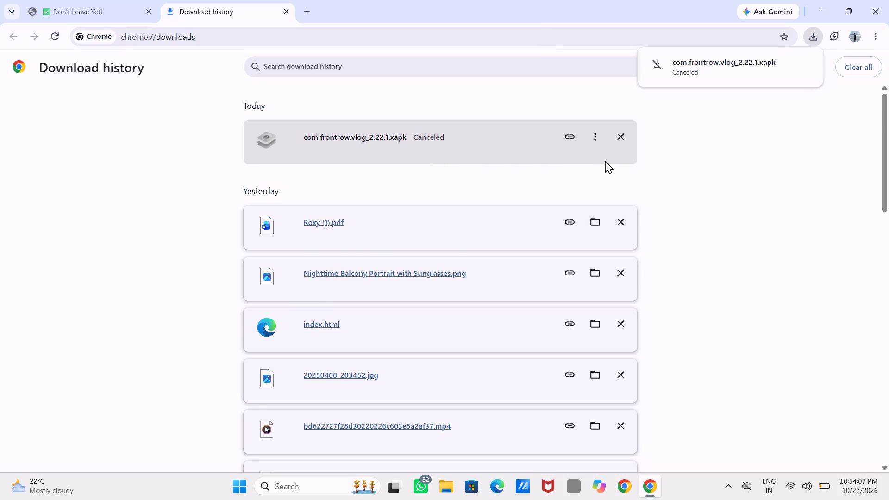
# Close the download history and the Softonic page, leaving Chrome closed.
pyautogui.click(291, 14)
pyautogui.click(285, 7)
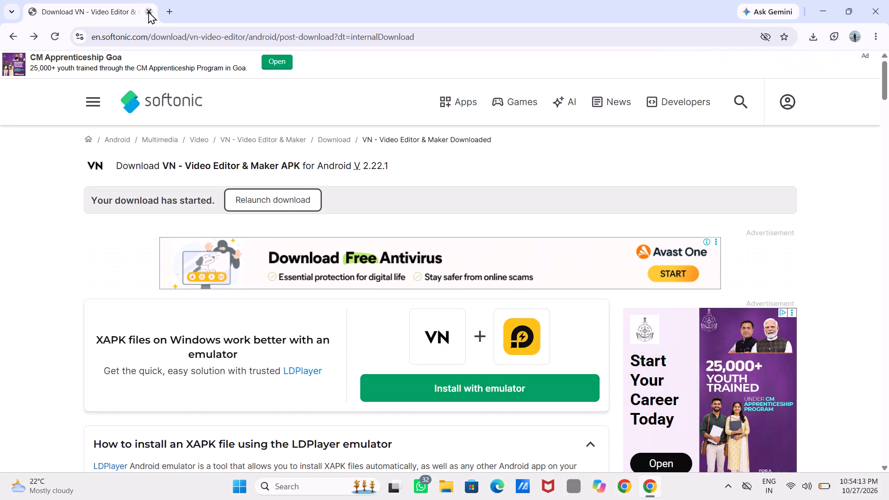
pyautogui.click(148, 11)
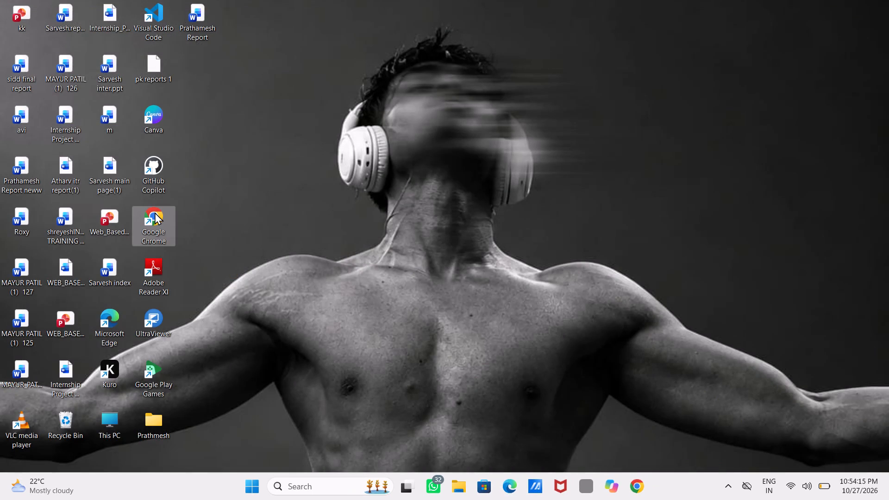
# Reopen Chrome and search Google for "vn video editor for pc".
pyautogui.doubleClick(155, 212)
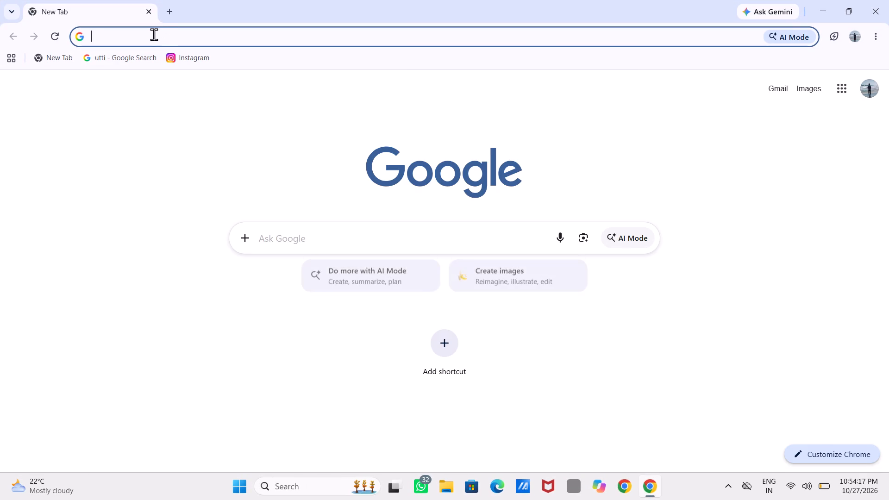
pyautogui.click(154, 35)
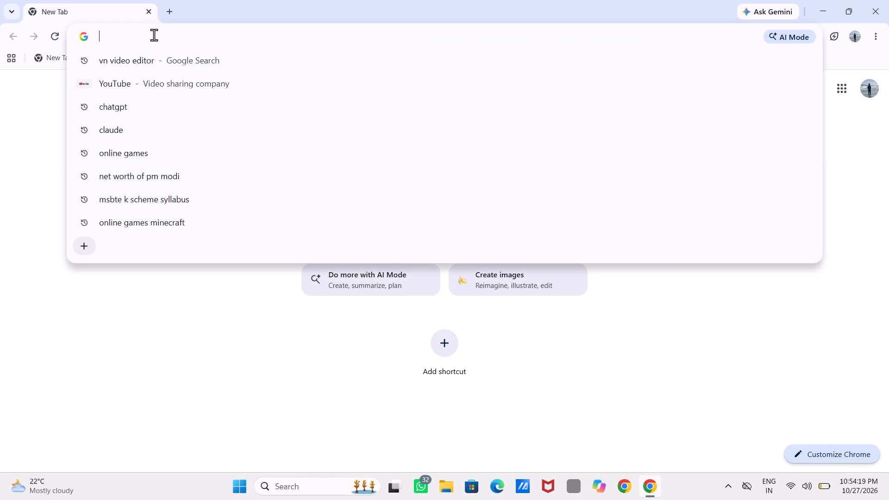
pyautogui.write('vn')
pyautogui.press('space')
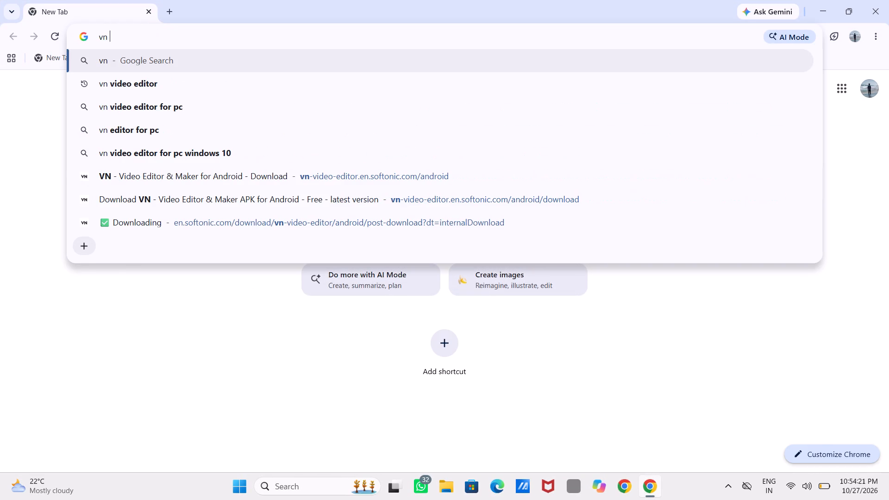
pyautogui.click(165, 103)
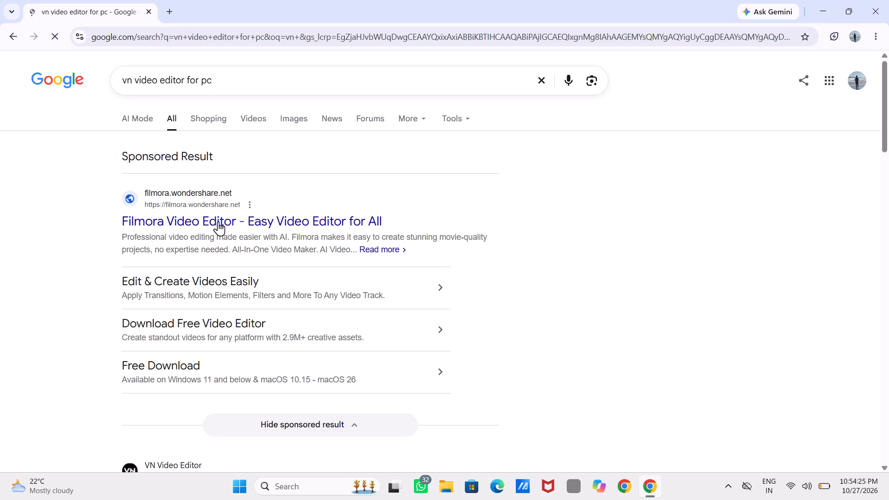
# Open the official VN for PC page on vlognow.me and start downloading the Windows version.
pyautogui.scroll(-2, 216, 277)
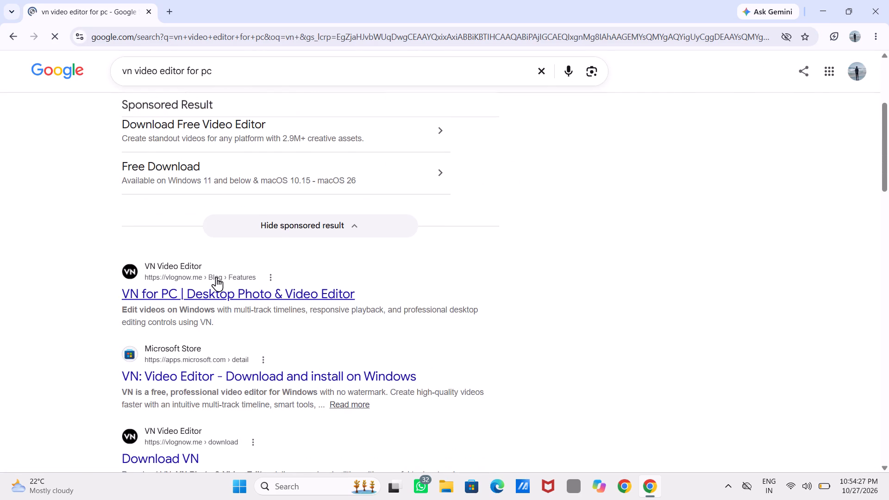
pyautogui.scroll(-1, 216, 277)
pyautogui.click(225, 296)
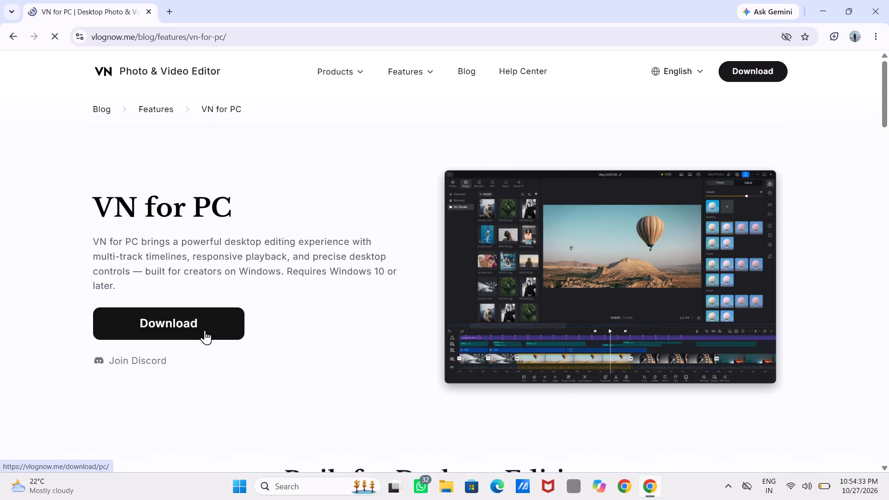
pyautogui.click(193, 316)
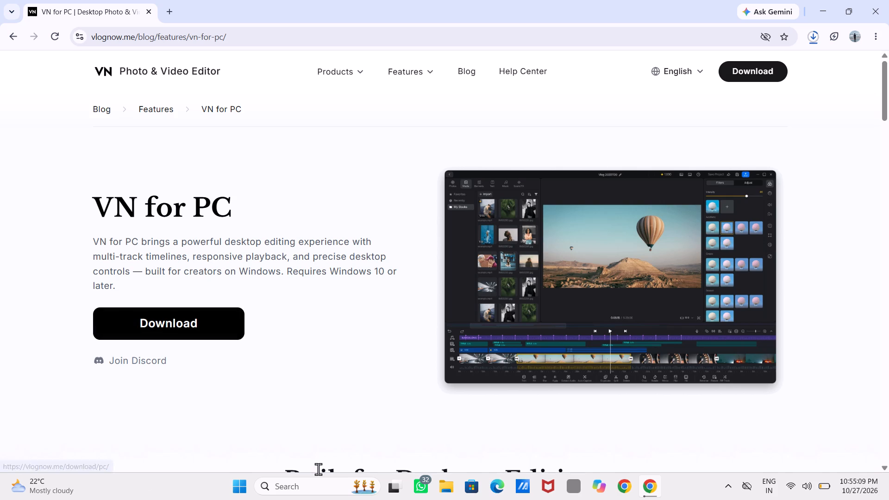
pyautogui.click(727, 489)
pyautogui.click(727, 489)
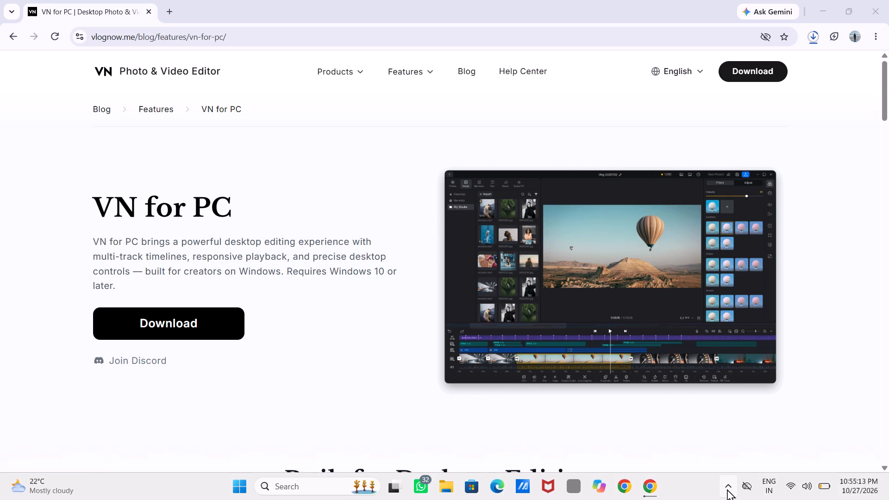
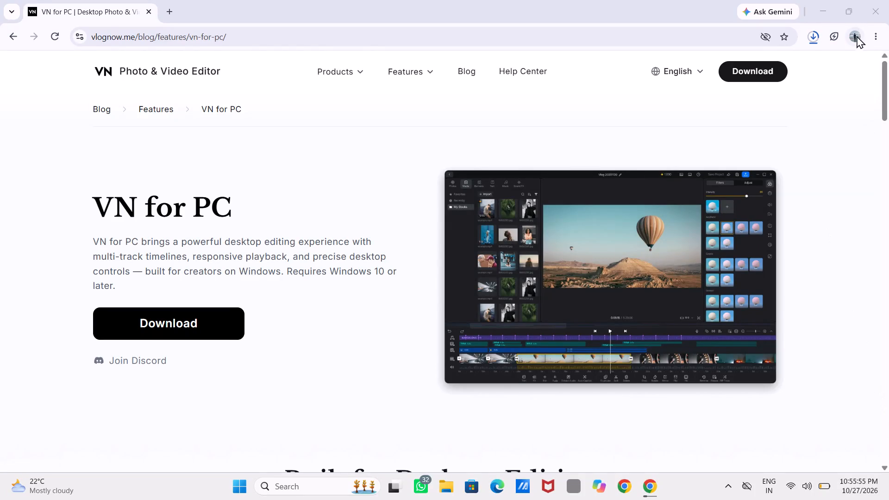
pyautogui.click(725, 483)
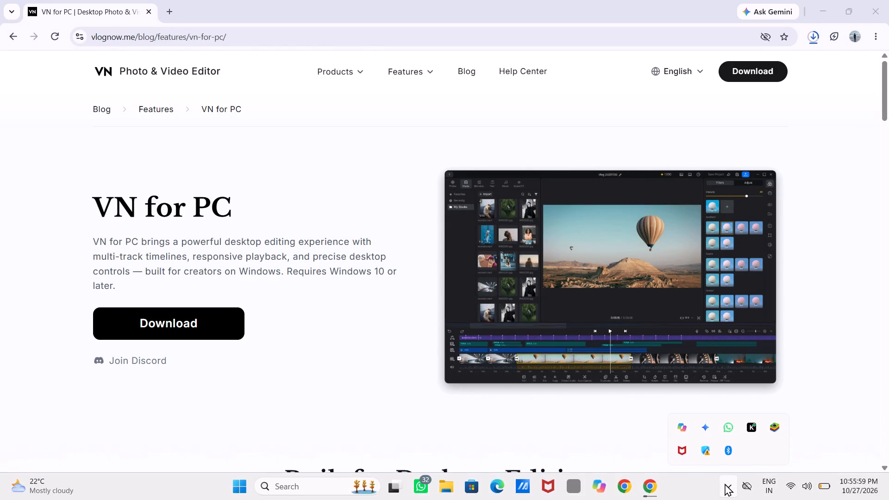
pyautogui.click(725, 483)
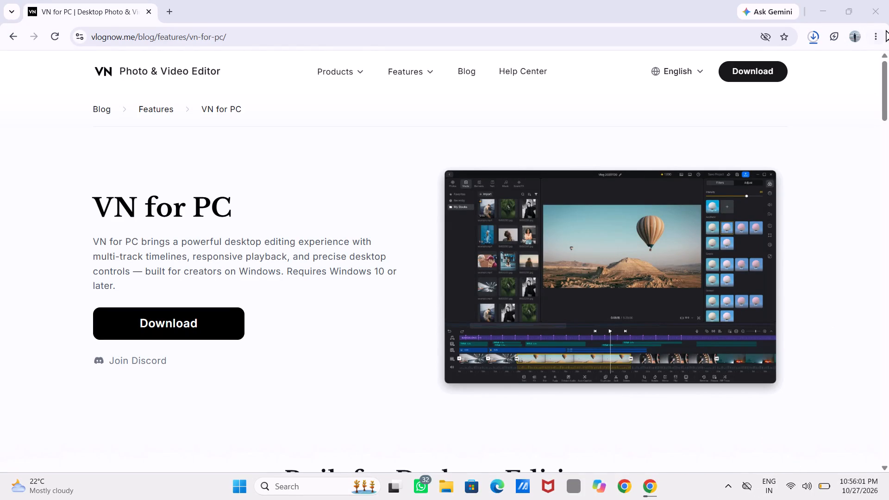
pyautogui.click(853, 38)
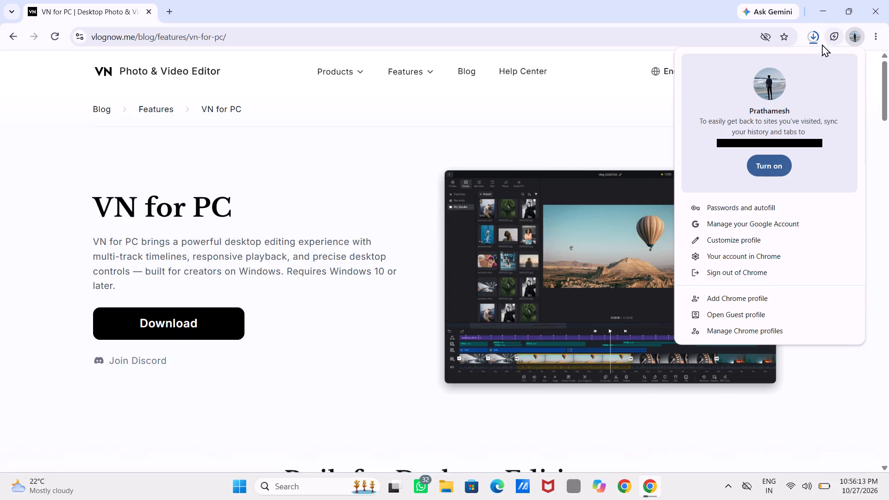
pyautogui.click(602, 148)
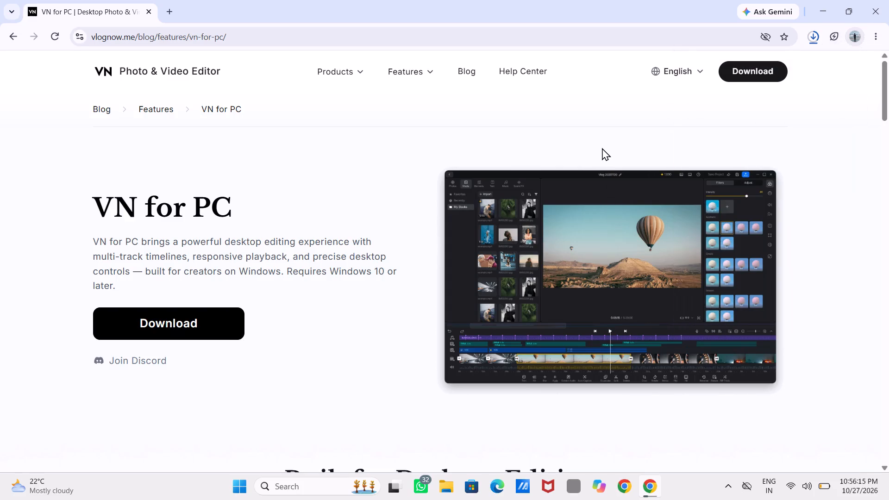
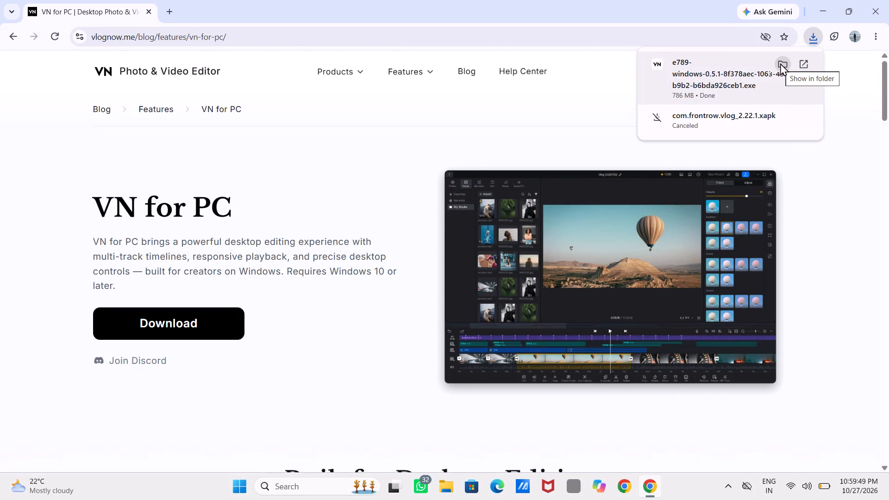
# Launch the downloaded VN Windows installer (.exe) from the browser's recent downloads.
pyautogui.click(806, 63)
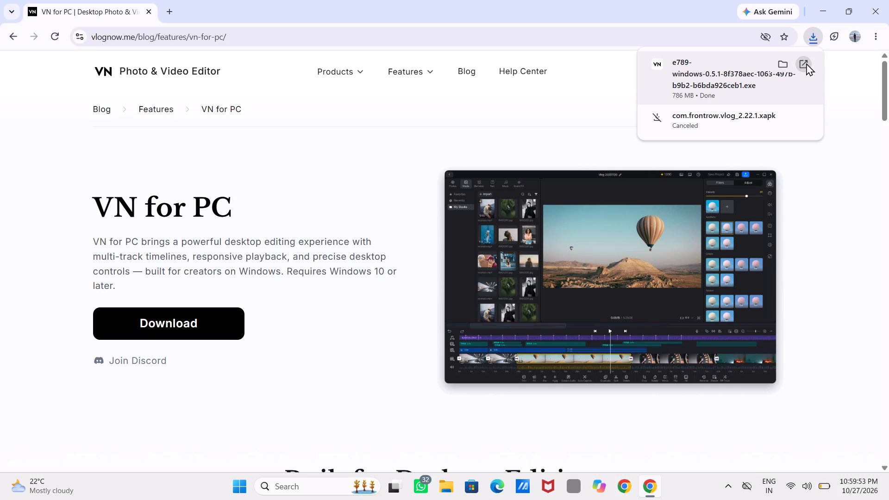
pyautogui.doubleClick(806, 63)
pyautogui.doubleClick(678, 62)
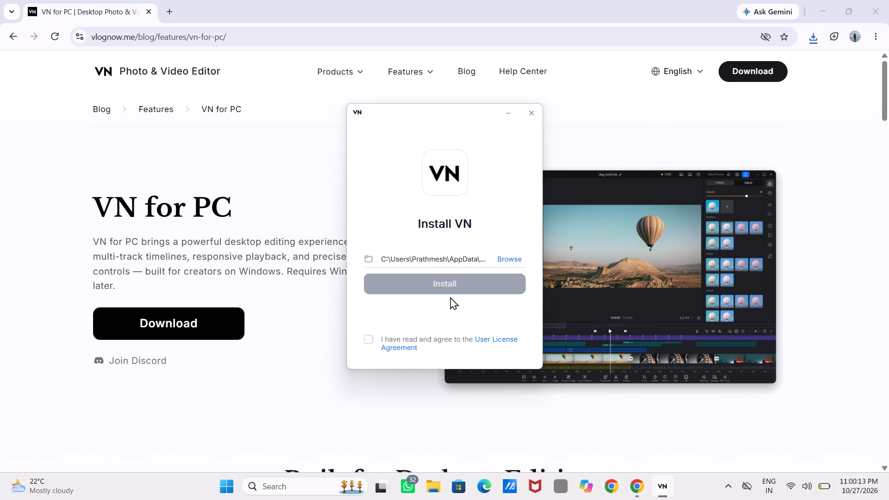
# Accept the User License Agreement and start installing VN in the default folder.
pyautogui.click(365, 337)
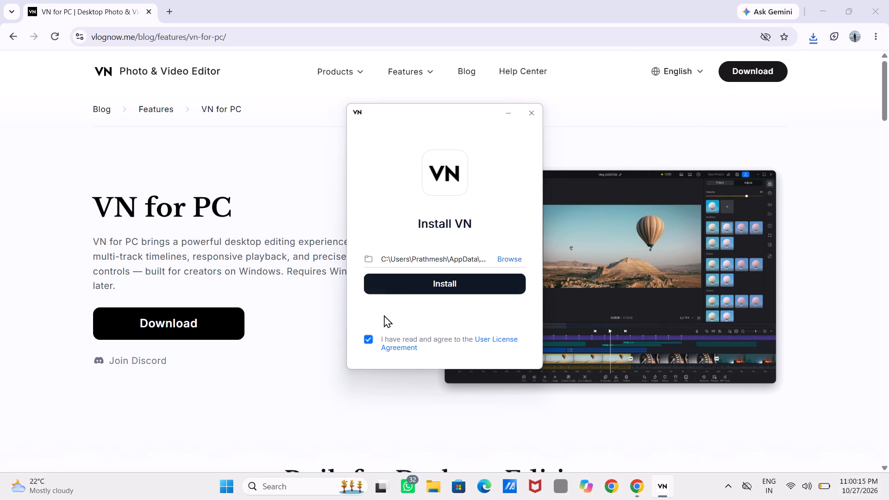
pyautogui.click(408, 279)
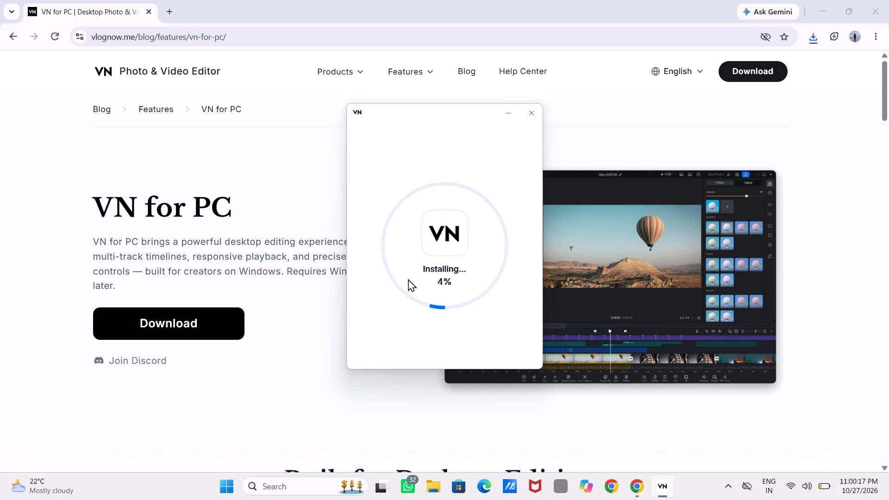
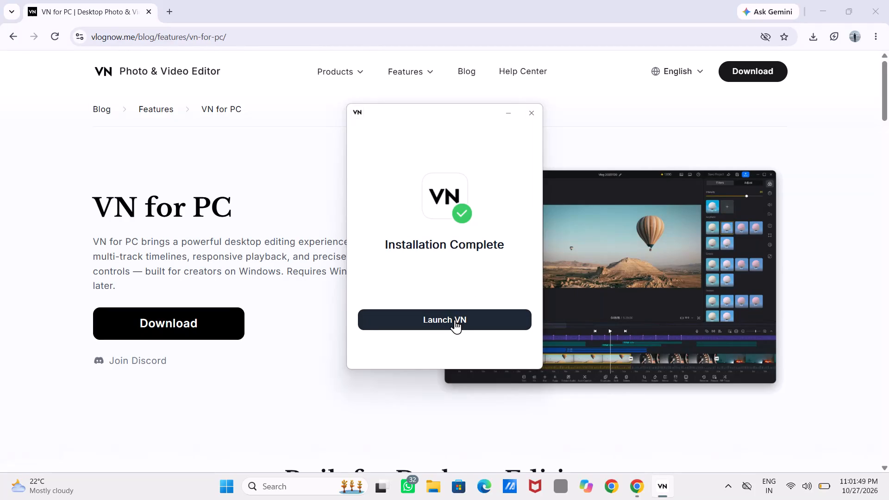
# Finish the VN installation, close the browser and launch VN from its desktop shortcut.
pyautogui.click(459, 317)
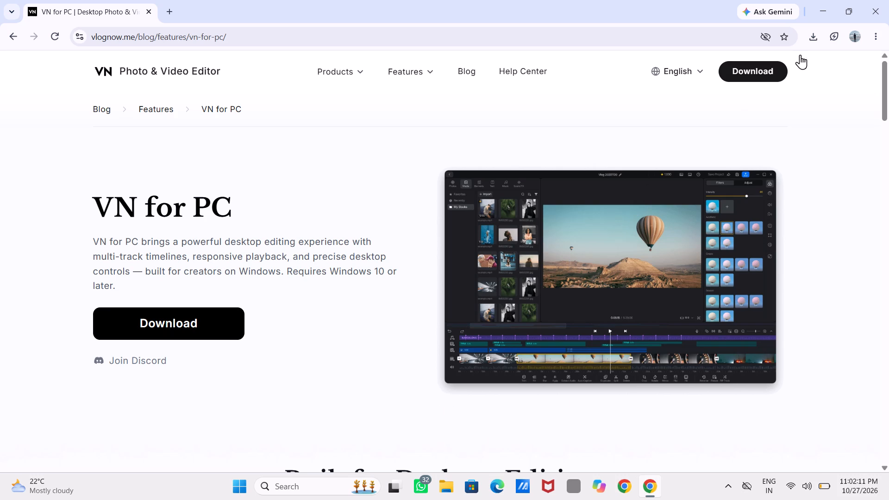
pyautogui.click(879, 10)
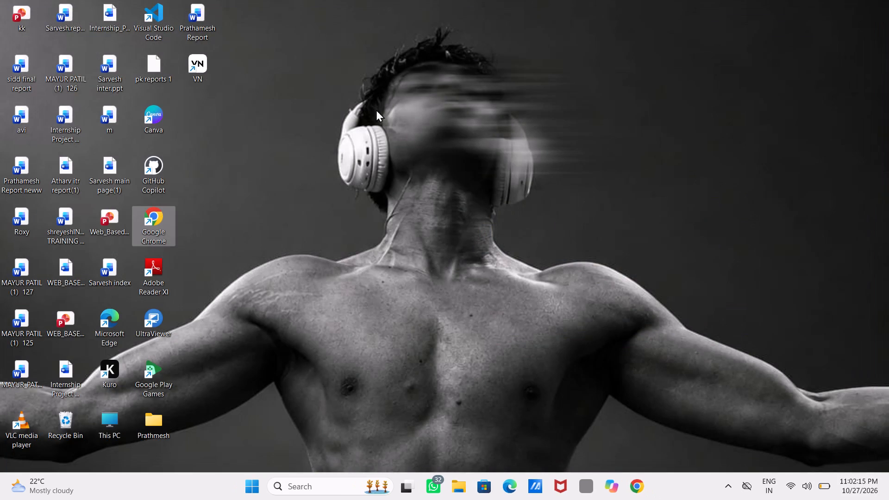
pyautogui.doubleClick(192, 62)
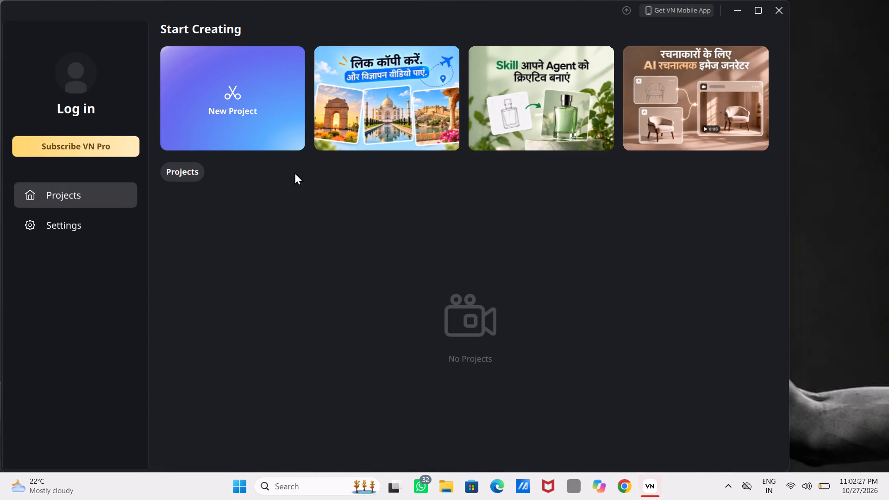
# Create a new VN project.
pyautogui.click(213, 122)
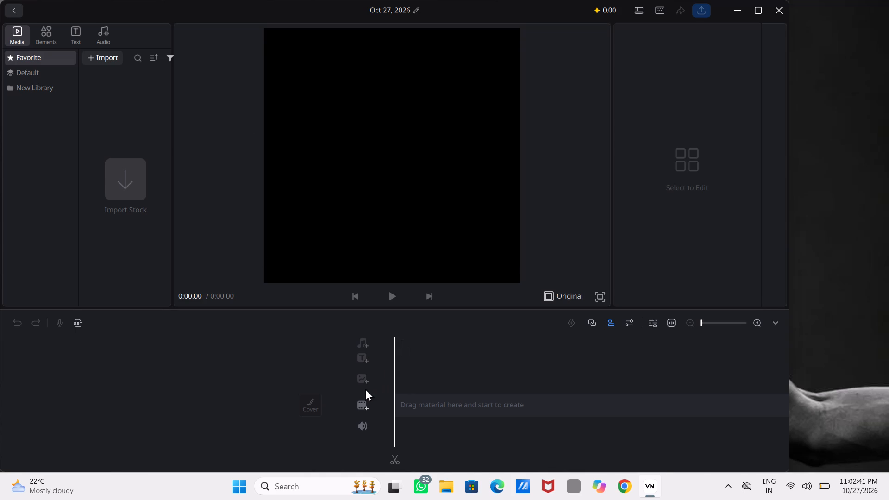
# Add the test_hardware_encoder video from the Videos folder directly to the main timeline track.
pyautogui.click(363, 402)
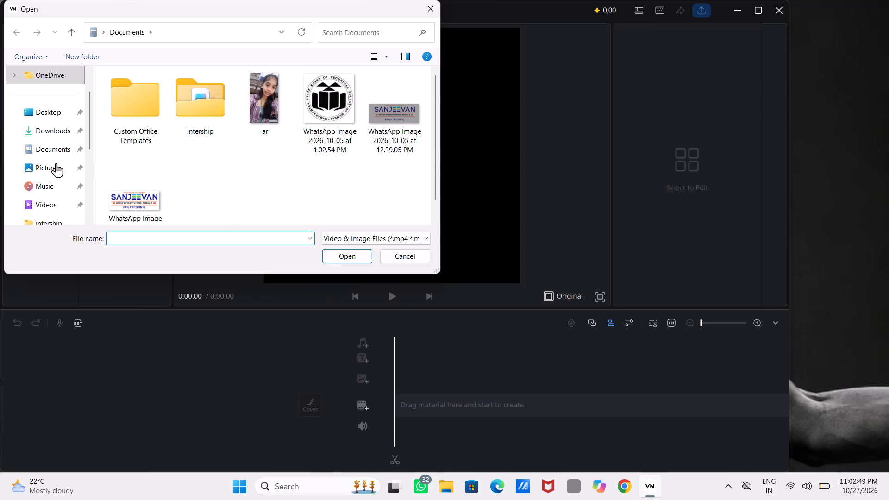
pyautogui.click(51, 200)
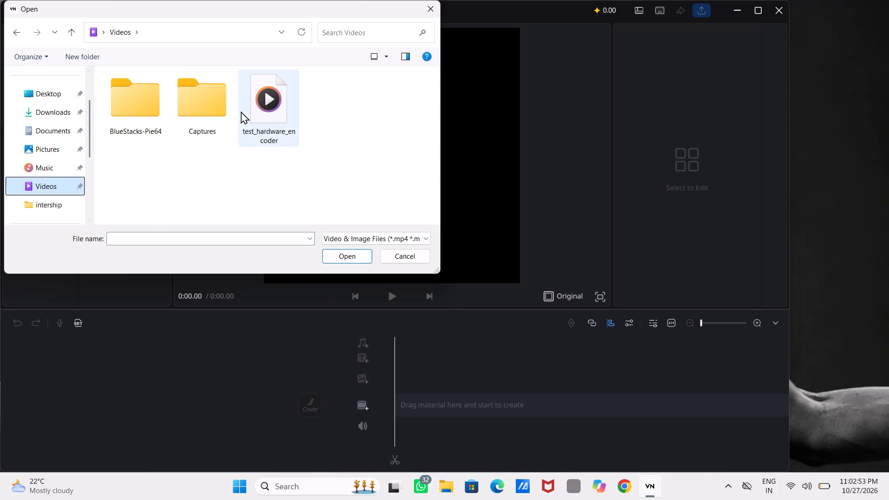
pyautogui.click(259, 106)
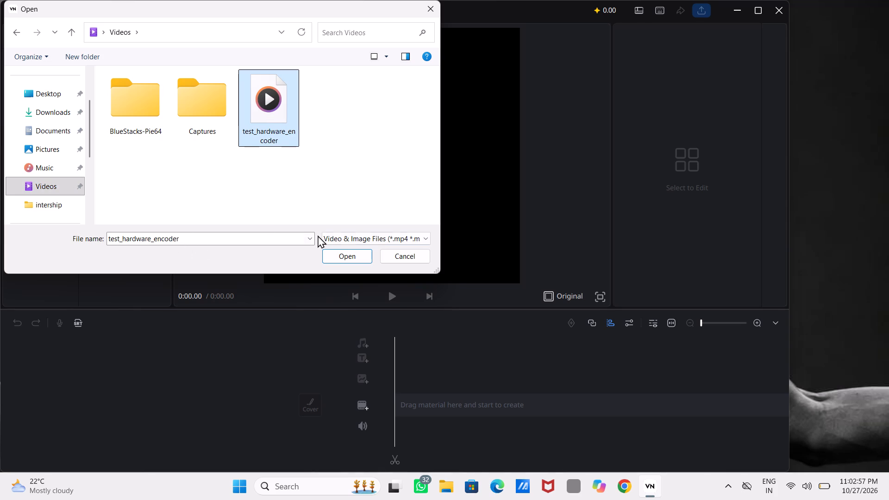
pyautogui.click(354, 253)
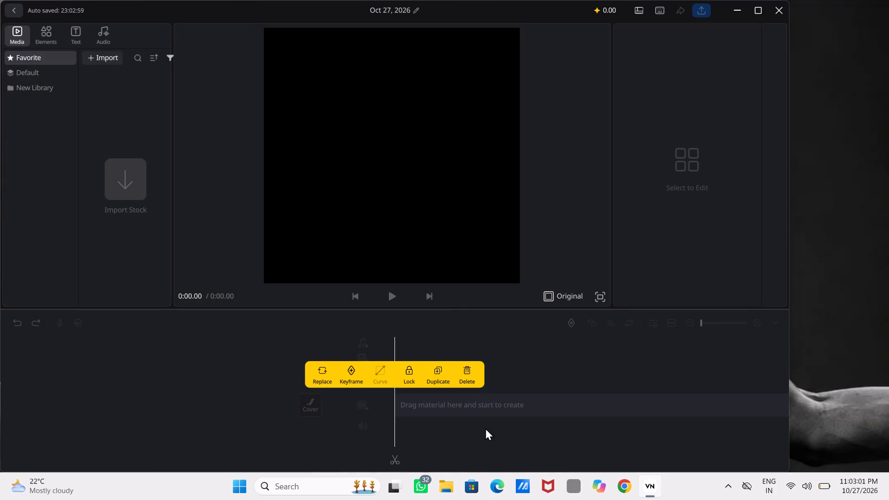
# Deselect the added clip and try to play it in the preview.
pyautogui.hscroll(-2, 489, 402)
pyautogui.click(514, 329)
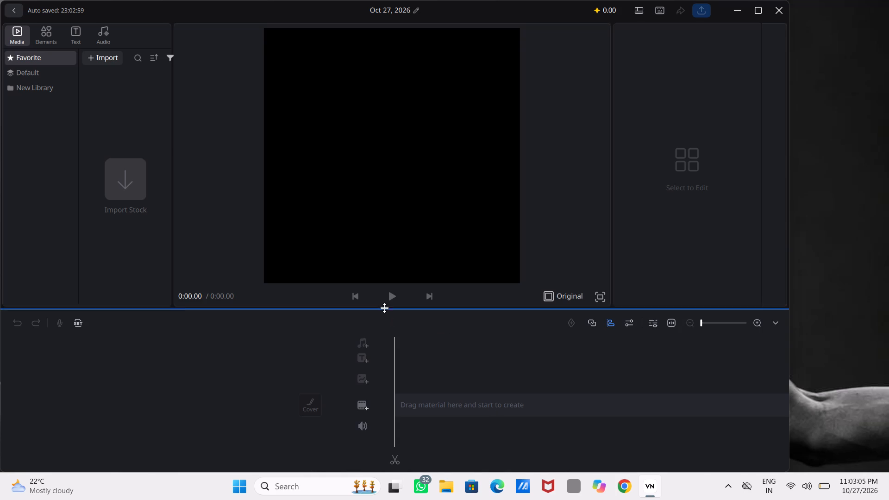
pyautogui.tripleClick(391, 294)
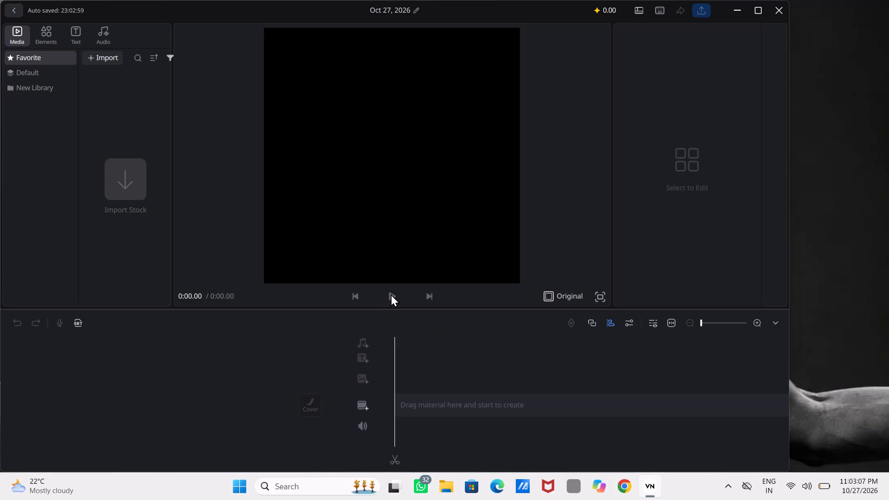
pyautogui.click(391, 294)
pyautogui.moveTo(391, 294); pyautogui.dragTo(211, 320)
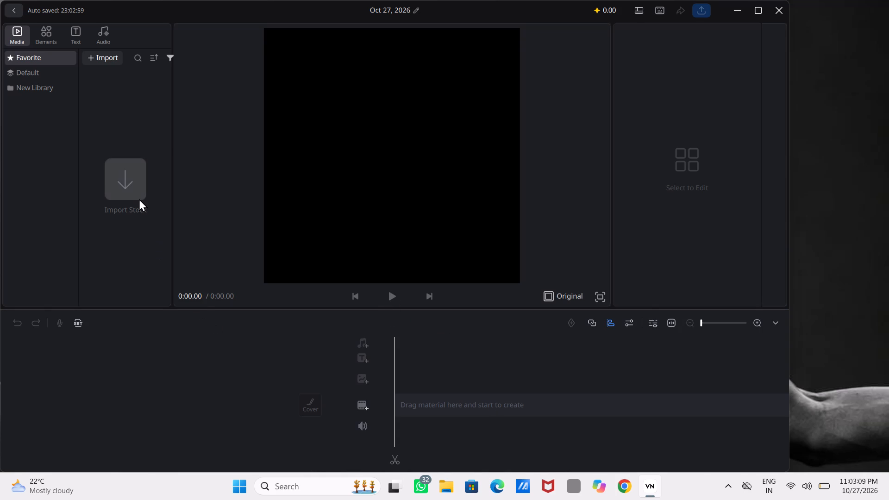
# Import the test_hardware_encoder video from the Videos folder into the Favorite media library, accepting the import tips.
pyautogui.click(139, 199)
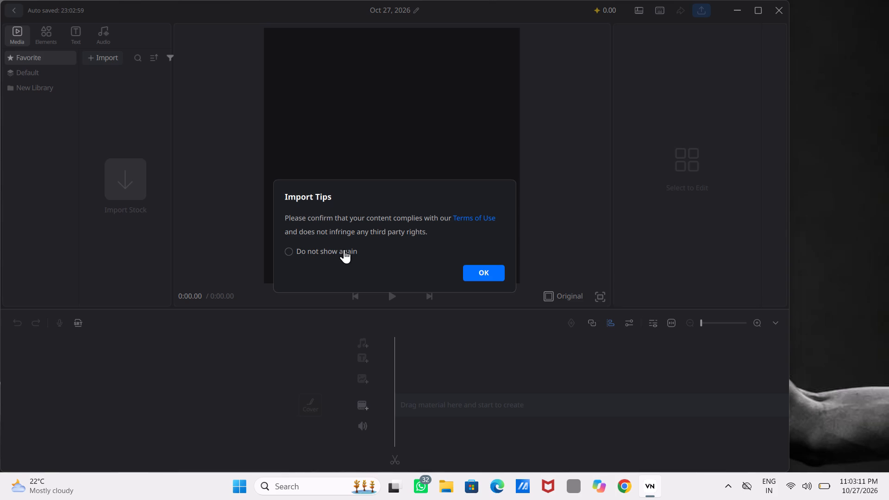
pyautogui.click(488, 271)
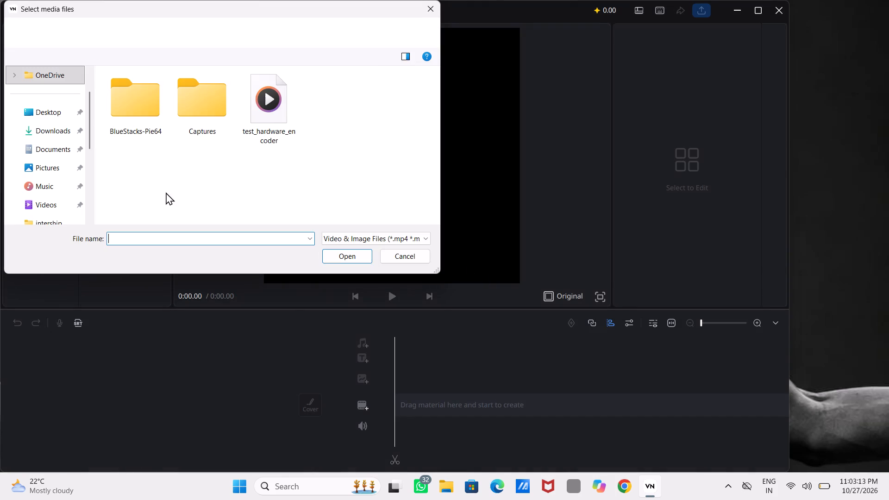
pyautogui.click(282, 108)
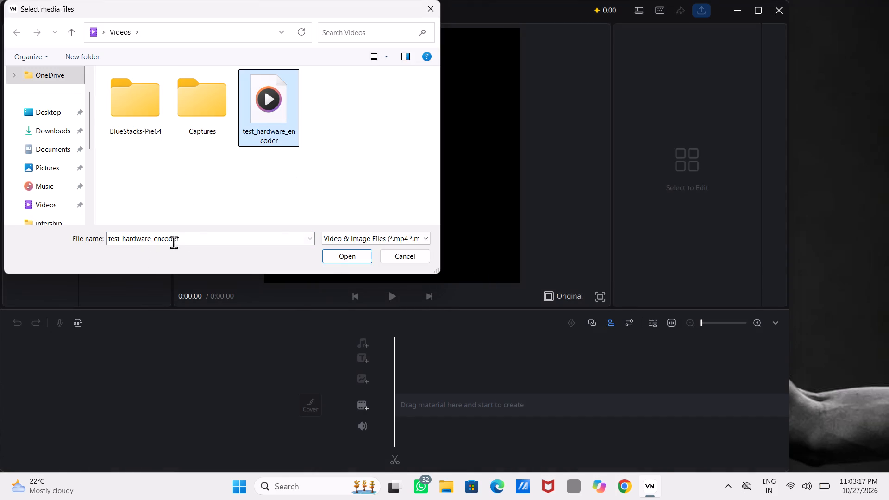
pyautogui.doubleClick(337, 256)
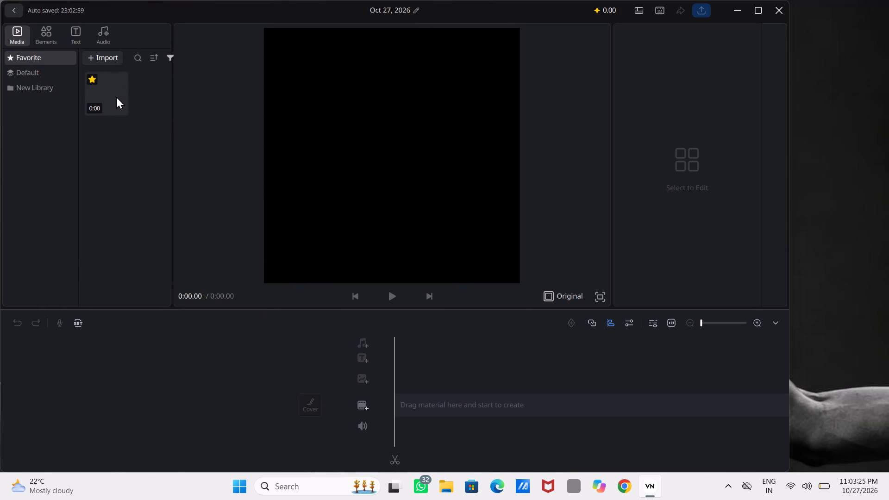
# Place the imported test_hardware_encoder clip at the start of the main timeline track and try playing it.
pyautogui.click(116, 96)
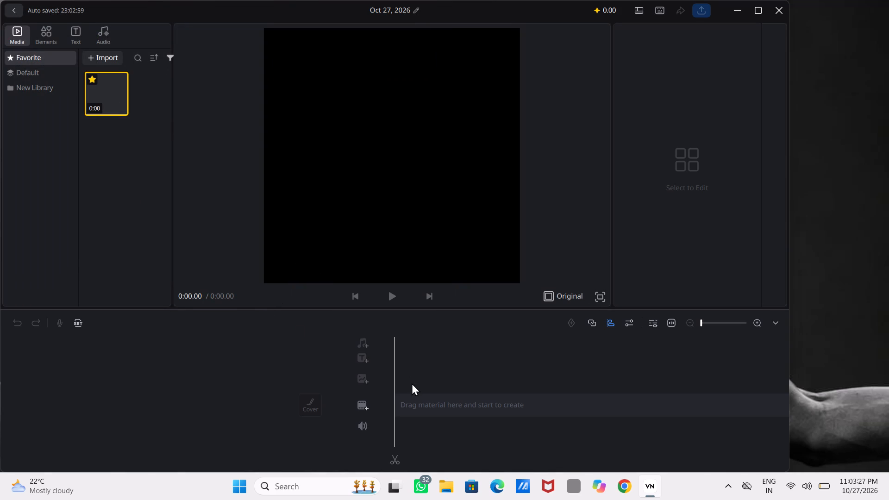
pyautogui.click(400, 403)
pyautogui.moveTo(111, 94); pyautogui.dragTo(159, 124)
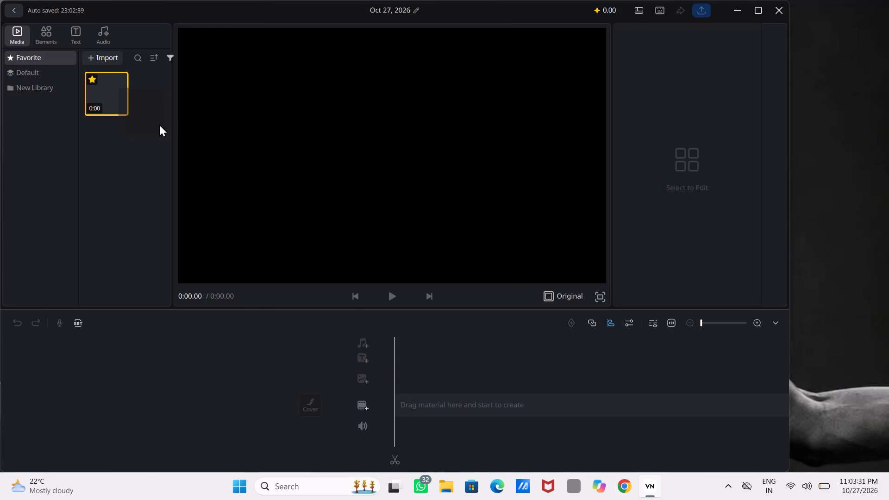
pyautogui.moveTo(159, 124); pyautogui.dragTo(410, 417)
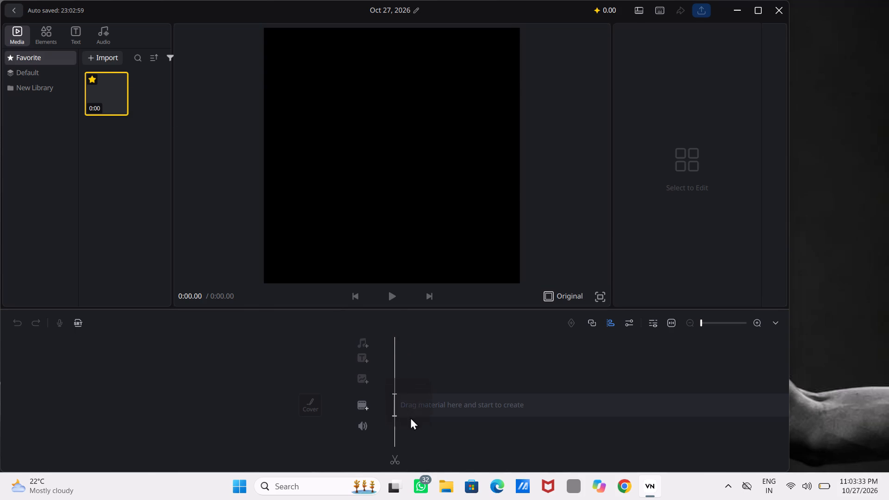
pyautogui.moveTo(410, 417); pyautogui.dragTo(411, 447)
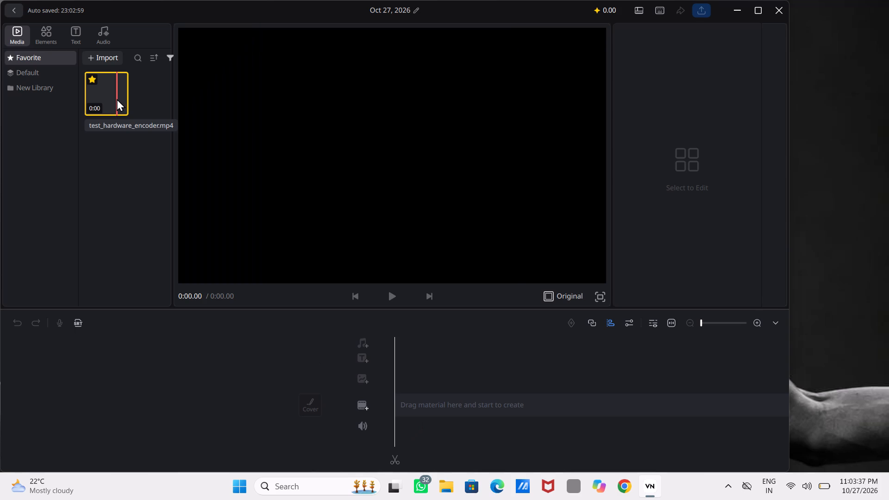
pyautogui.moveTo(117, 99); pyautogui.dragTo(182, 161)
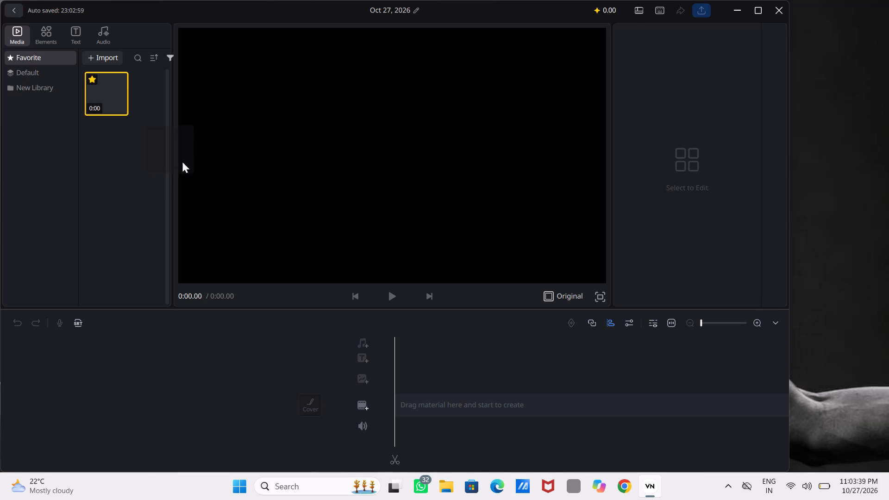
pyautogui.moveTo(182, 161); pyautogui.dragTo(415, 406)
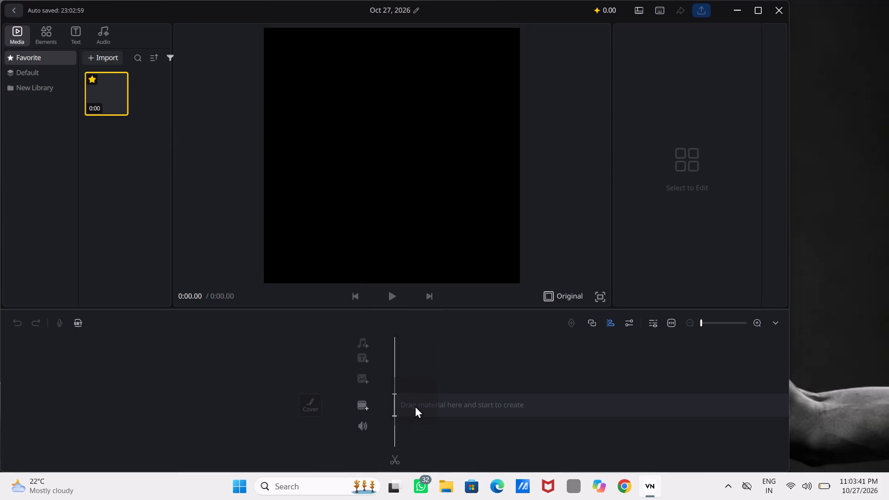
pyautogui.moveTo(415, 406); pyautogui.dragTo(416, 406)
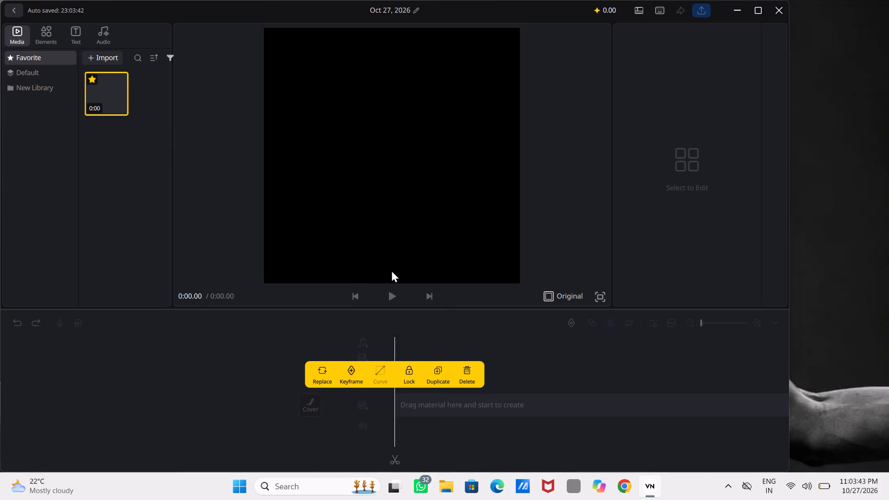
pyautogui.click(386, 291)
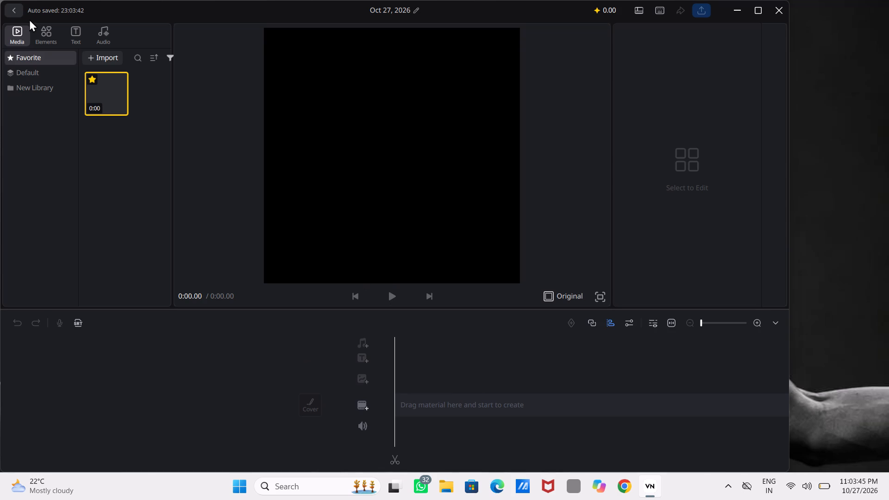
pyautogui.click(99, 102)
# Import the image 123 from the Pictures folder into the Favorite media library, setting the import tips not to show again.
pyautogui.click(102, 56)
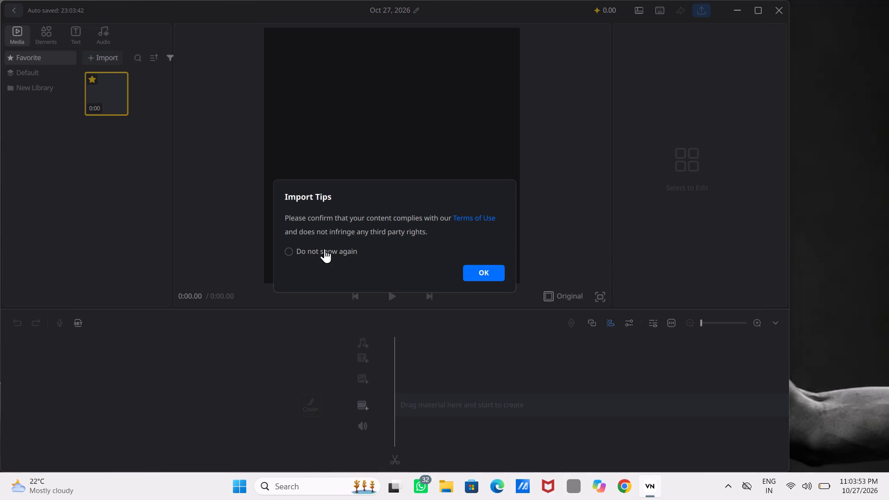
pyautogui.click(288, 249)
pyautogui.click(482, 270)
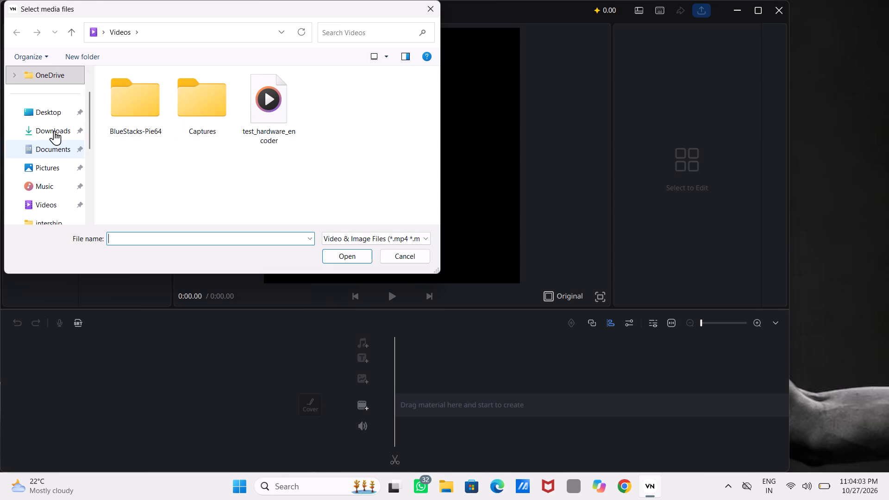
pyautogui.click(52, 113)
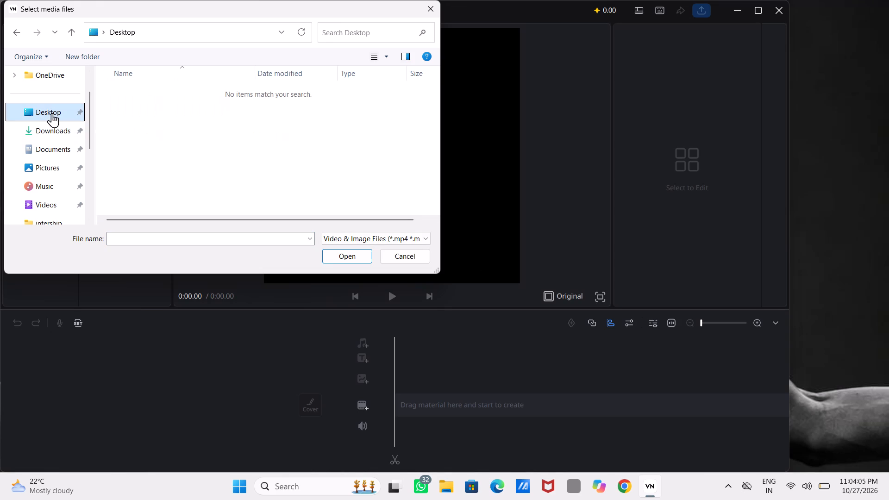
pyautogui.click(40, 169)
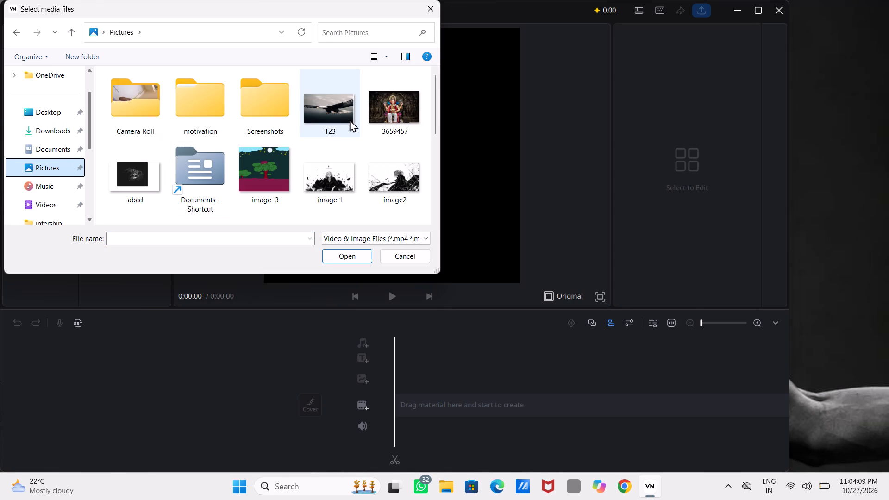
pyautogui.click(336, 114)
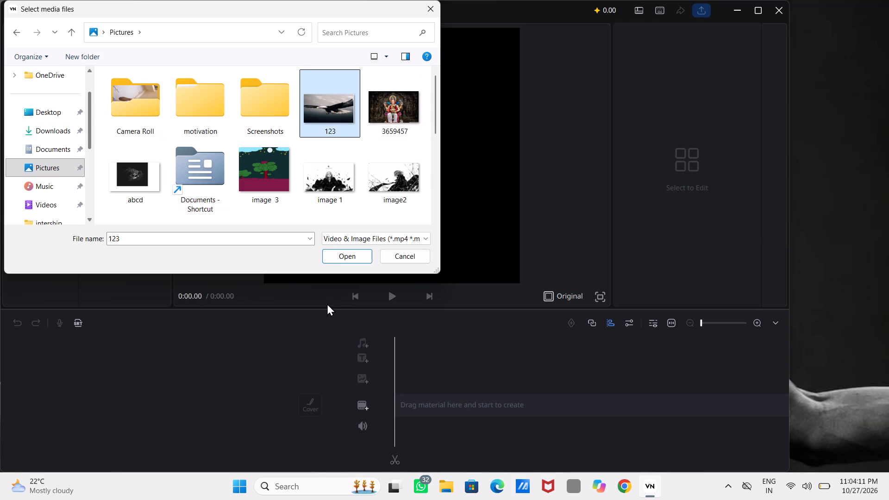
pyautogui.click(350, 254)
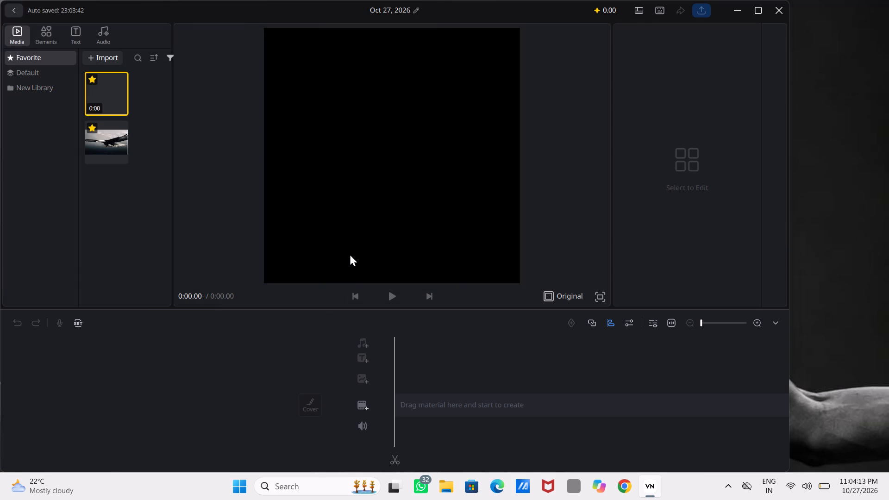
# Preview the imported eagle image at full size and return to the editor.
pyautogui.doubleClick(103, 137)
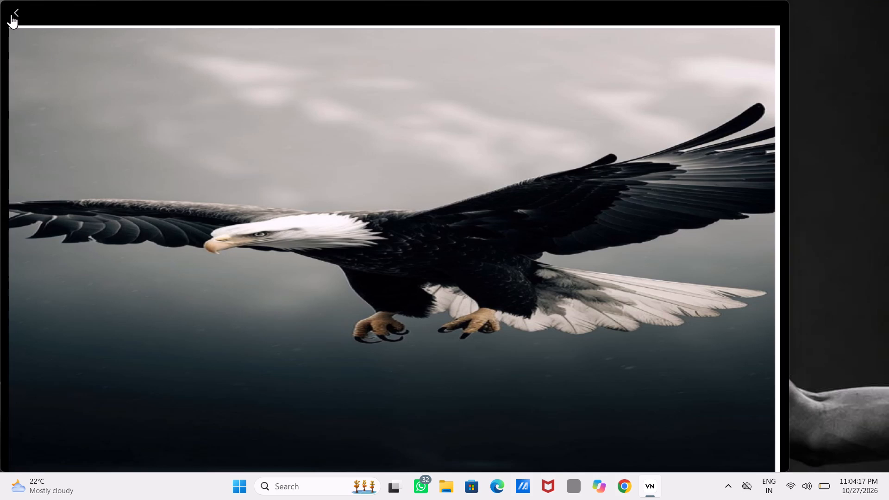
pyautogui.click(12, 13)
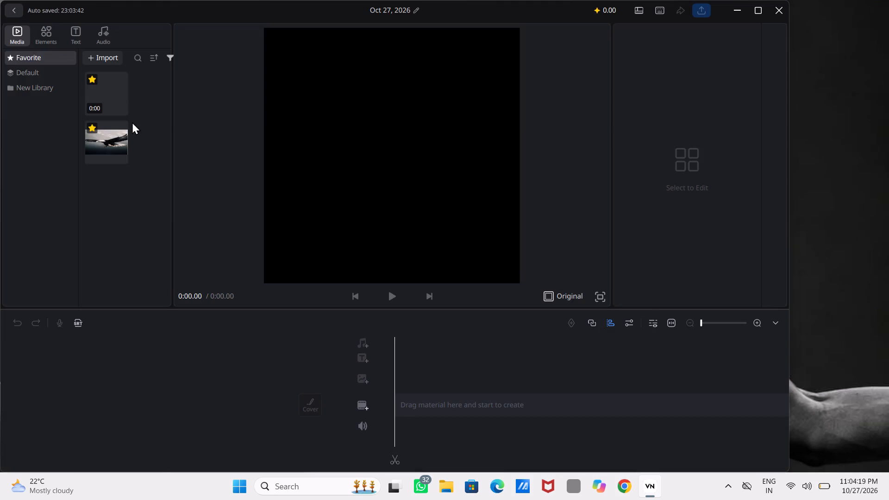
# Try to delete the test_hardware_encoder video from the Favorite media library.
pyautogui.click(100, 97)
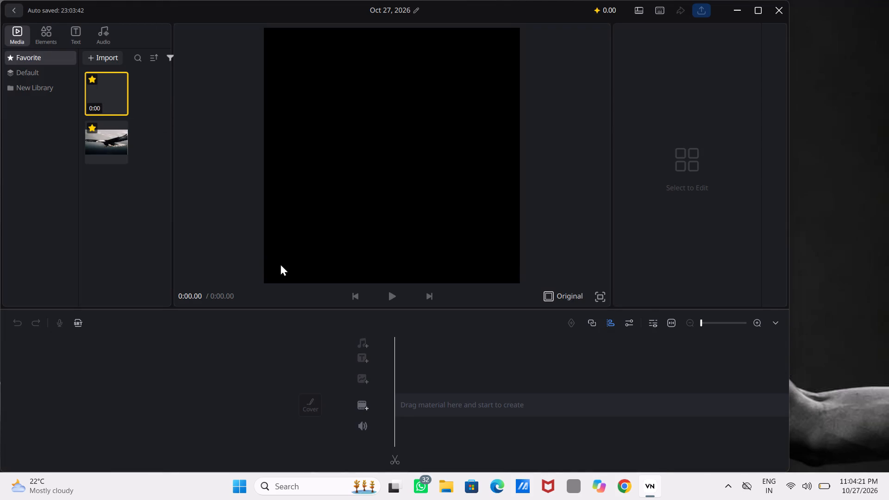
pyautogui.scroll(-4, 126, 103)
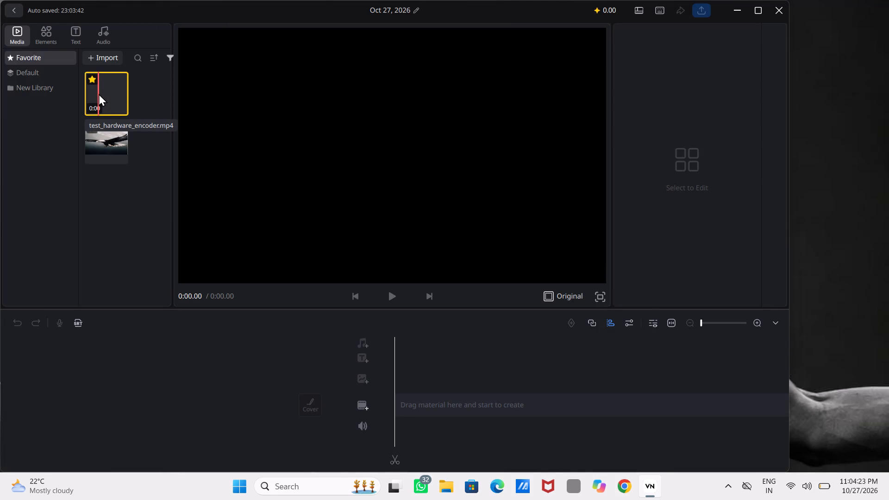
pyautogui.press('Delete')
# Place the eagle image 123.png from the Favorite library at the start of the main timeline track.
pyautogui.click(111, 137)
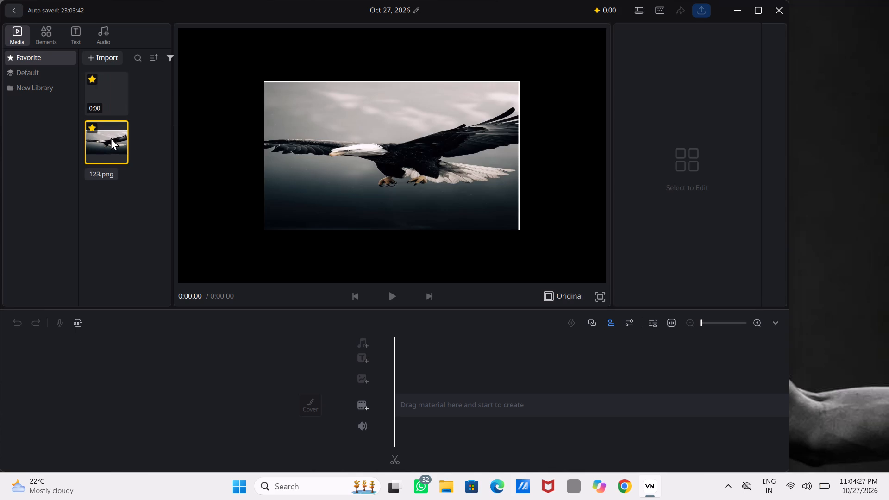
pyautogui.click(86, 144)
pyautogui.moveTo(93, 146); pyautogui.dragTo(250, 224)
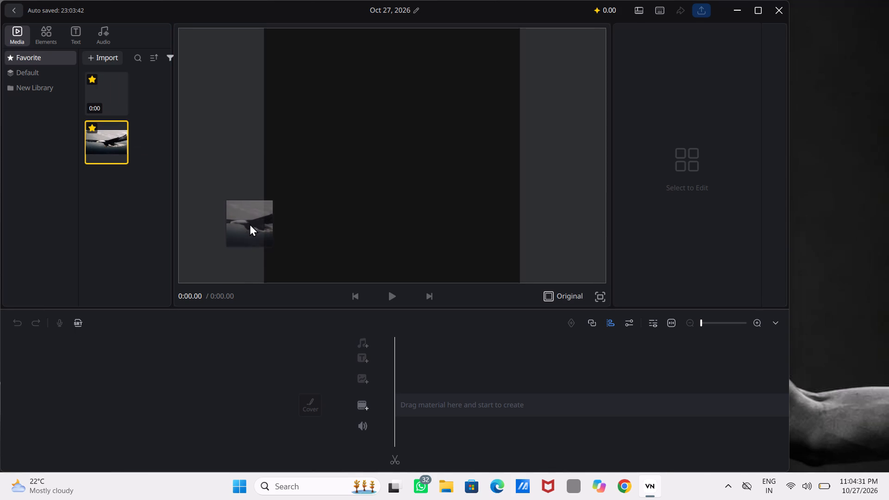
pyautogui.moveTo(250, 224); pyautogui.dragTo(423, 384)
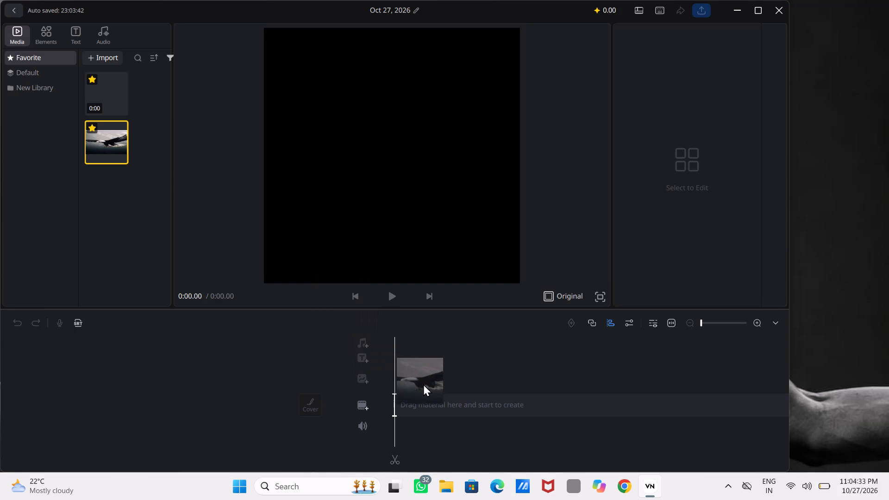
pyautogui.moveTo(423, 384); pyautogui.dragTo(423, 389)
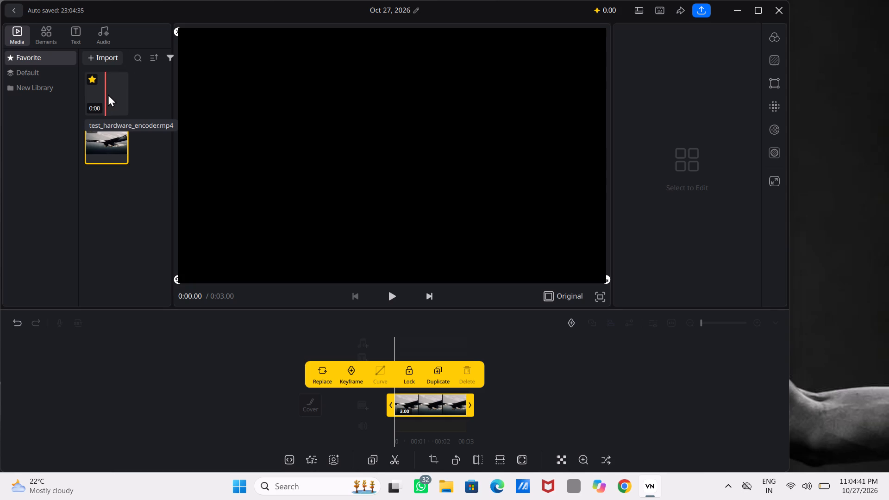
# Select the test_hardware_encoder video in the Favorite media library.
pyautogui.click(108, 93)
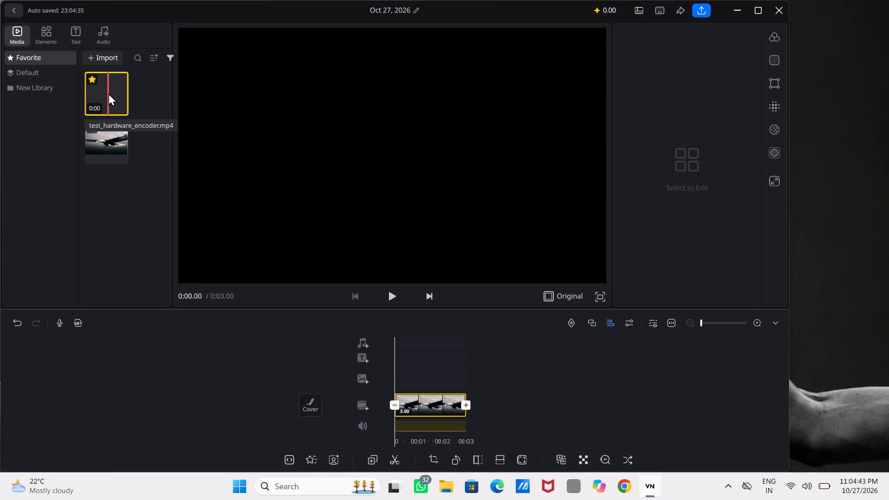
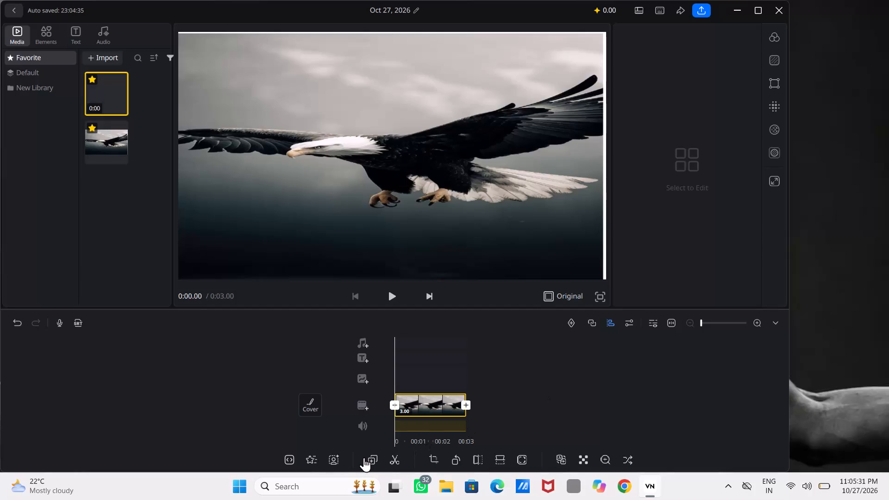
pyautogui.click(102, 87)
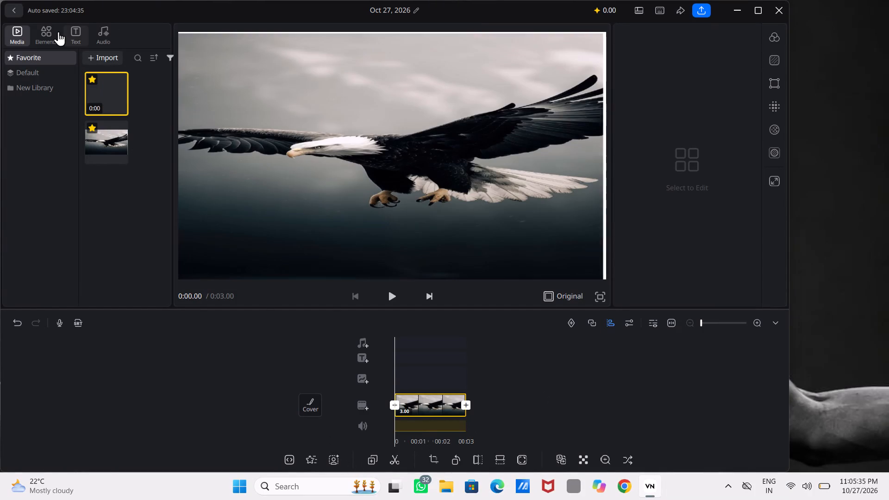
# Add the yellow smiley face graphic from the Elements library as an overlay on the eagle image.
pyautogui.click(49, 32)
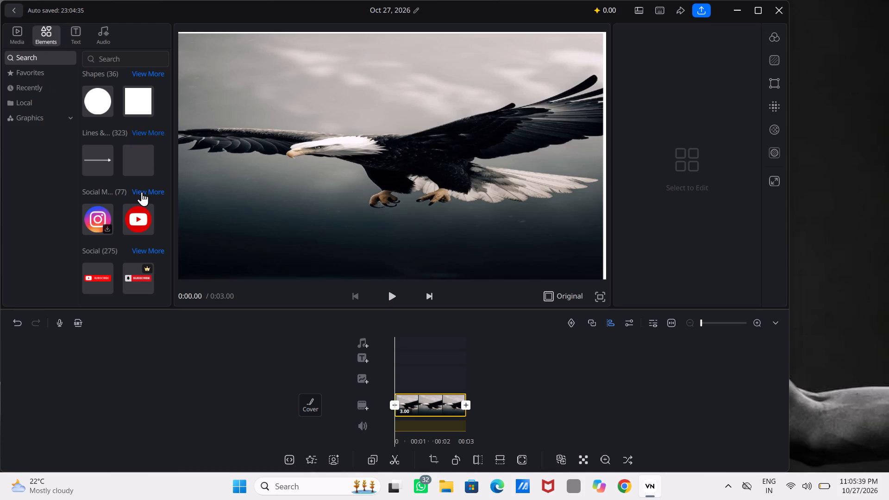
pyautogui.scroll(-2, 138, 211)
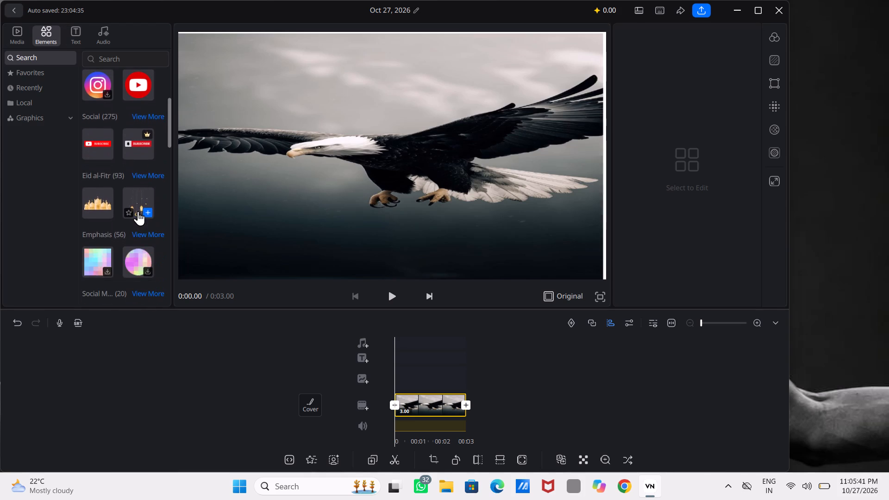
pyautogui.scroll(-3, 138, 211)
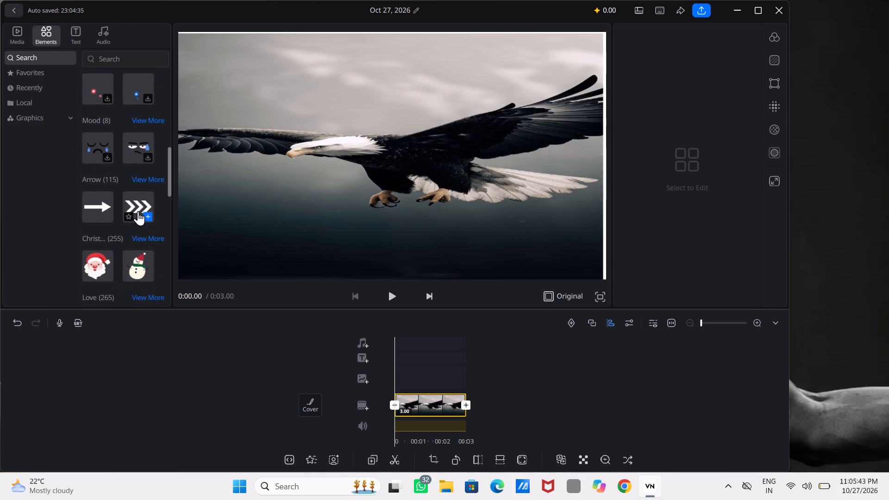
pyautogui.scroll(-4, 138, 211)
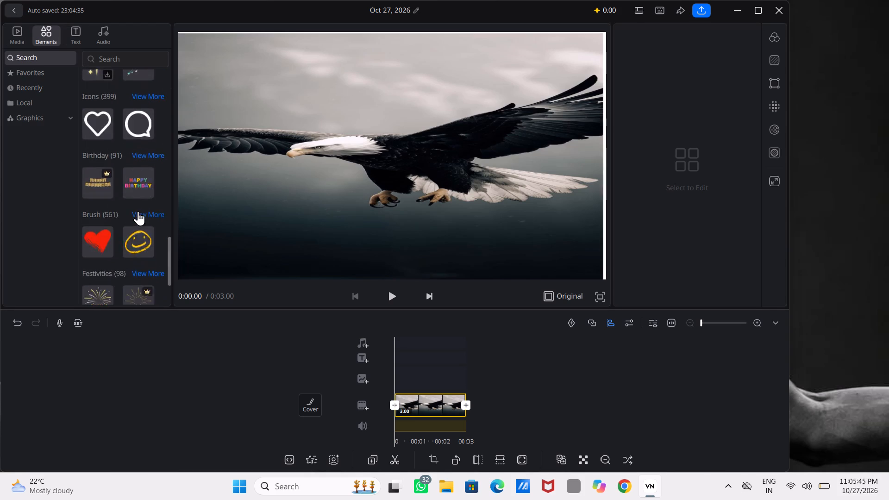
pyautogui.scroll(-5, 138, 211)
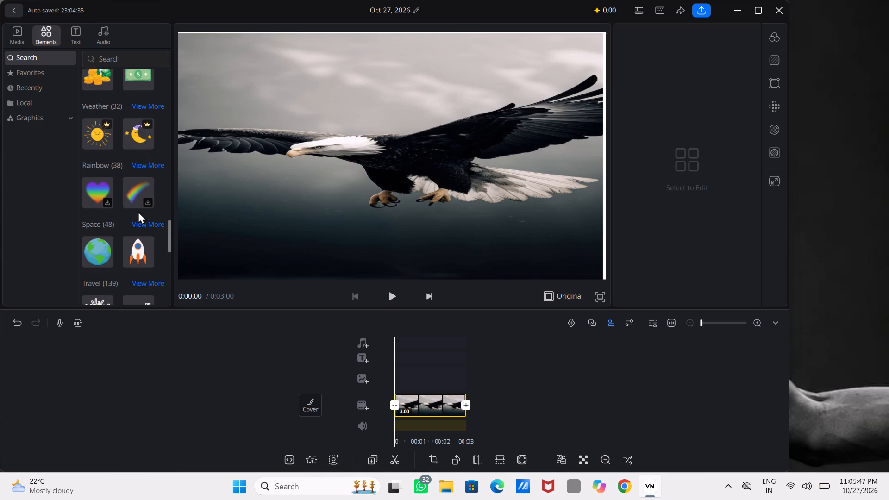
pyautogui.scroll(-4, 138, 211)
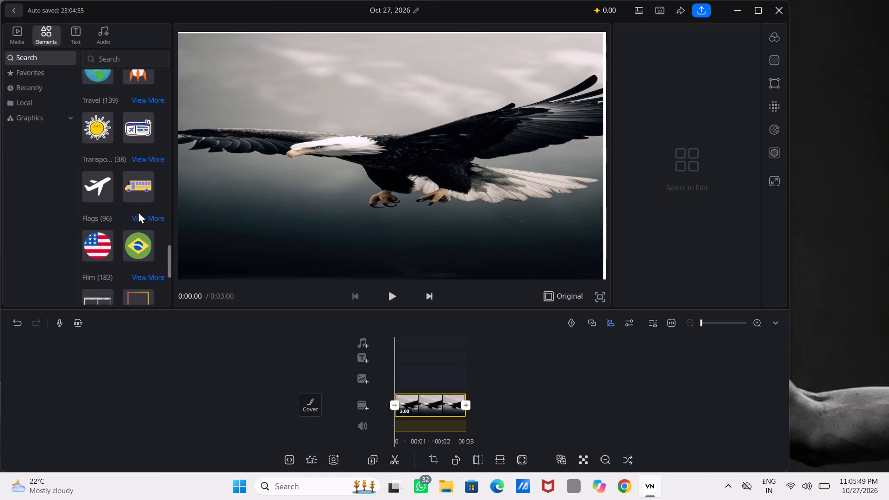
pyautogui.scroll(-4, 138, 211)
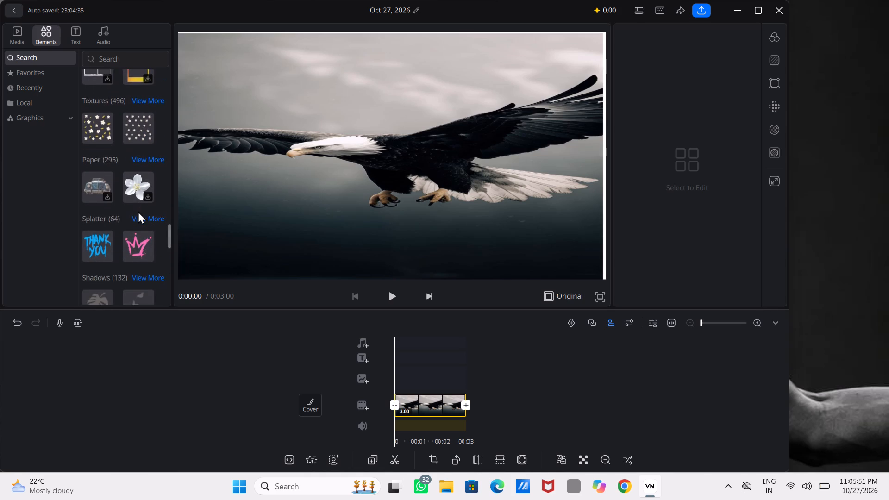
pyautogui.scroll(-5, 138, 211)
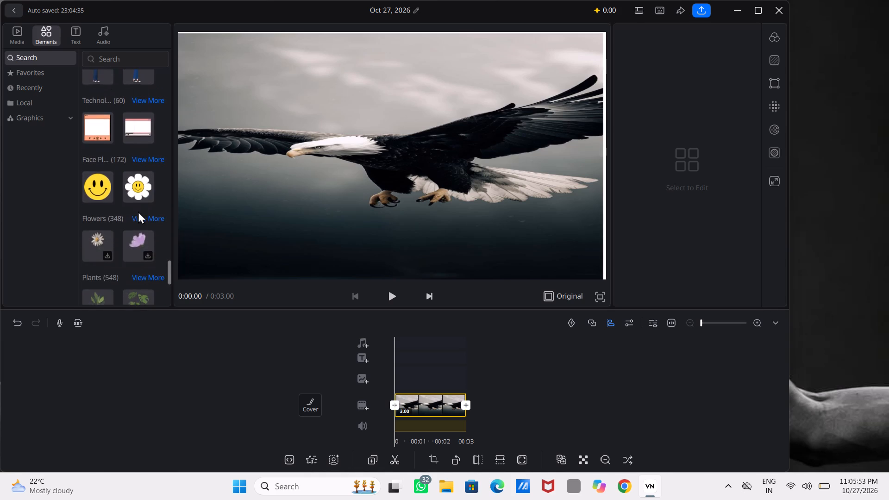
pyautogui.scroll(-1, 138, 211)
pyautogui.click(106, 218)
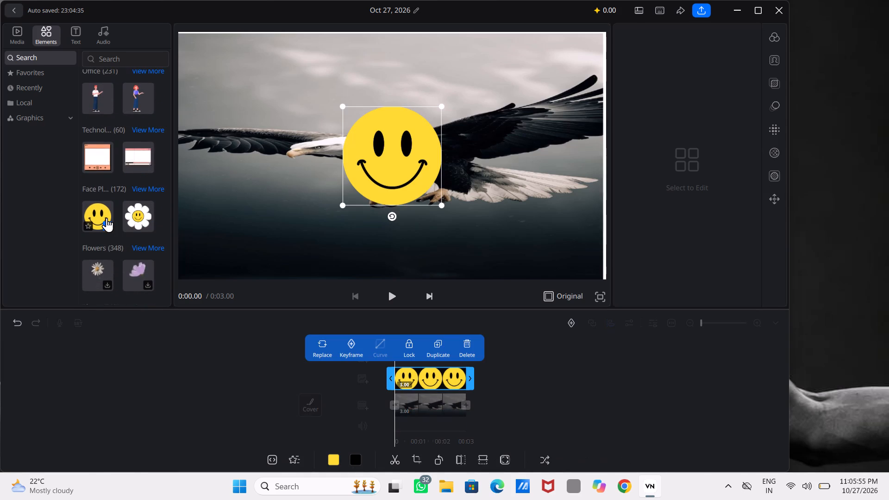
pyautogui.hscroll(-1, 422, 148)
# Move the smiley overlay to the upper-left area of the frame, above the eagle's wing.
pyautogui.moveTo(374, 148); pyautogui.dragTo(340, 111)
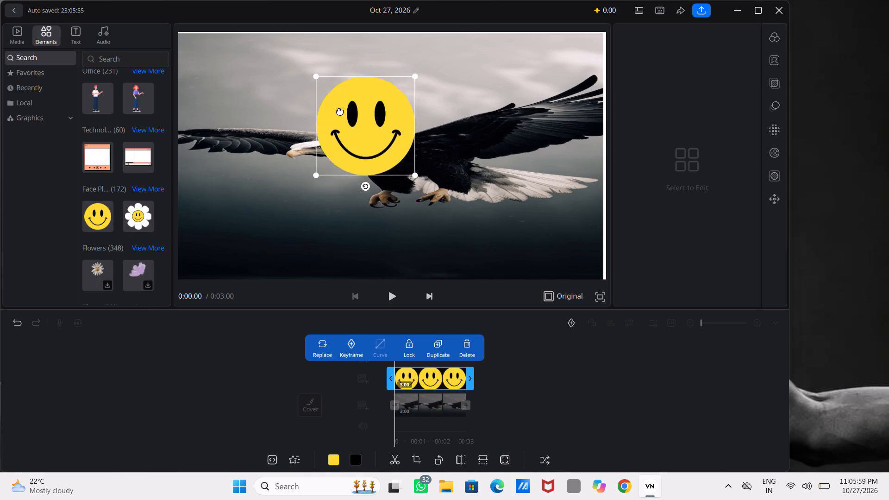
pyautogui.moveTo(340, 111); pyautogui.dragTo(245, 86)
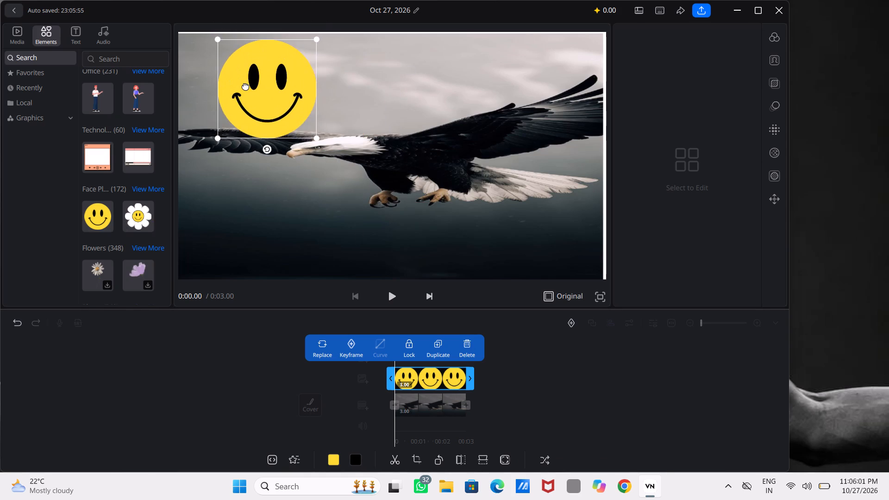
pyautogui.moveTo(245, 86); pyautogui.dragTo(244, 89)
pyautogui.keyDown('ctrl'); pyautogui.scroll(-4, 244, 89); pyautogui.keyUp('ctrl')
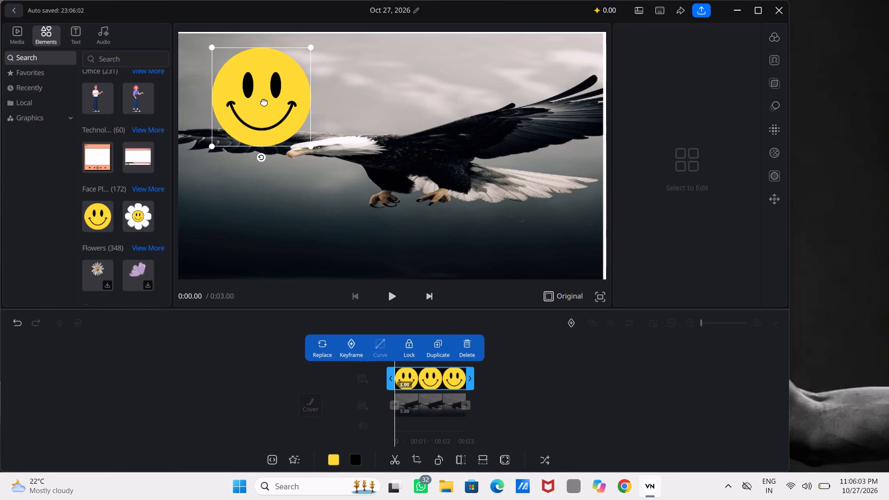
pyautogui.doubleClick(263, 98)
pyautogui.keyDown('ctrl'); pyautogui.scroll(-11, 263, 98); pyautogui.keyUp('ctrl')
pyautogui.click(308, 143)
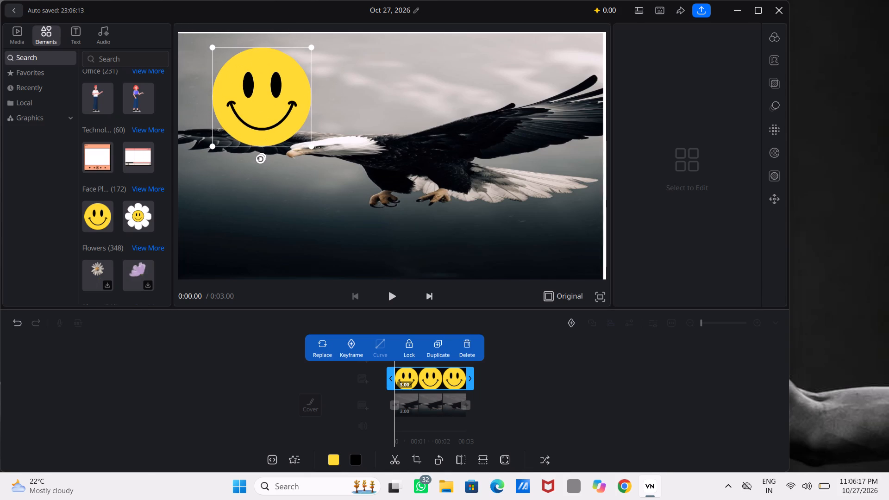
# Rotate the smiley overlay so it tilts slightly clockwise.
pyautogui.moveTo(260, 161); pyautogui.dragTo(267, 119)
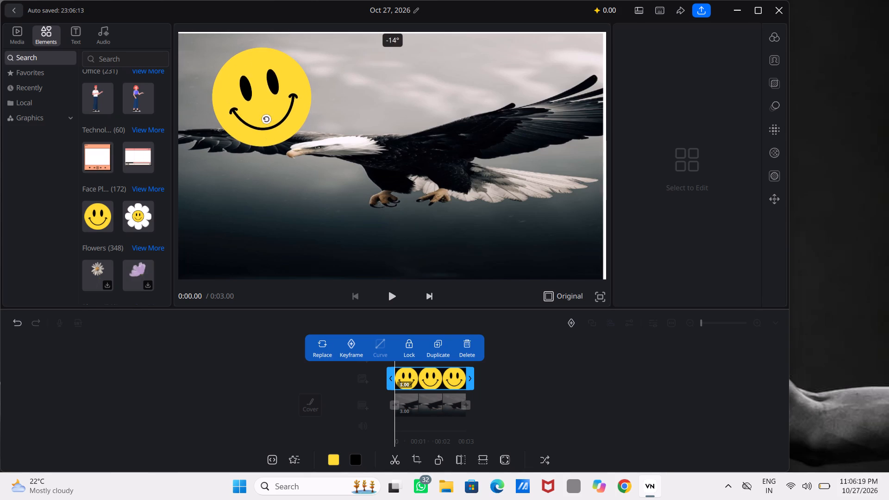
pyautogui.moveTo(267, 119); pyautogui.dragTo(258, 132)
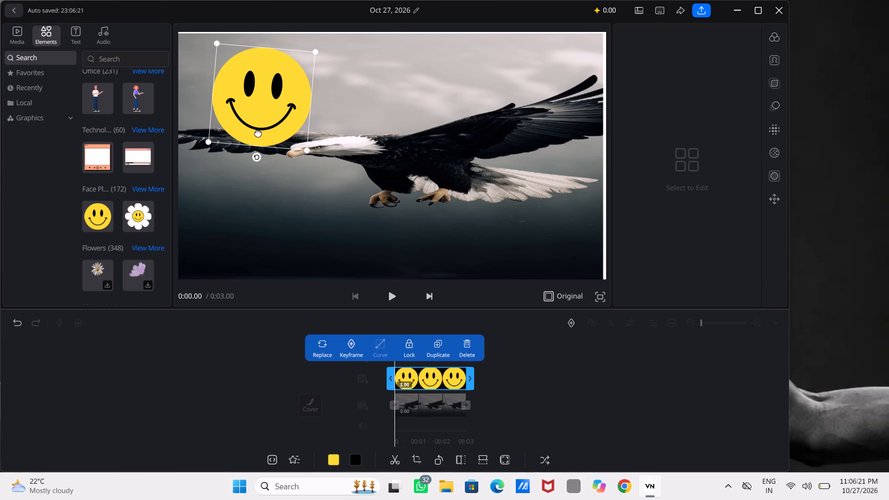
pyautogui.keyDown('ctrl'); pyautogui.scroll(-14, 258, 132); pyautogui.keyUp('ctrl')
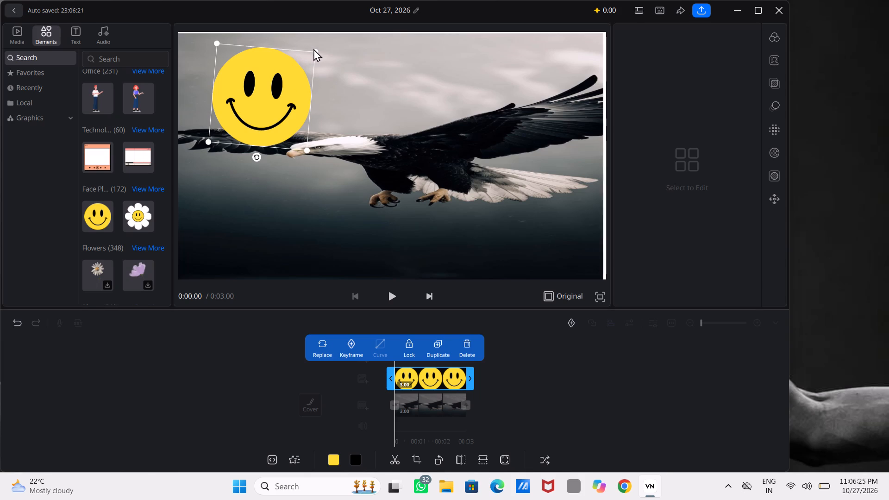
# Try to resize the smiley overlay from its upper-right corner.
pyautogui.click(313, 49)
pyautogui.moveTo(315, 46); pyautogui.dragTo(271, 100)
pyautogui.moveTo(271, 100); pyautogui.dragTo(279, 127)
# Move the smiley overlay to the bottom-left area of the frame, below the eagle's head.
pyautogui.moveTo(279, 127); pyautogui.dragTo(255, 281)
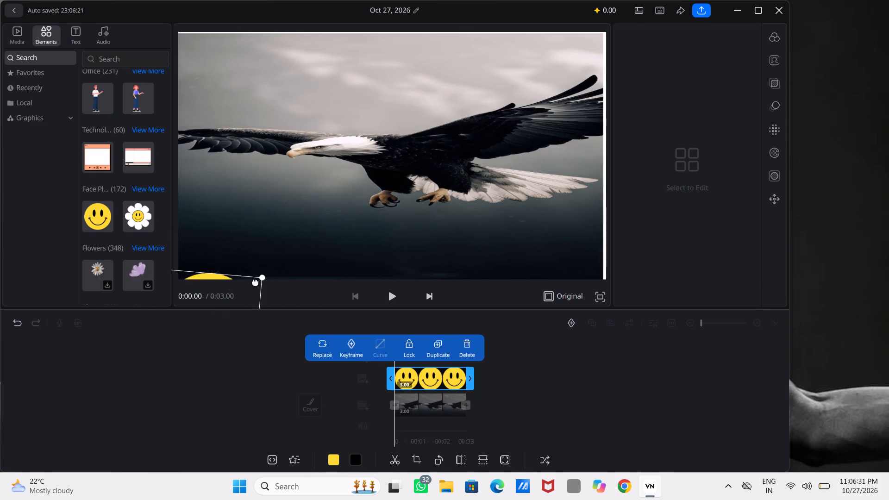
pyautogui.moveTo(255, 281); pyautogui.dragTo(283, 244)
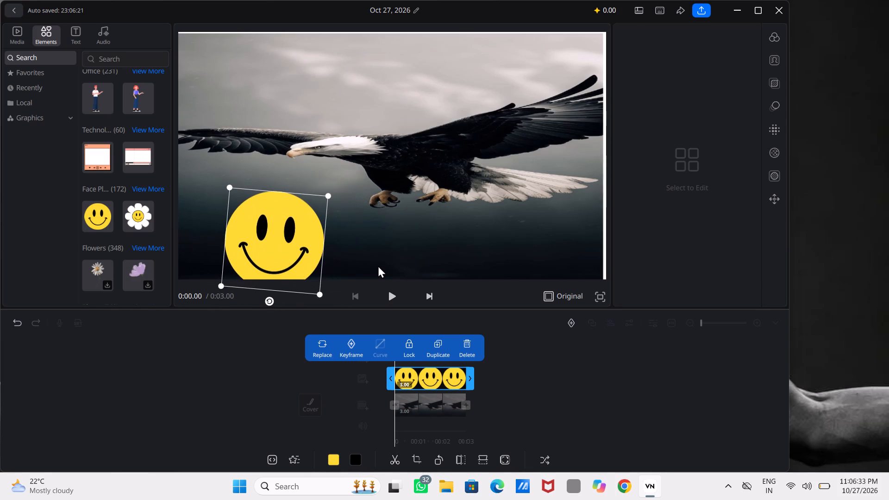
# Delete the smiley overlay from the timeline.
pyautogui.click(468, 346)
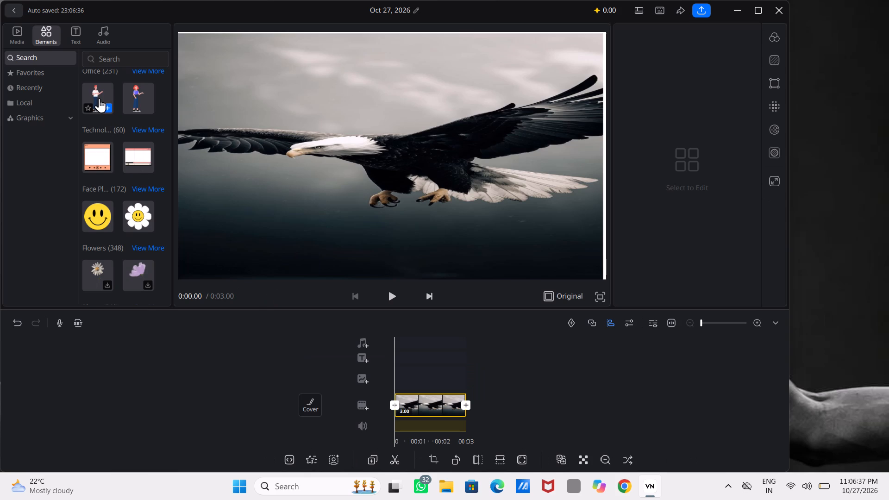
# Browse the rest of the Elements library, including the Local, Shapes and Social Media Logo collections.
pyautogui.scroll(-3, 109, 185)
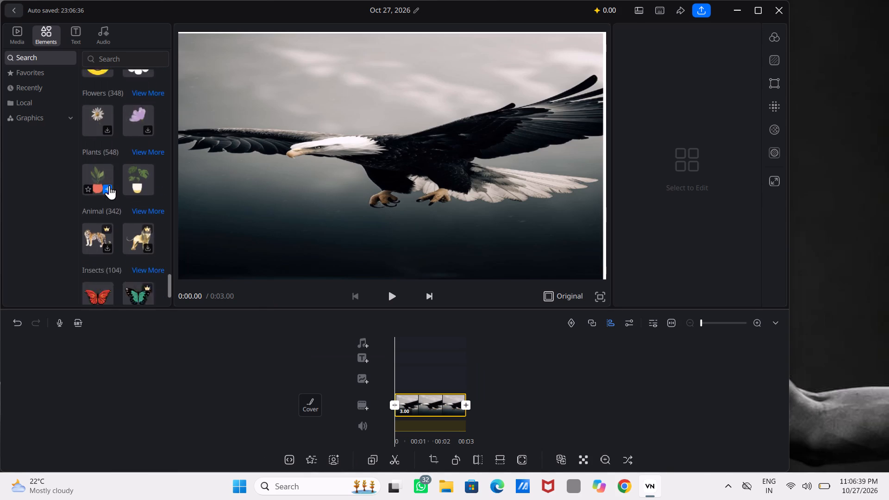
pyautogui.scroll(-6, 109, 185)
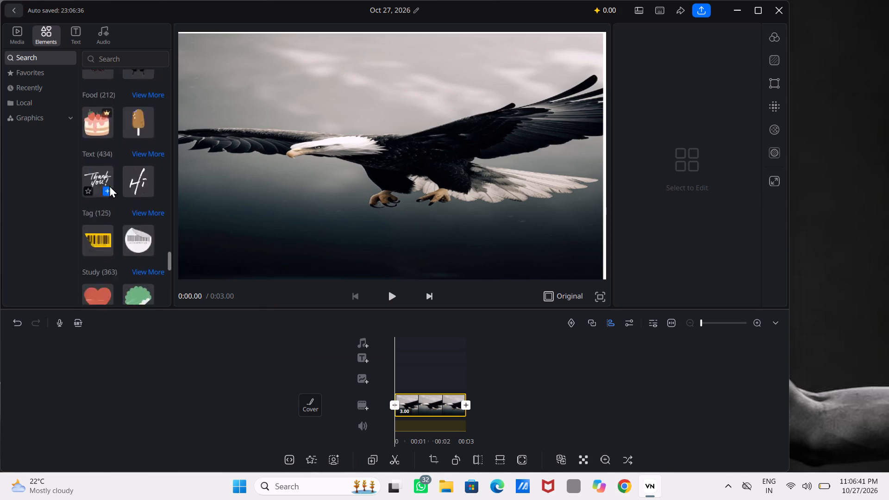
pyautogui.scroll(-4, 109, 185)
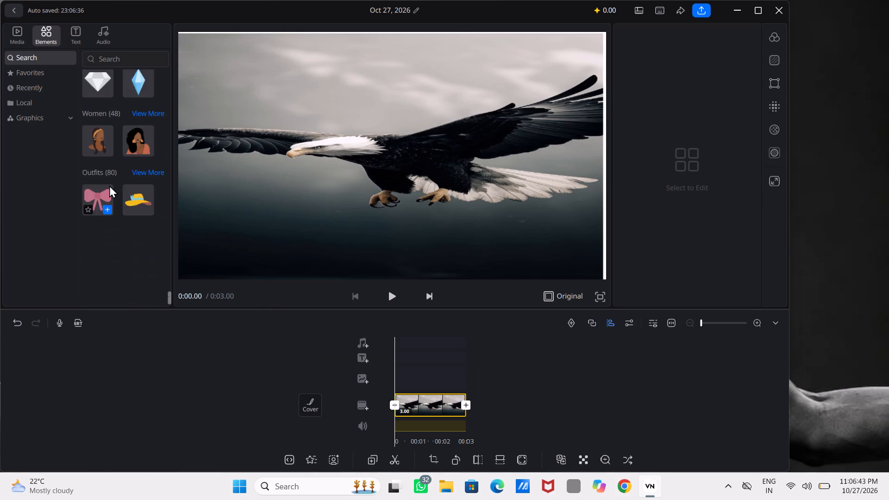
pyautogui.click(43, 102)
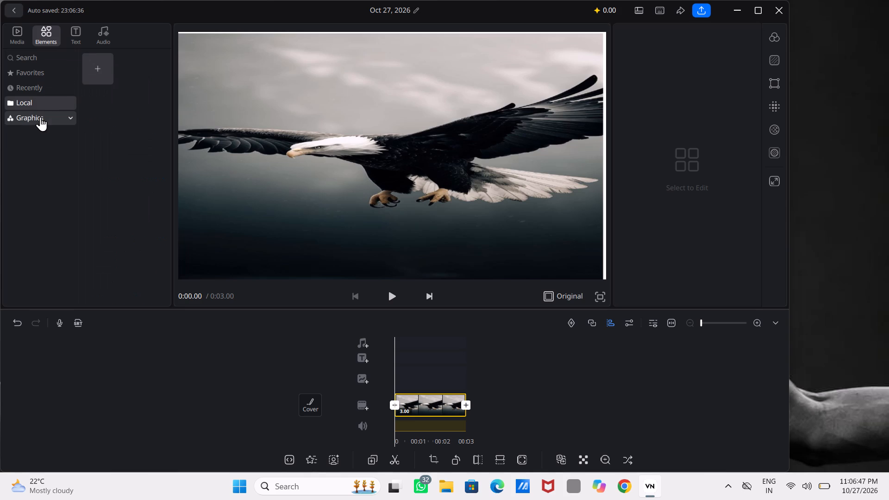
pyautogui.click(40, 117)
pyautogui.click(37, 134)
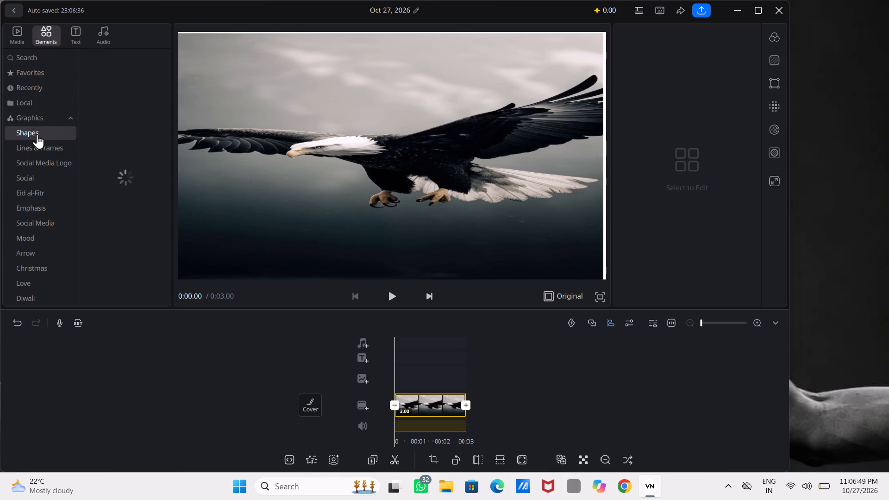
pyautogui.click(34, 158)
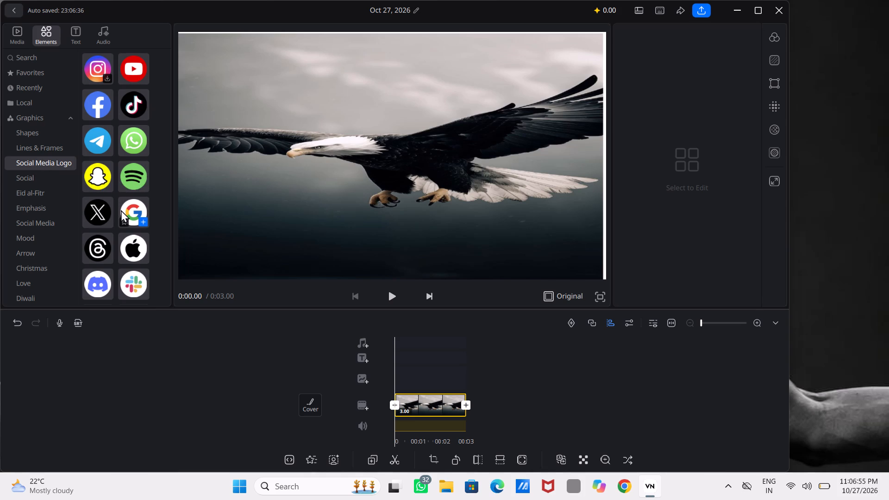
pyautogui.scroll(-4, 121, 210)
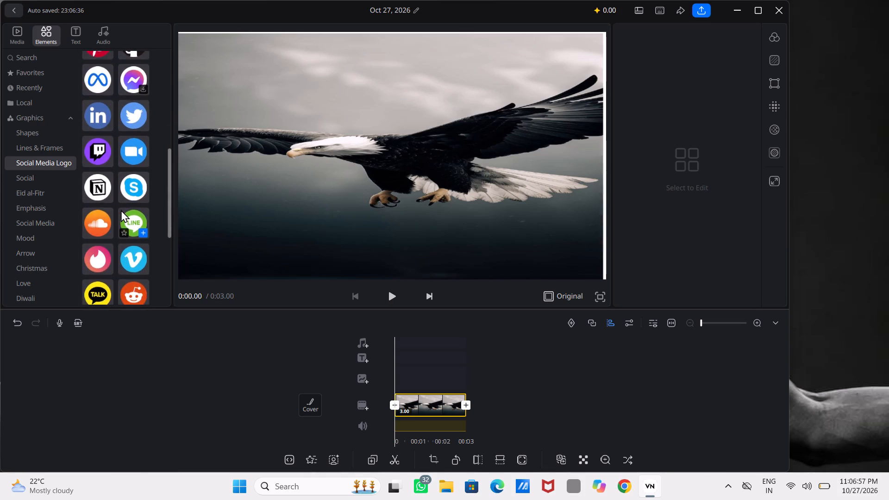
pyautogui.scroll(-1, 121, 210)
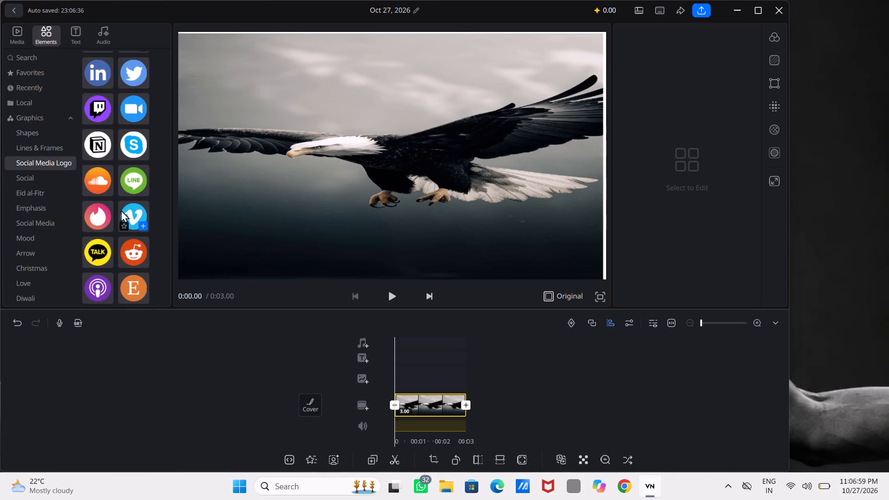
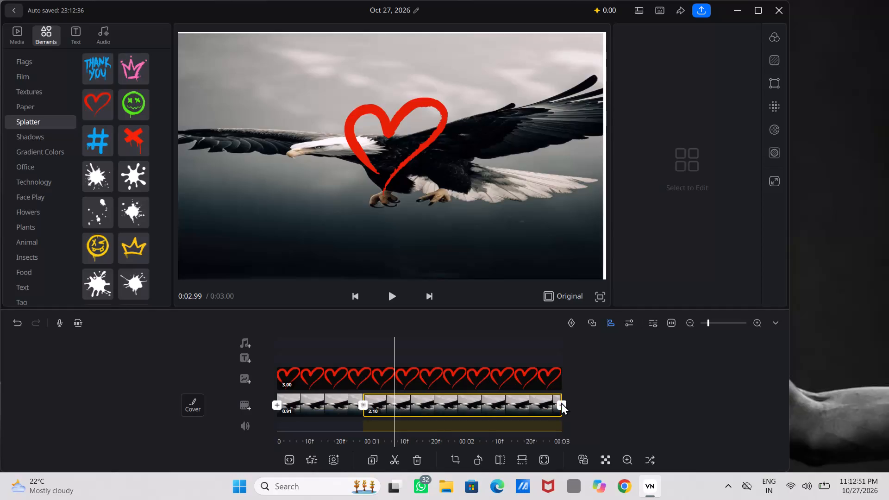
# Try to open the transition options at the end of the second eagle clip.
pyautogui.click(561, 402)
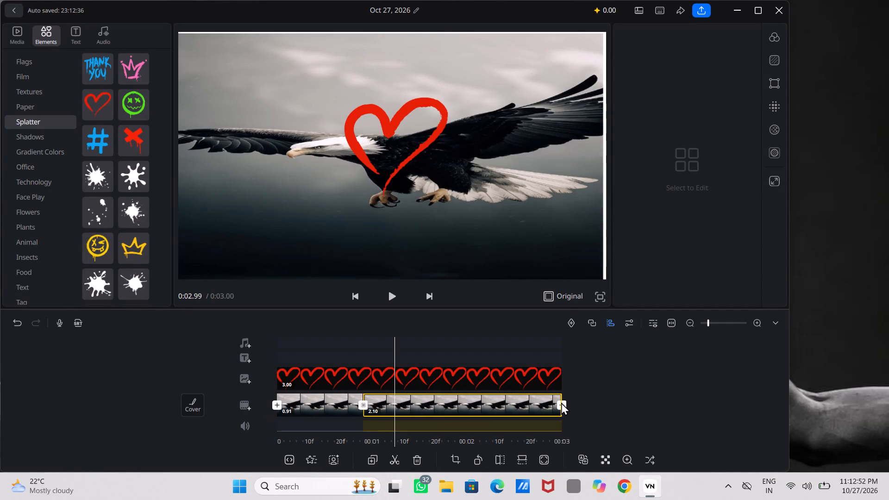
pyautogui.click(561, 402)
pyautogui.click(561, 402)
# Split the second eagle clip at about 1.72 seconds on the timeline.
pyautogui.click(444, 400)
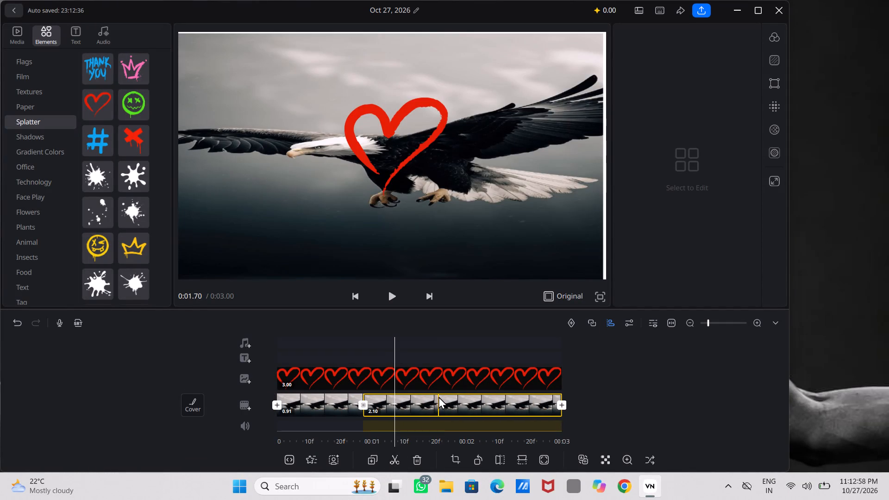
pyautogui.click(438, 396)
pyautogui.hscroll(-1, 438, 396)
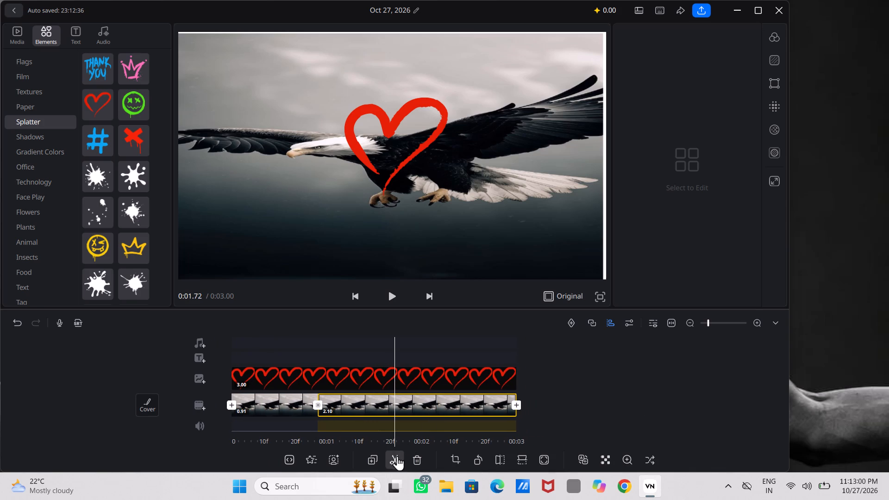
pyautogui.click(396, 458)
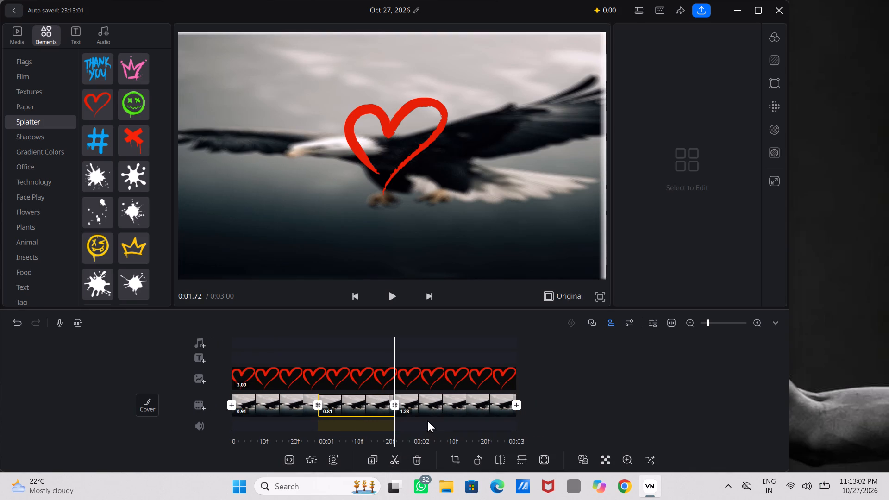
# Open the transition options at the new cut between the second and third eagle clips.
pyautogui.click(394, 404)
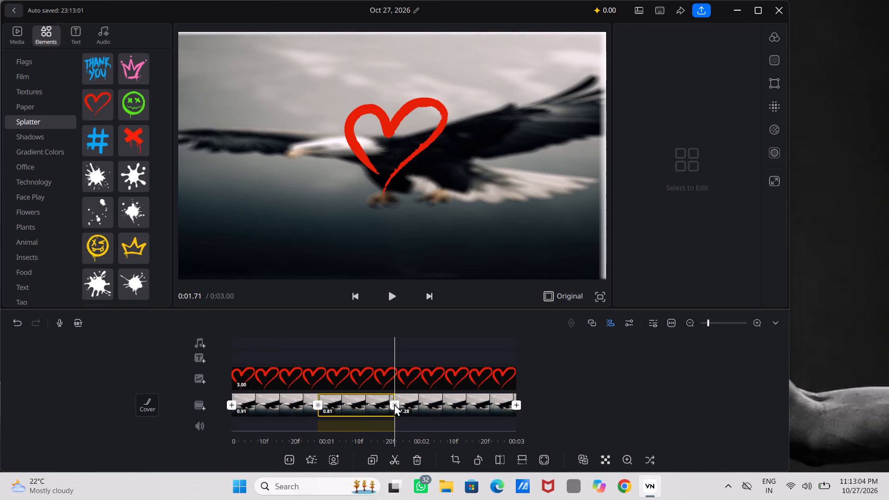
pyautogui.click(394, 404)
pyautogui.doubleClick(394, 404)
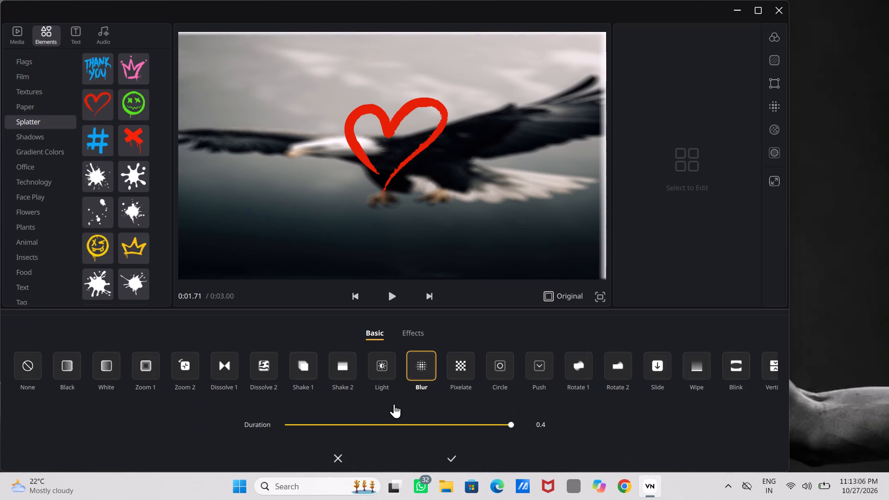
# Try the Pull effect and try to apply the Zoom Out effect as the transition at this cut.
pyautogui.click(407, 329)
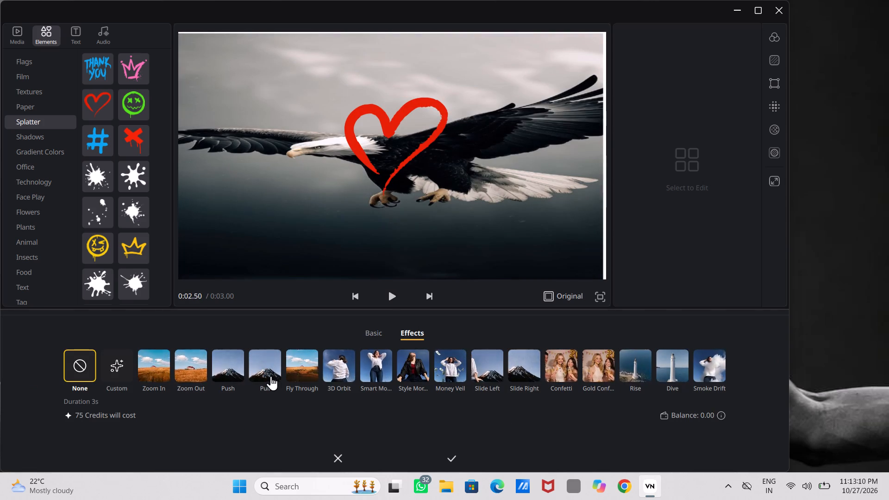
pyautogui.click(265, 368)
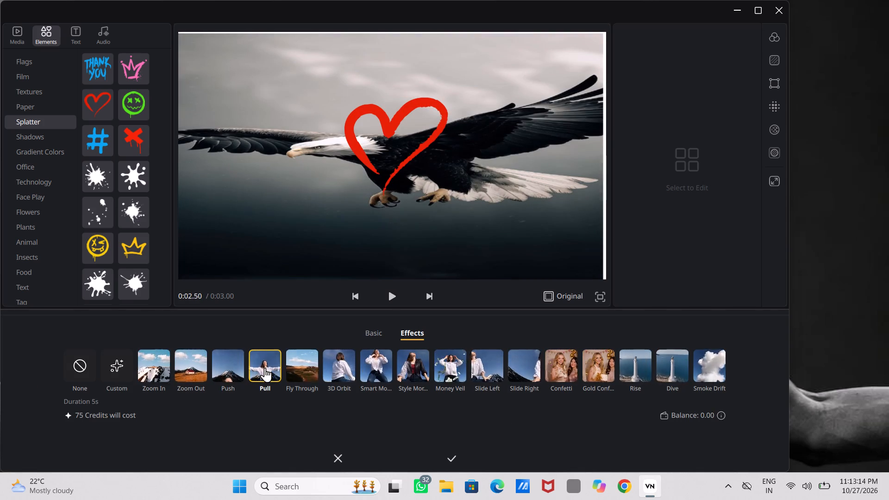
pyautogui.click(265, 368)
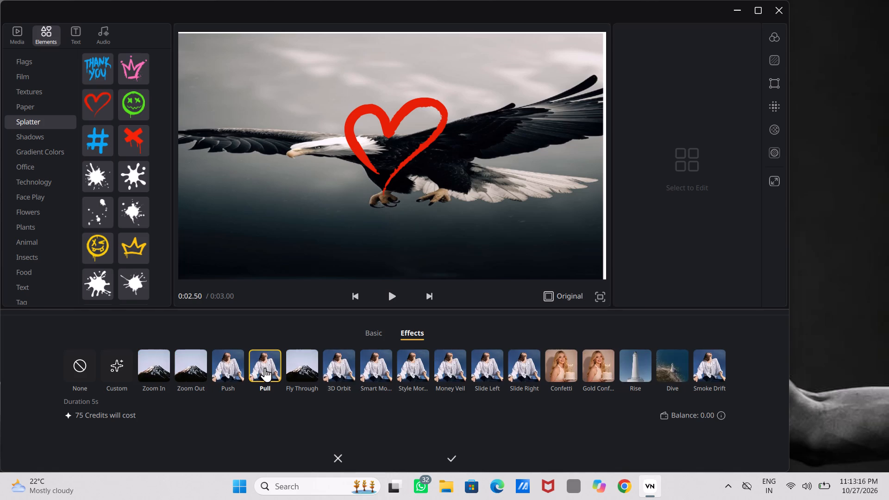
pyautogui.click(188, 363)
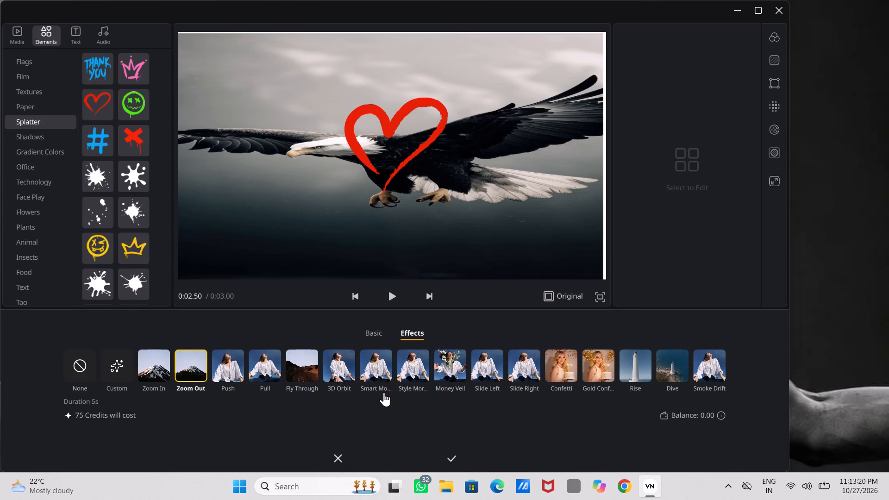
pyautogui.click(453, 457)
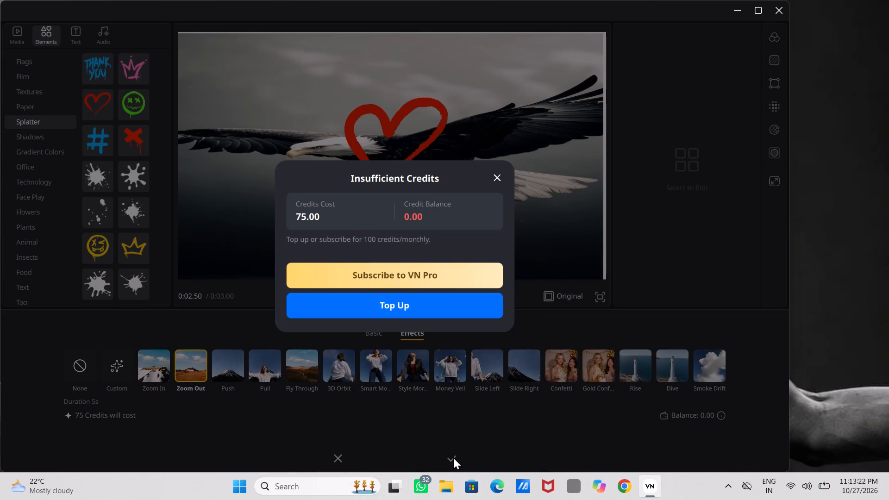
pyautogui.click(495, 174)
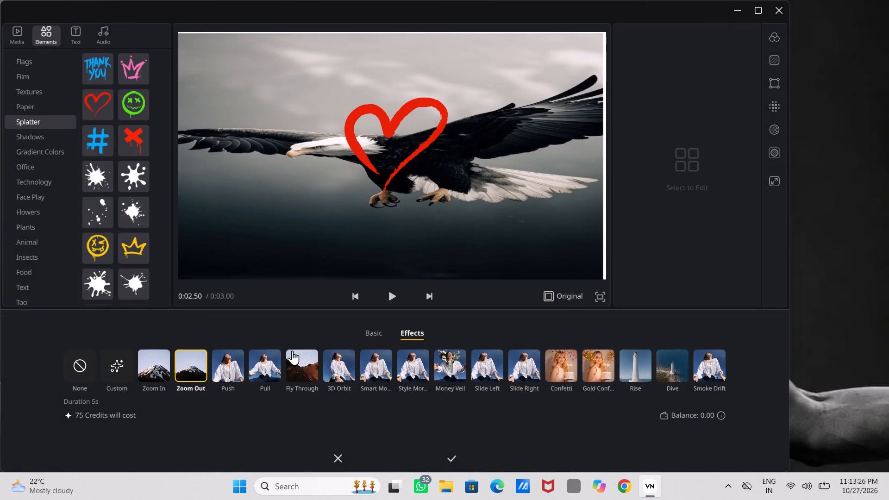
# Apply the basic Zoom 2 transition at the cut between the second and third eagle clips.
pyautogui.click(371, 331)
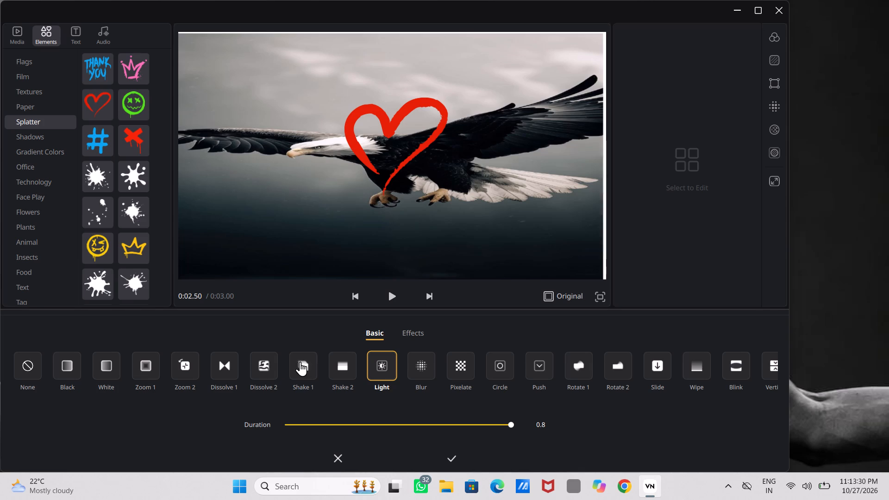
pyautogui.click(181, 370)
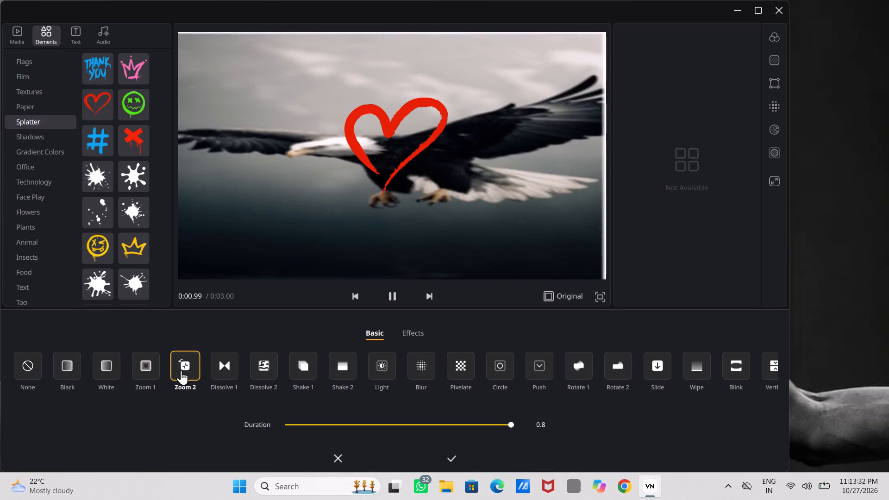
pyautogui.click(452, 459)
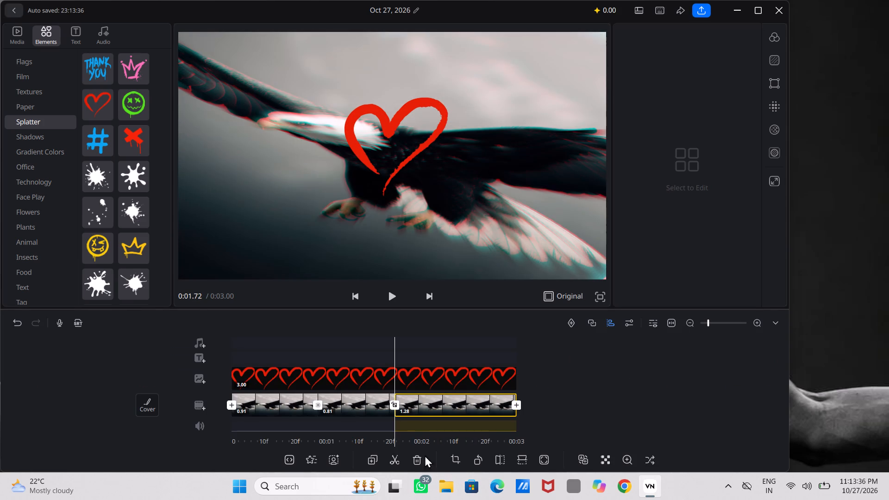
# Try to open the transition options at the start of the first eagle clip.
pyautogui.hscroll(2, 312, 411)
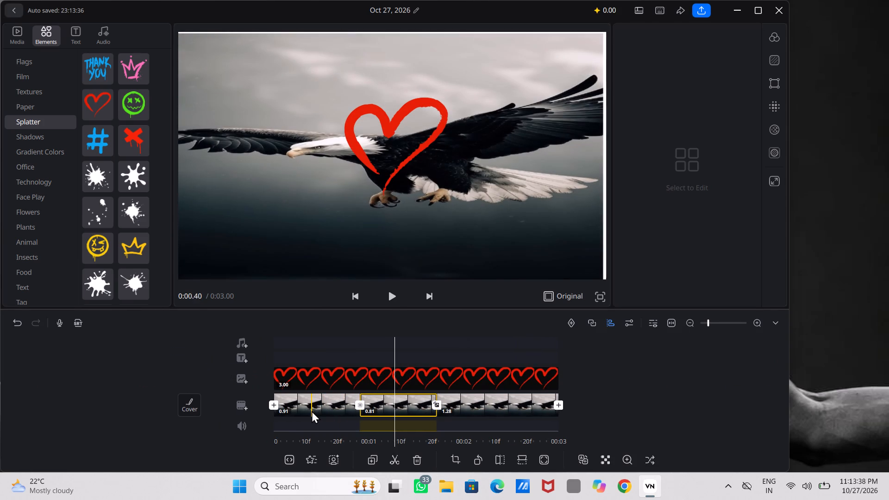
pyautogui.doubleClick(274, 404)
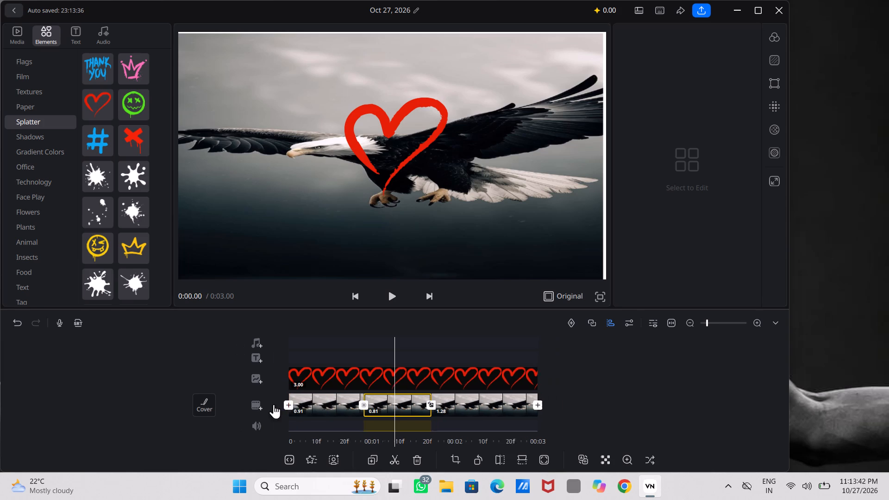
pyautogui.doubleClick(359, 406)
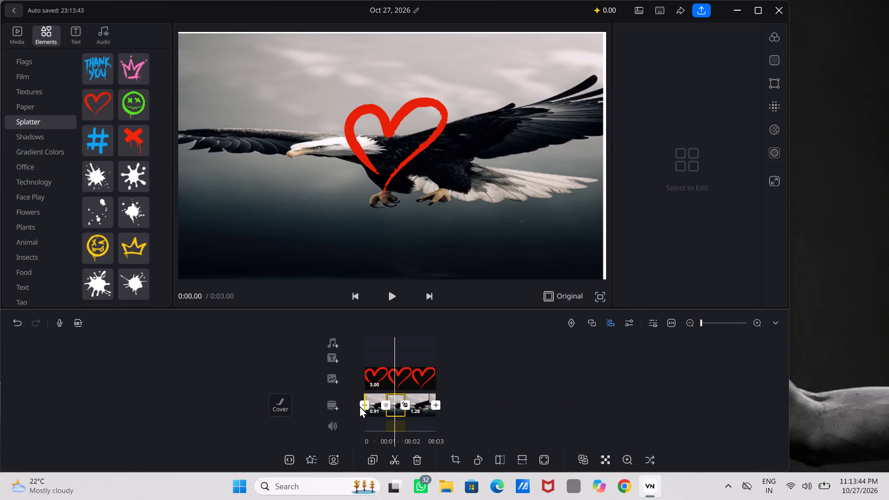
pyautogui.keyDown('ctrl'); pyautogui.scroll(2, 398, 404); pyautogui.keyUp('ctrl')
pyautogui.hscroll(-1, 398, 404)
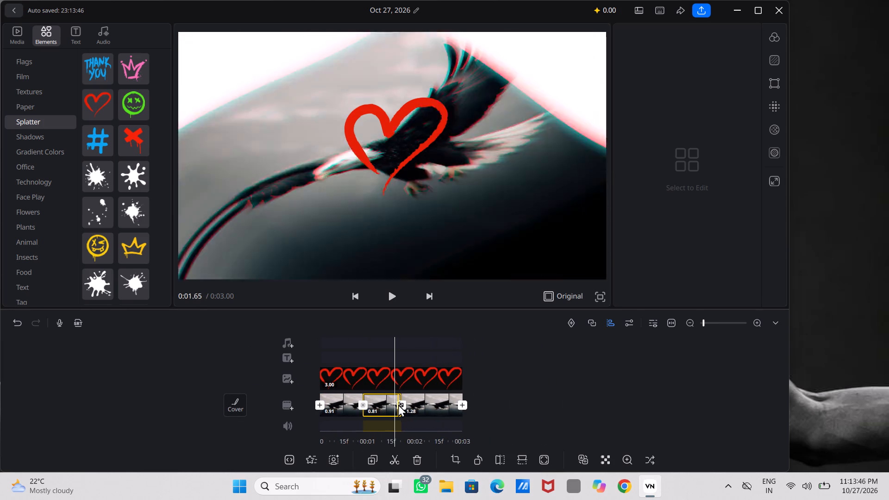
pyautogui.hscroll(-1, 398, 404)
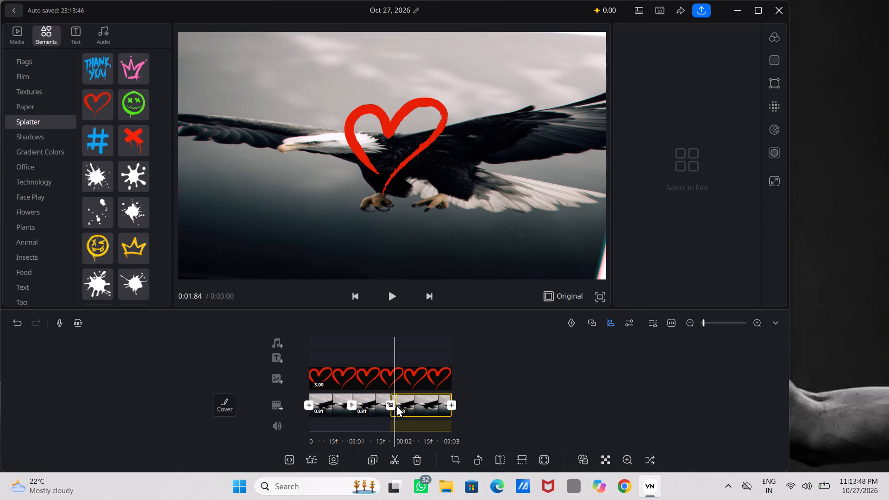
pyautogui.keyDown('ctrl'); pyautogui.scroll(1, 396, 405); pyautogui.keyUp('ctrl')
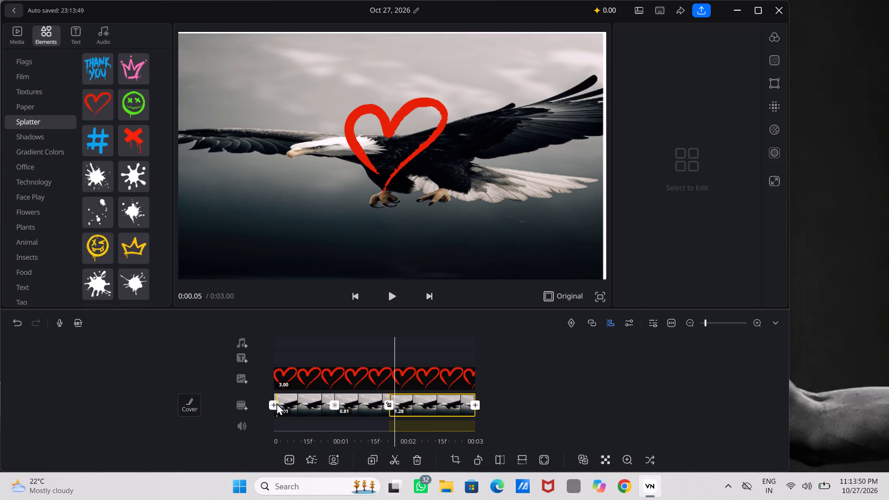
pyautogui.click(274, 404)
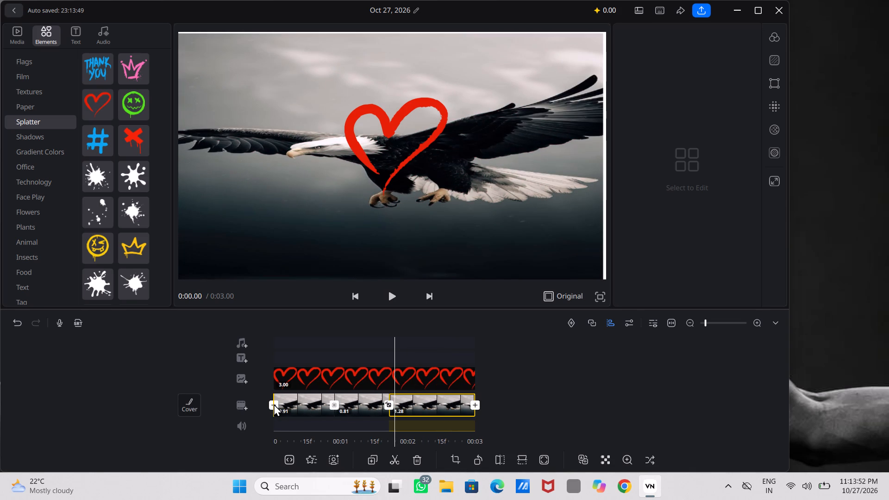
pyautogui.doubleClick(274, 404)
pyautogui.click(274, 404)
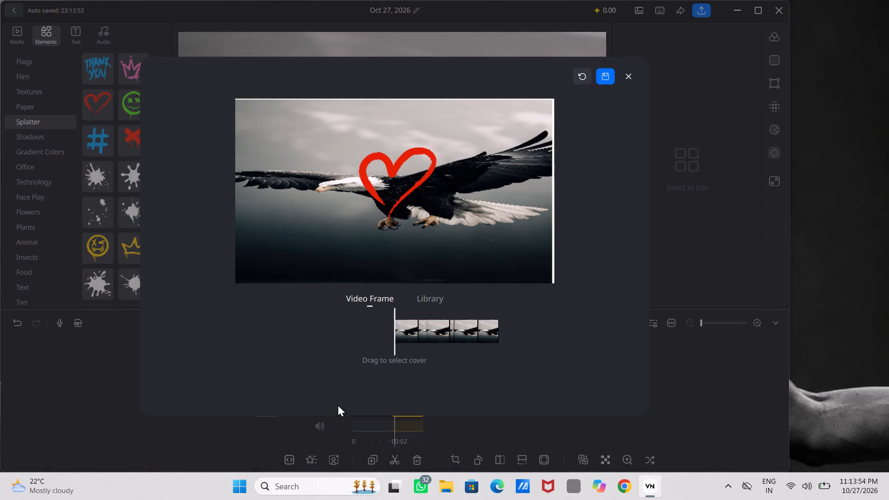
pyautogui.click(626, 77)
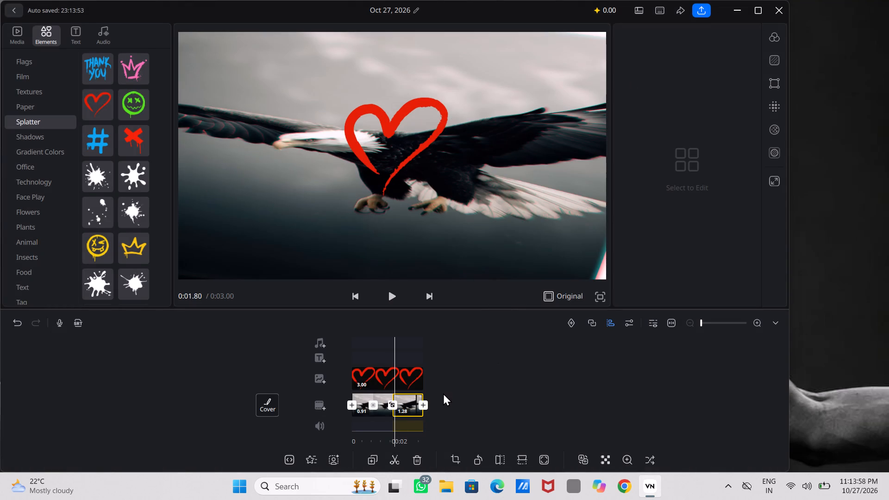
# Apply the basic Vertical transition at the end of the last eagle clip.
pyautogui.keyDown('ctrl'); pyautogui.scroll(2, 443, 394); pyautogui.keyUp('ctrl')
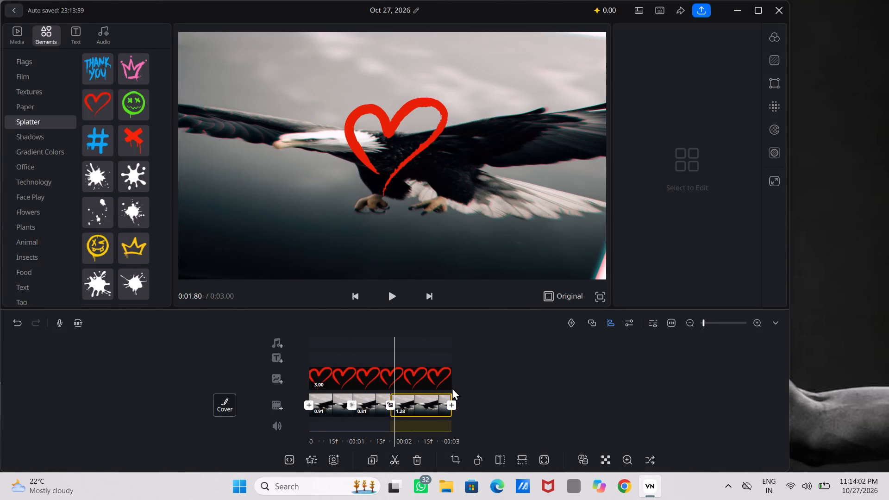
pyautogui.click(451, 402)
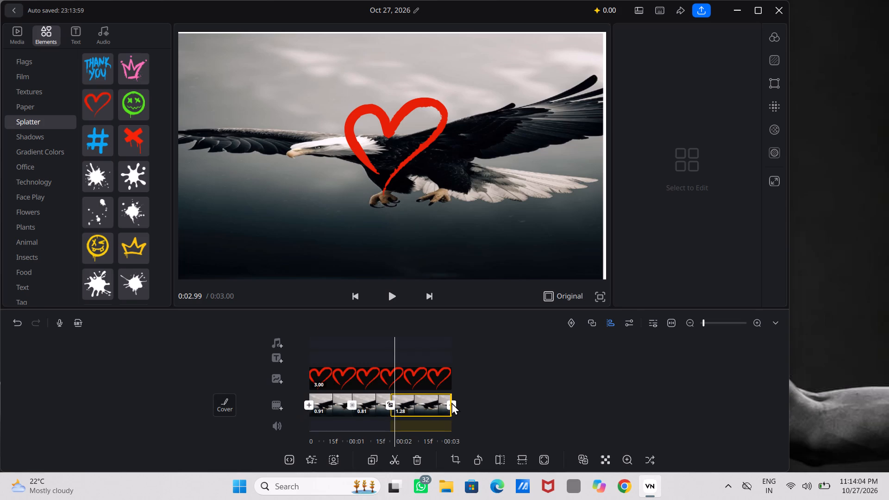
pyautogui.click(451, 402)
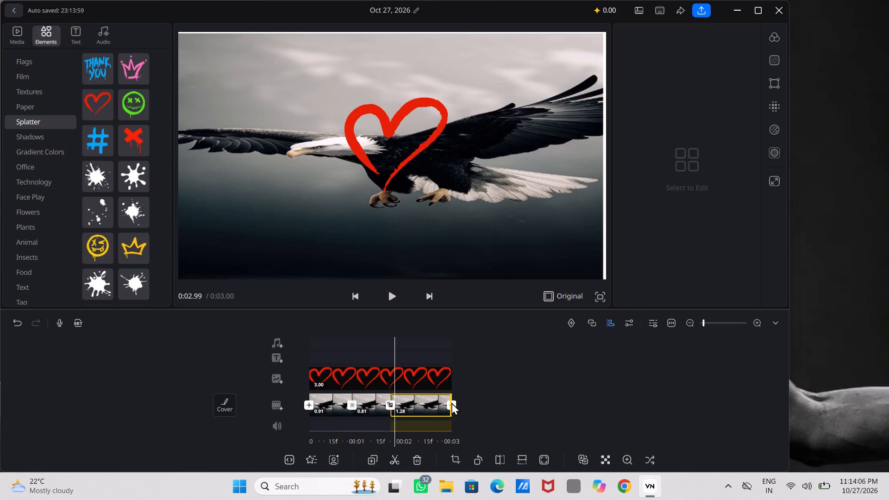
pyautogui.click(451, 402)
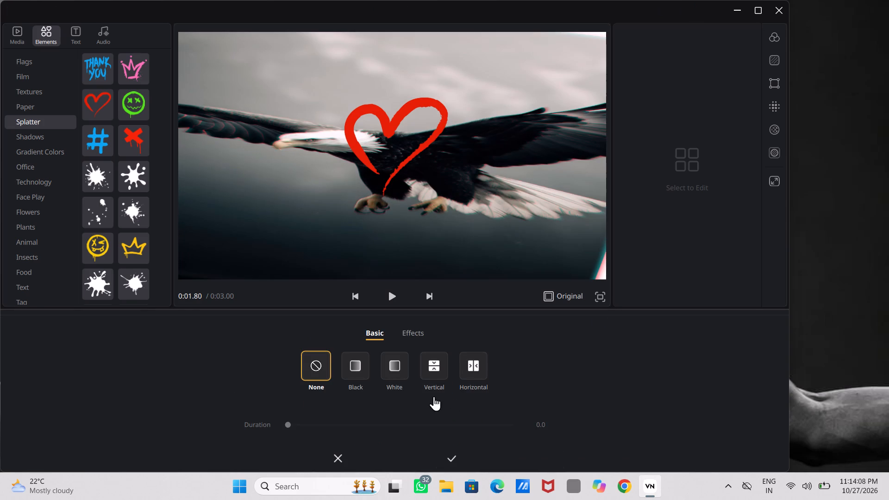
pyautogui.click(427, 360)
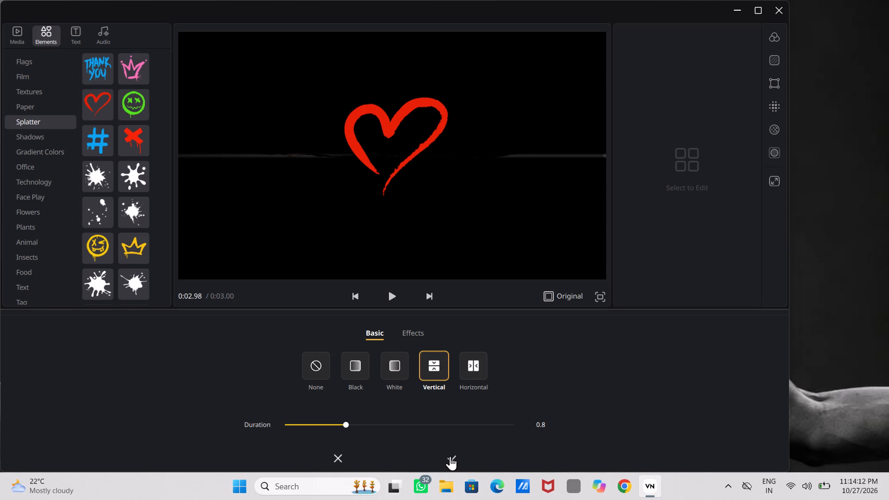
pyautogui.click(450, 456)
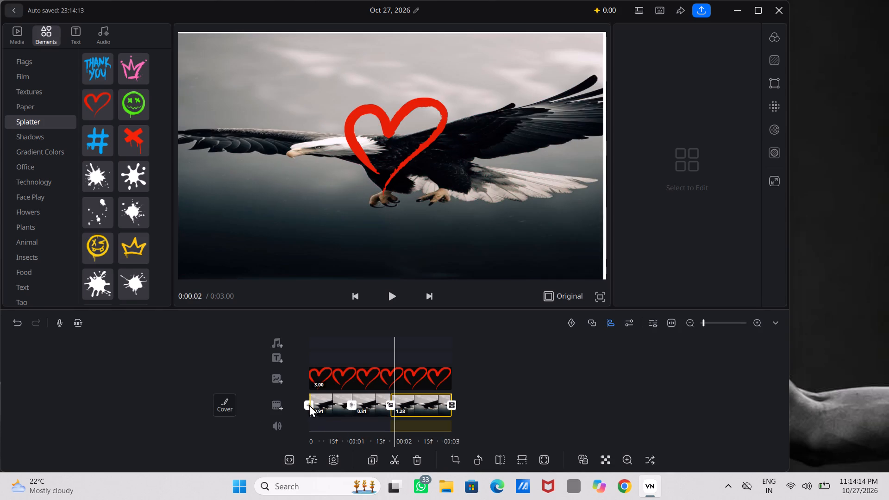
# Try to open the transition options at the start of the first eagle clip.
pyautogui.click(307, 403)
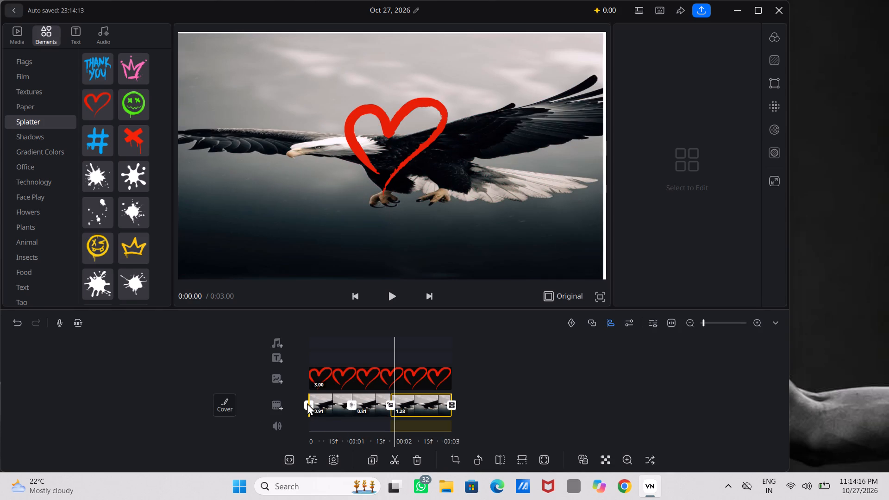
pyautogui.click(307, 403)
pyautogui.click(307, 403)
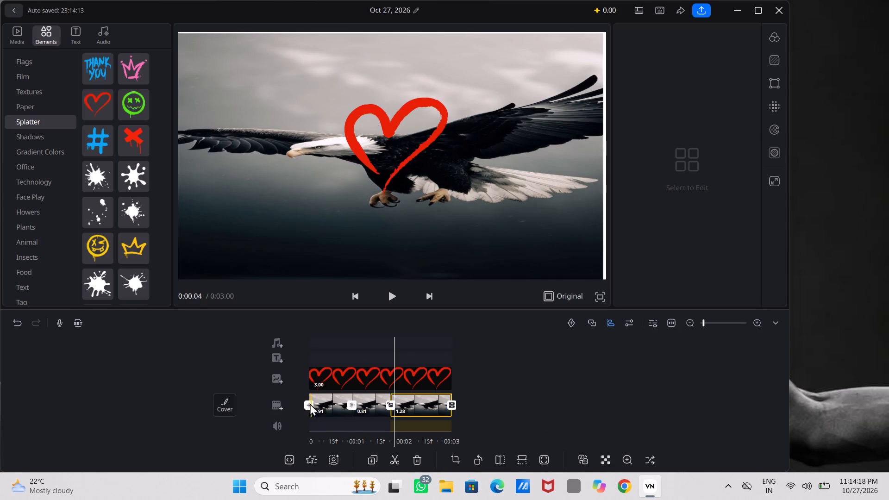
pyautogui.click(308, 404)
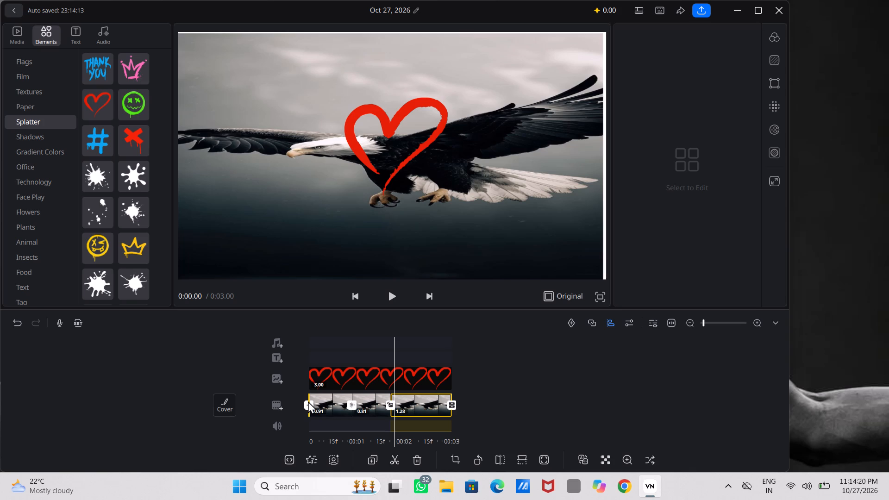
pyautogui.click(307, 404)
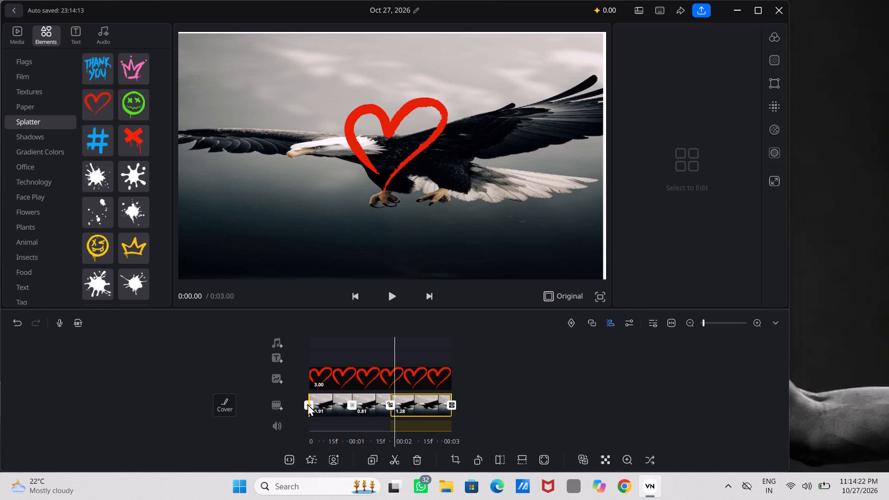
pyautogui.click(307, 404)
# Split the first eagle clip at about 0.43 s.
pyautogui.hscroll(1, 370, 406)
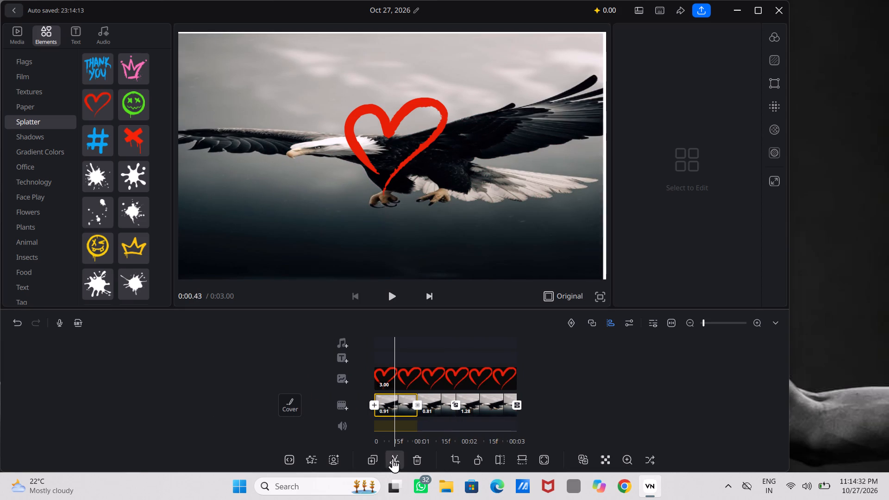
pyautogui.click(394, 462)
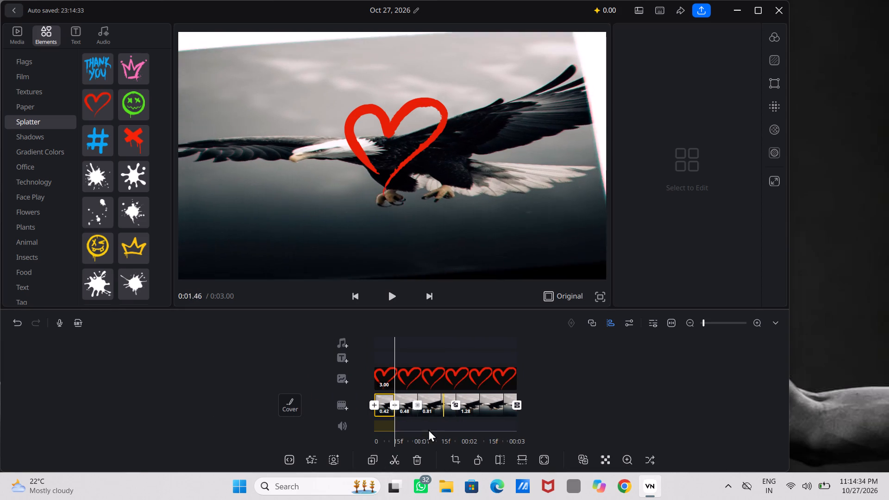
# Split the last eagle clip at about 2.25 s.
pyautogui.hscroll(-1, 453, 428)
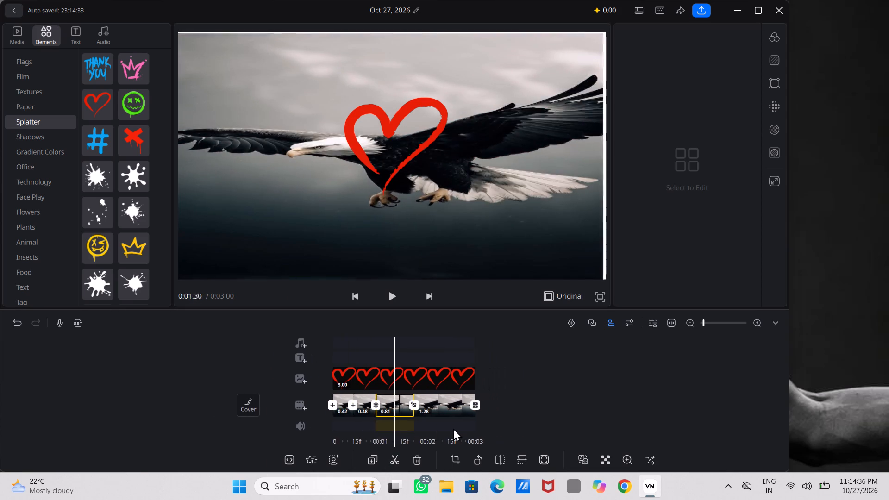
pyautogui.hscroll(-2, 453, 428)
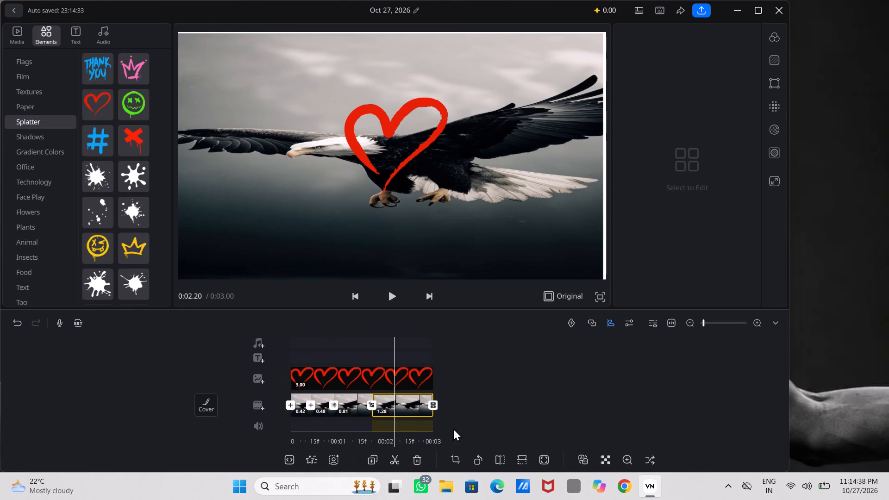
pyautogui.hscroll(-1, 453, 428)
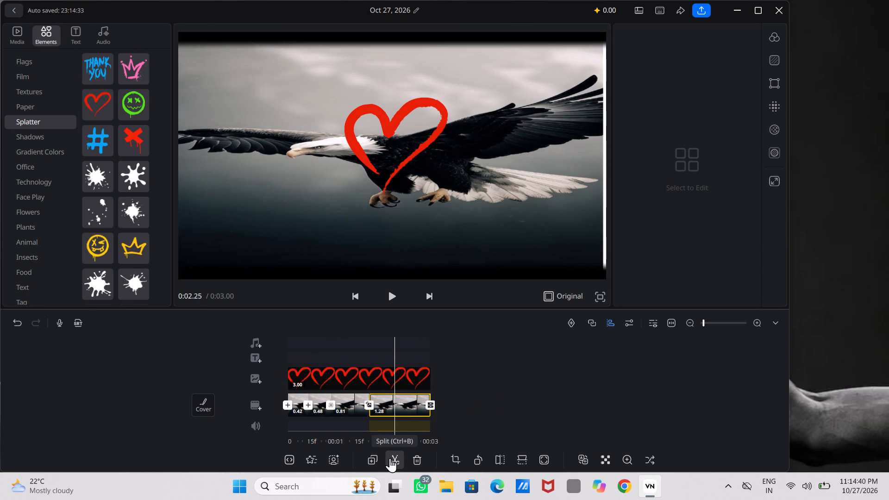
pyautogui.click(390, 458)
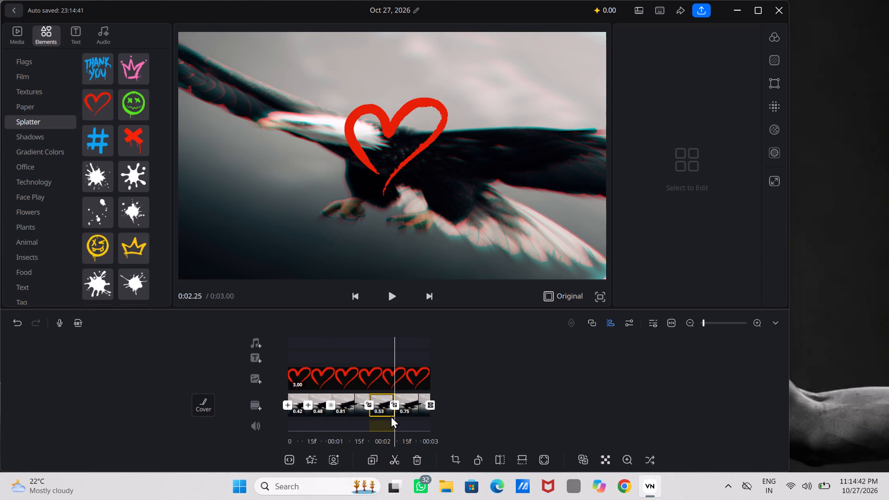
# Apply the basic Shake 2 transition at the new cut between the last two eagle clips.
pyautogui.click(394, 403)
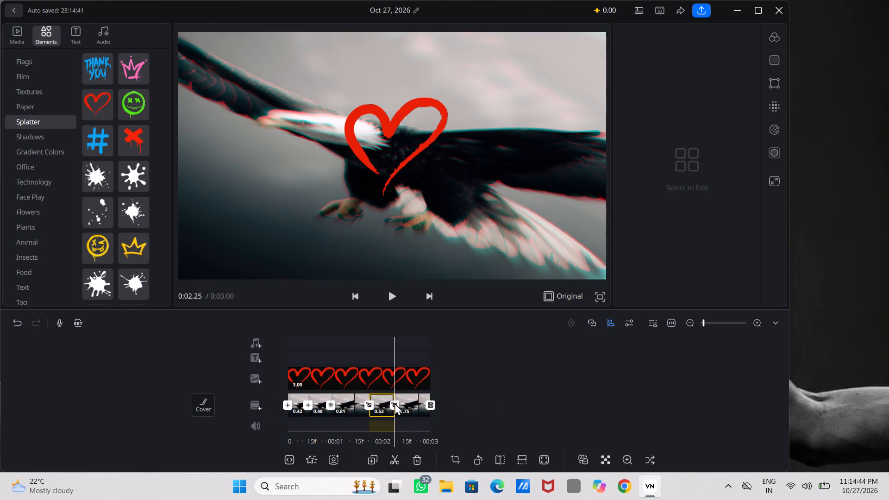
pyautogui.click(394, 403)
pyautogui.click(394, 403)
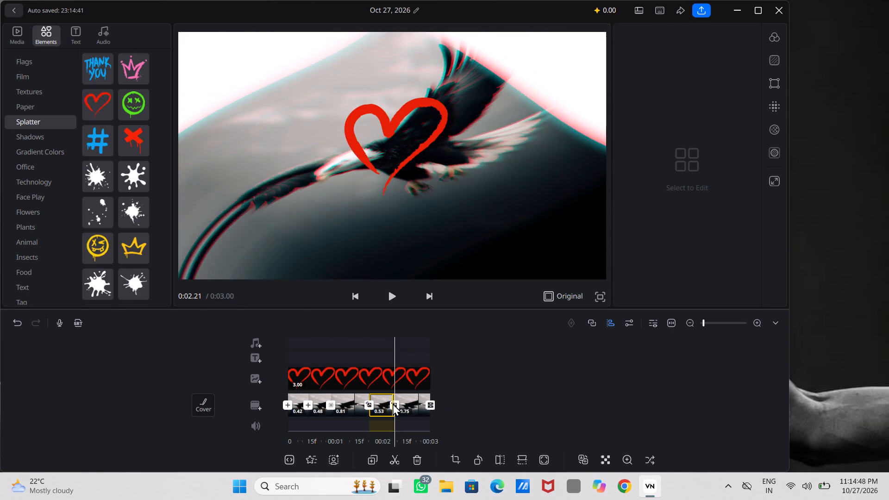
pyautogui.click(394, 404)
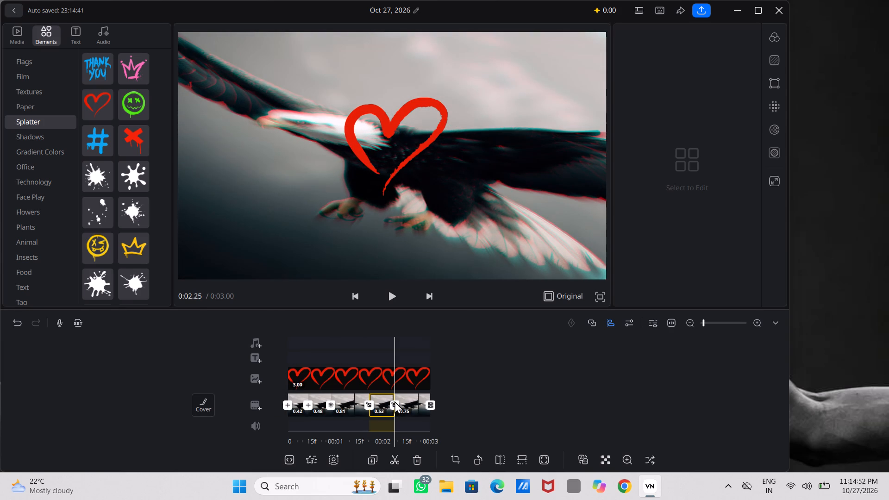
pyautogui.click(394, 400)
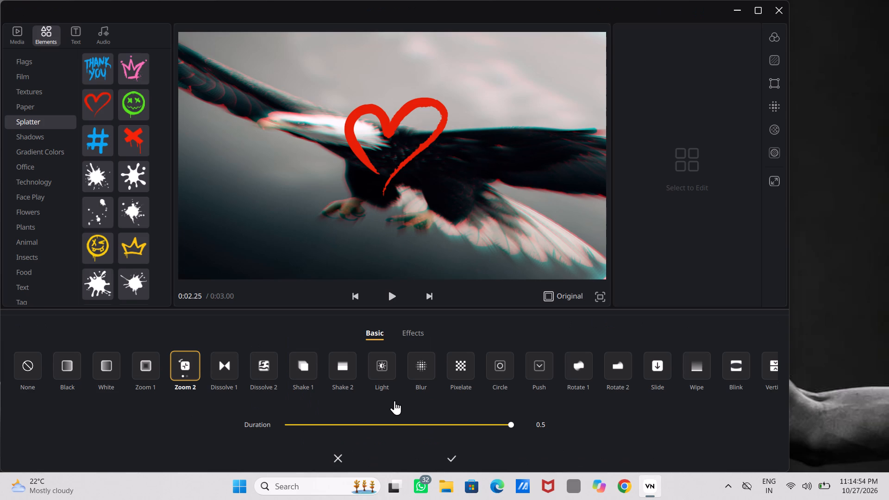
pyautogui.hscroll(1, 280, 358)
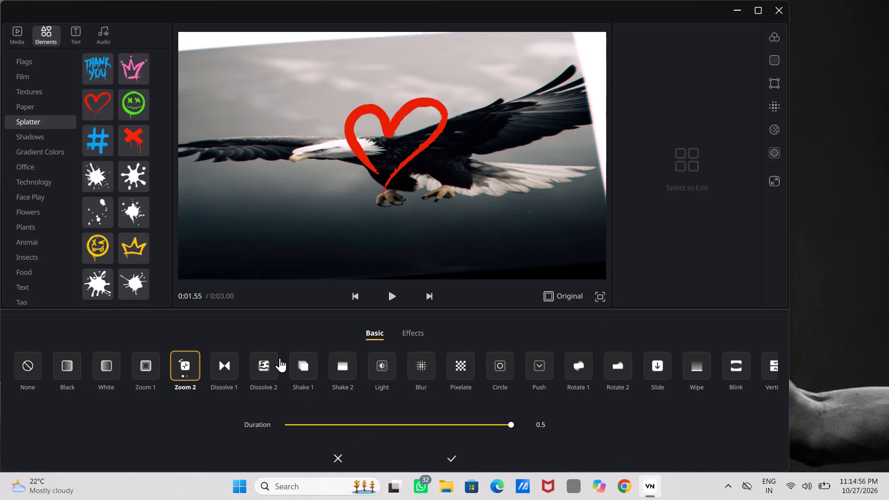
pyautogui.click(342, 366)
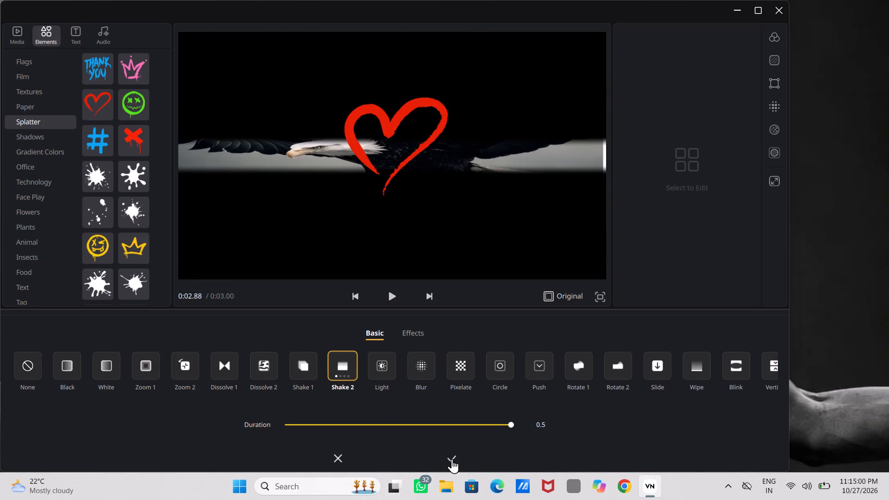
pyautogui.click(452, 459)
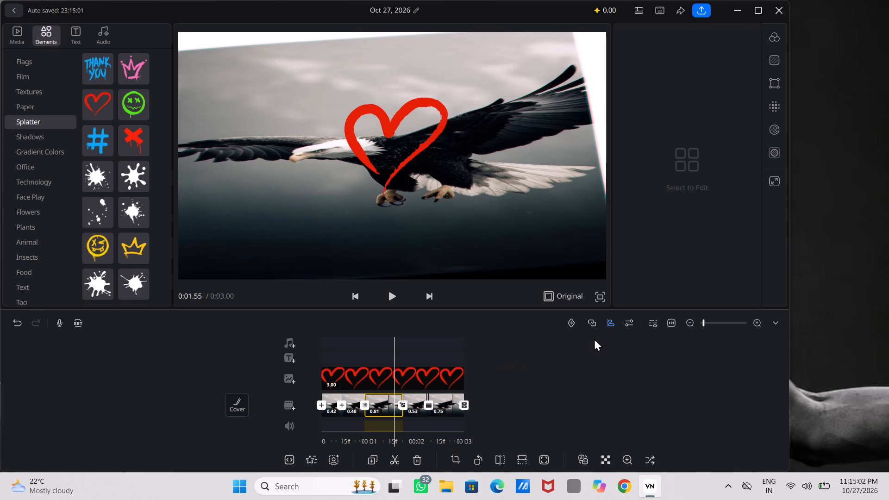
# Add the yellow winking face Splatter element and align its clip with the timeline start, on the track above the heart.
pyautogui.click(95, 241)
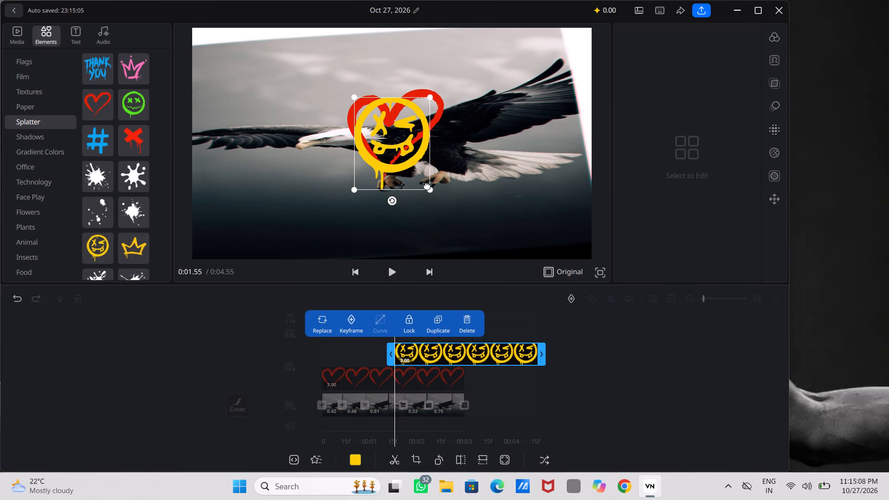
pyautogui.keyDown('ctrl'); pyautogui.scroll(-2, 406, 139); pyautogui.keyUp('ctrl')
pyautogui.hscroll(-1, 410, 354)
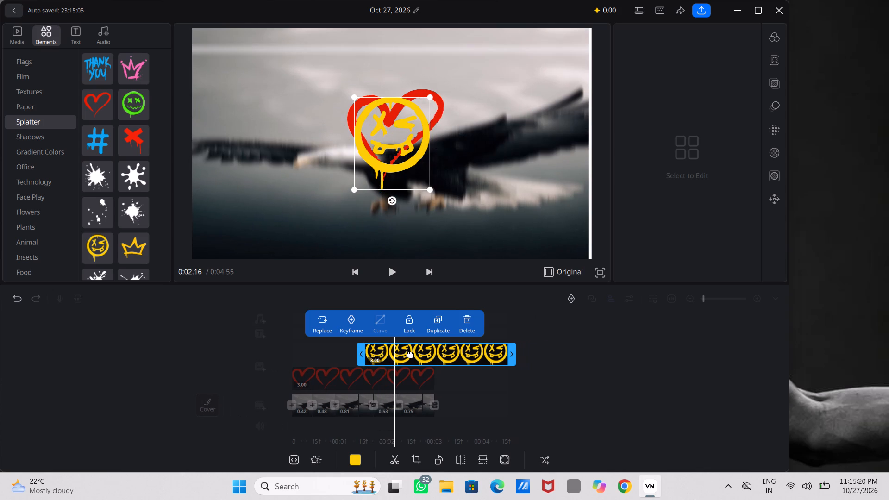
pyautogui.moveTo(410, 354); pyautogui.dragTo(317, 359)
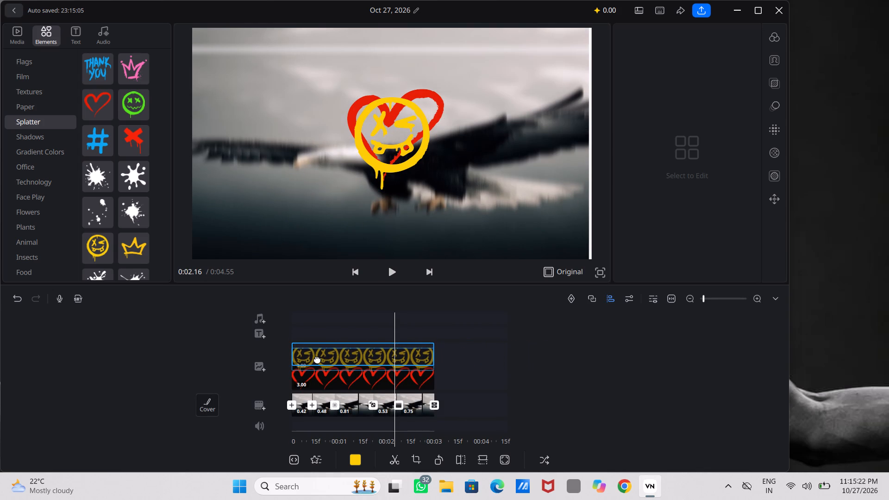
pyautogui.moveTo(317, 359); pyautogui.dragTo(317, 353)
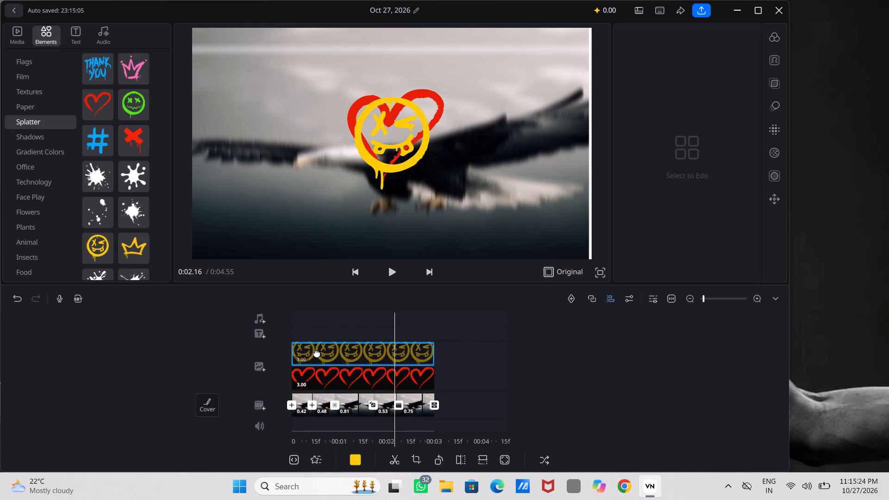
pyautogui.moveTo(317, 353); pyautogui.dragTo(316, 355)
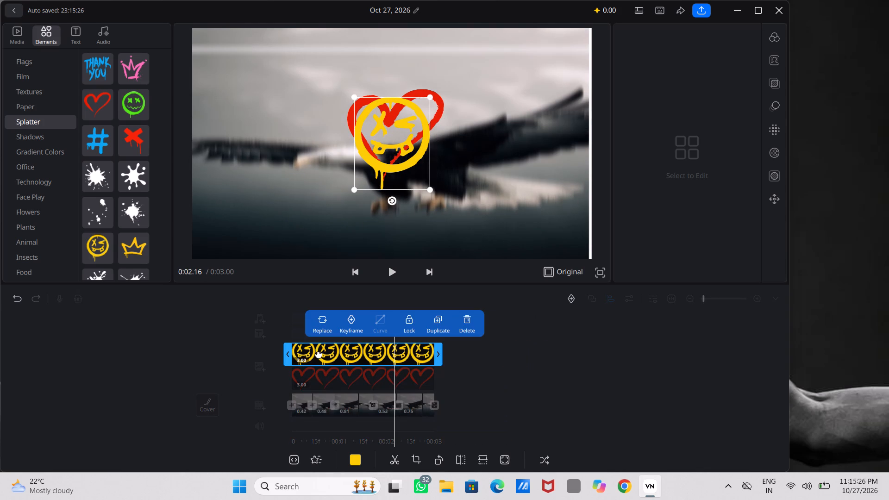
pyautogui.click(495, 354)
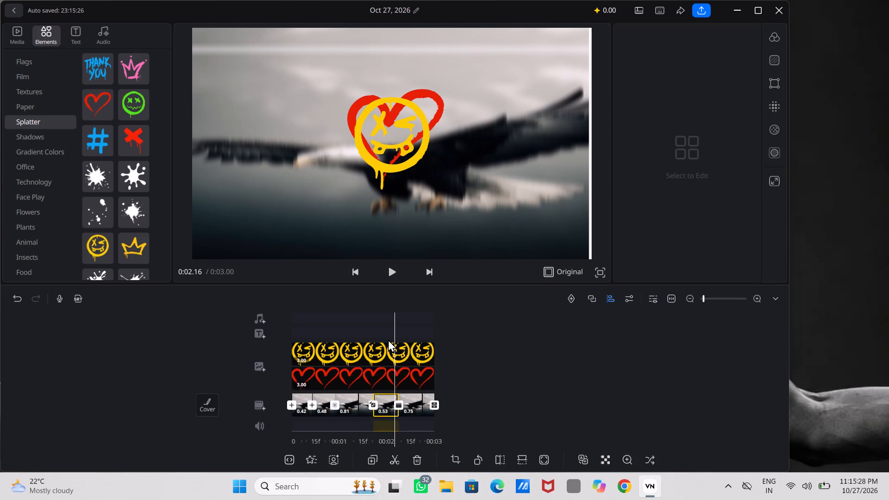
# Move the red heart overlay to the lower-left corner of the video frame, clear of the yellow face.
pyautogui.click(388, 339)
pyautogui.click(373, 346)
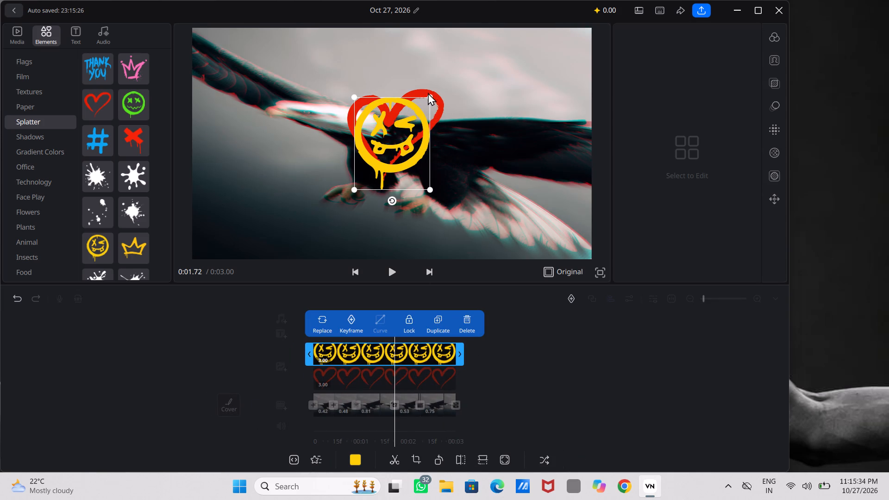
pyautogui.click(427, 93)
pyautogui.moveTo(427, 93); pyautogui.dragTo(285, 124)
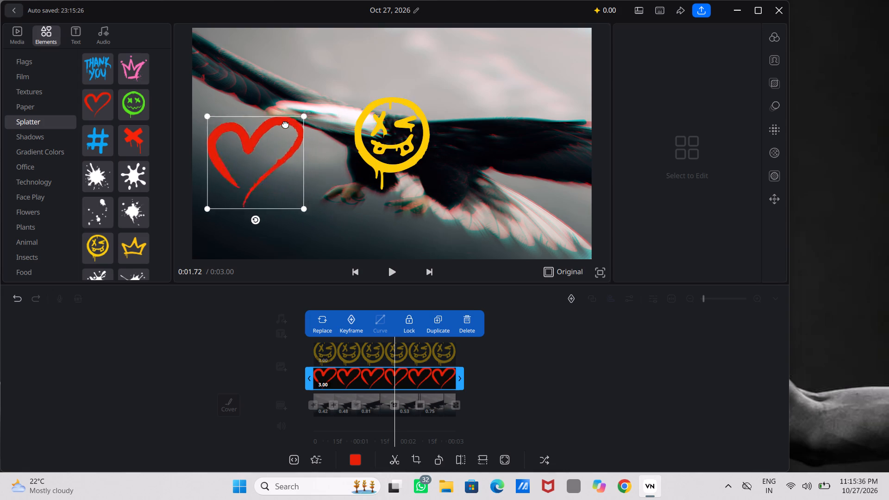
pyautogui.moveTo(285, 124); pyautogui.dragTo(274, 166)
pyautogui.click(274, 166)
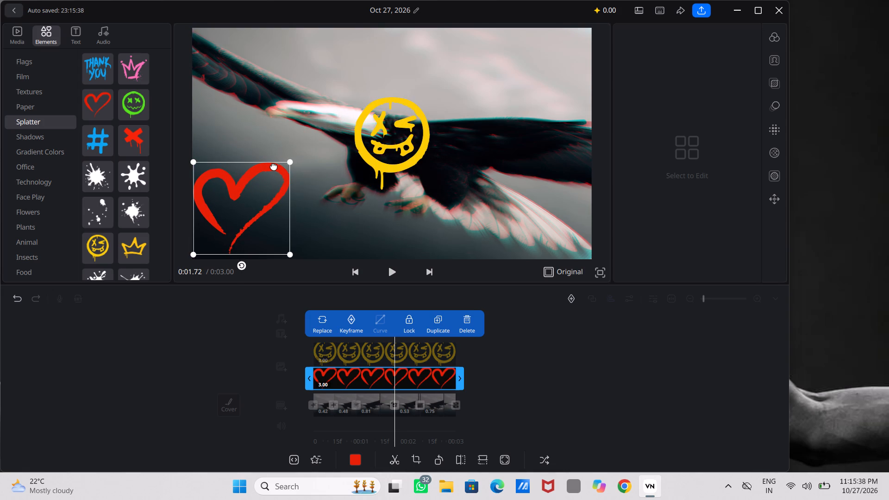
pyautogui.click(292, 124)
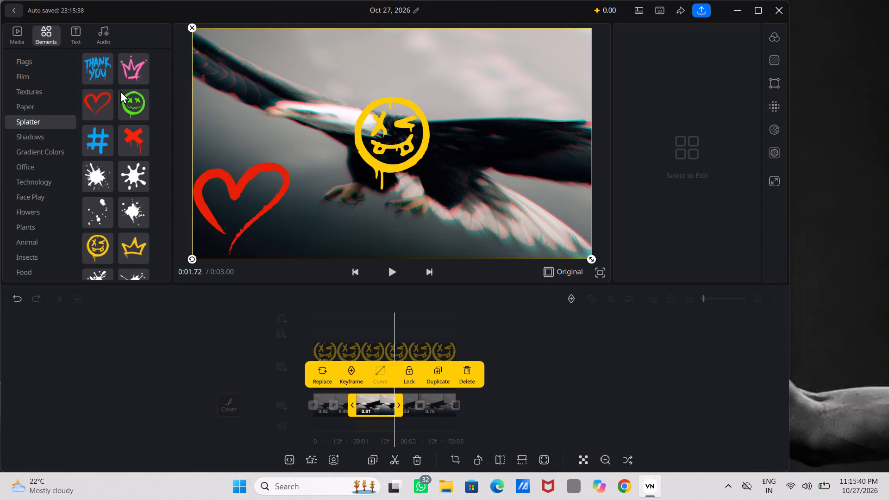
# Add the Office element of the standing man in a white shirt and place it in the upper-right area of the video frame.
pyautogui.scroll(-5, 100, 166)
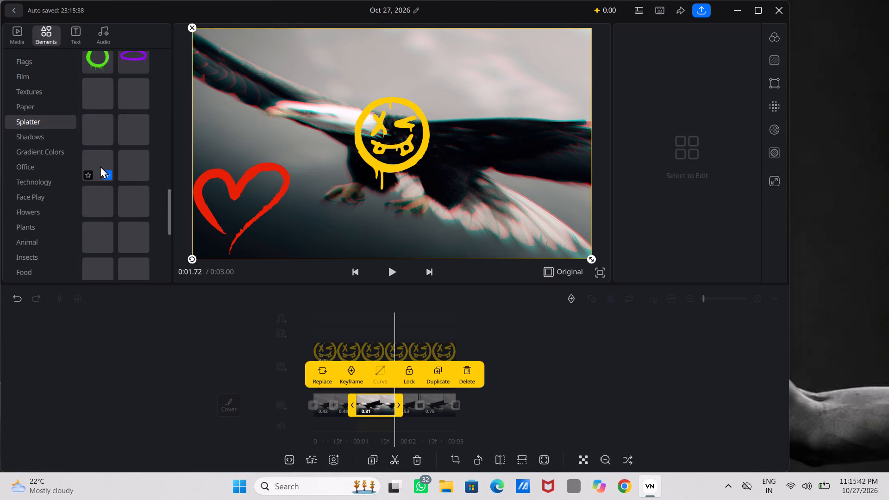
pyautogui.click(37, 131)
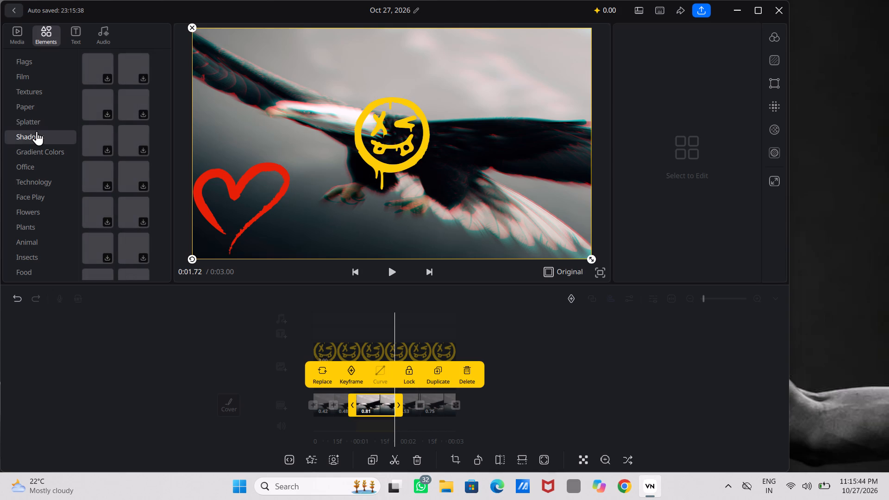
pyautogui.click(35, 162)
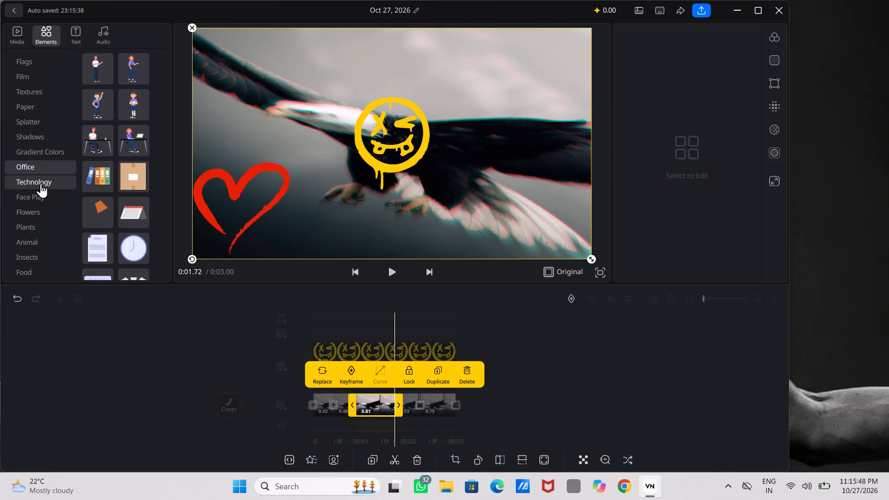
pyautogui.click(98, 68)
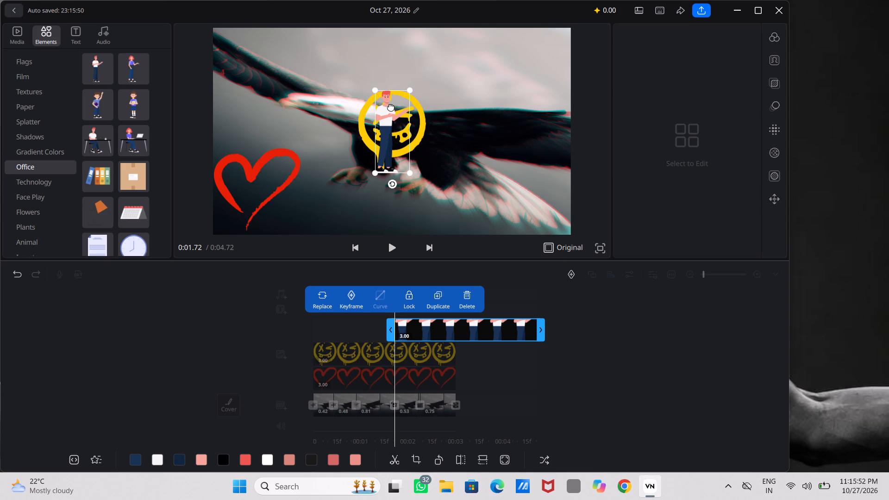
pyautogui.moveTo(391, 106); pyautogui.dragTo(519, 50)
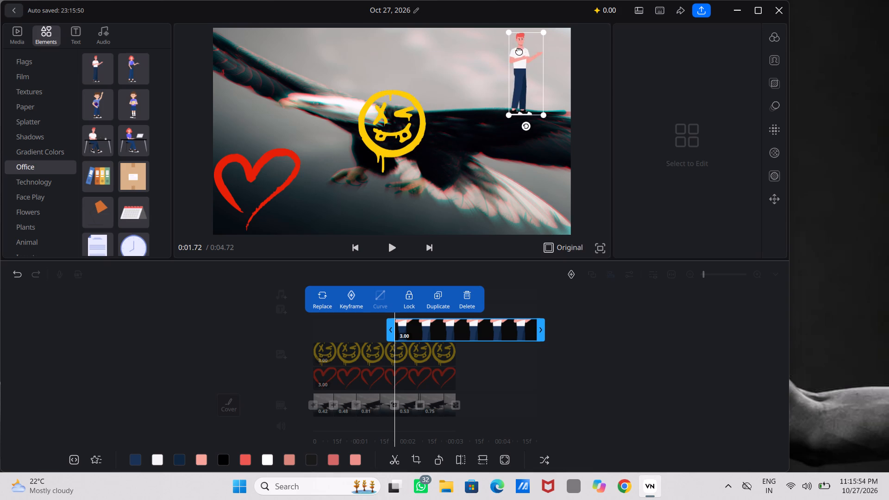
pyautogui.moveTo(519, 50); pyautogui.dragTo(504, 65)
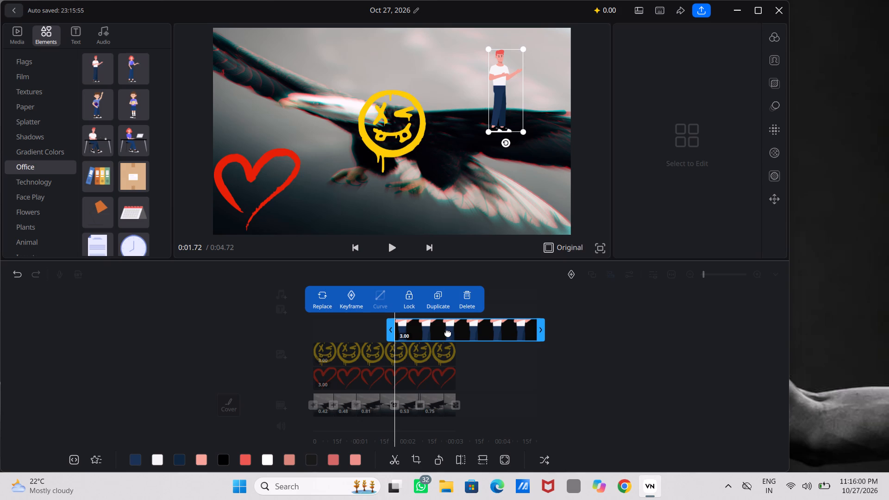
# Align the office man overlay clip with the timeline start, on the track above the yellow face.
pyautogui.moveTo(449, 330); pyautogui.dragTo(309, 323)
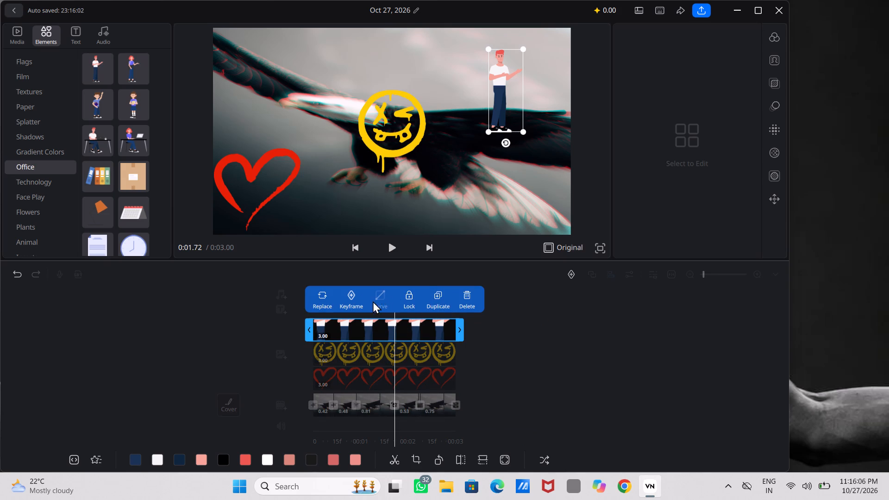
pyautogui.click(260, 364)
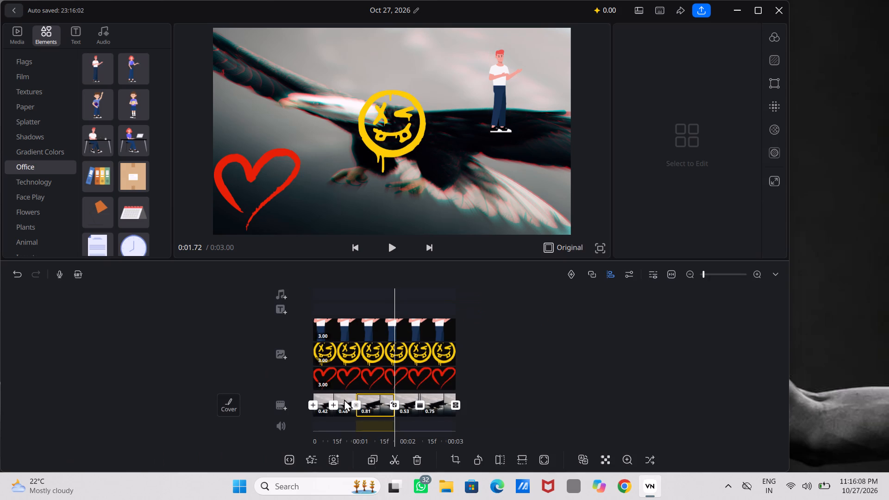
# Cut out the eagle from its background in the third clip of the main track.
pyautogui.click(332, 462)
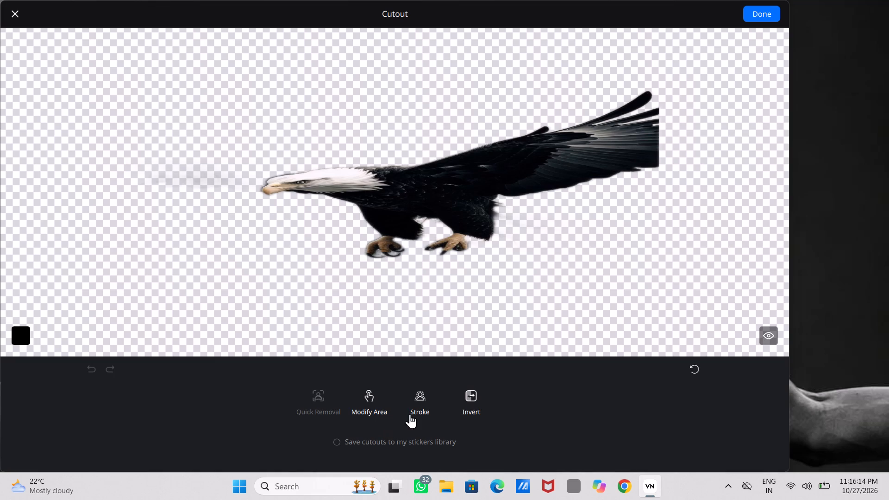
pyautogui.click(769, 12)
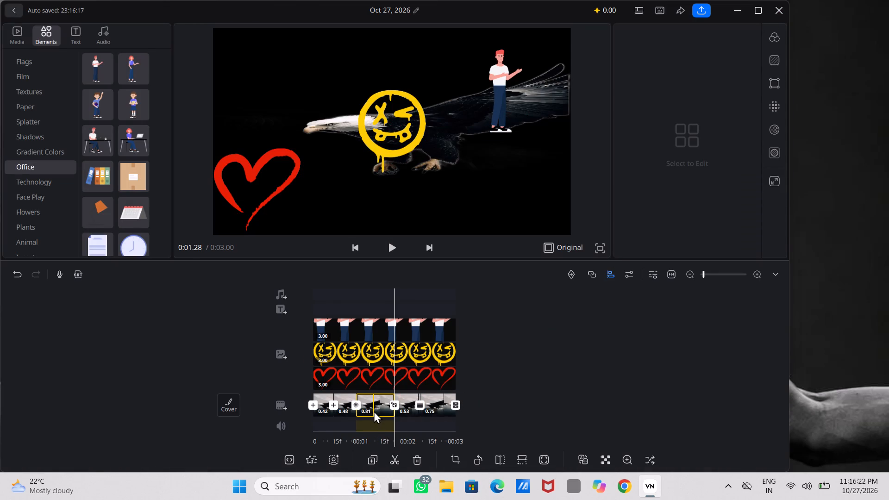
# Split the cut-out eagle clip, the third on the main track, at 0:01.23.
pyautogui.keyDown('ctrl'); pyautogui.scroll(-2, 374, 411); pyautogui.keyUp('ctrl')
pyautogui.keyDown('ctrl'); pyautogui.scroll(1, 374, 411); pyautogui.keyUp('ctrl')
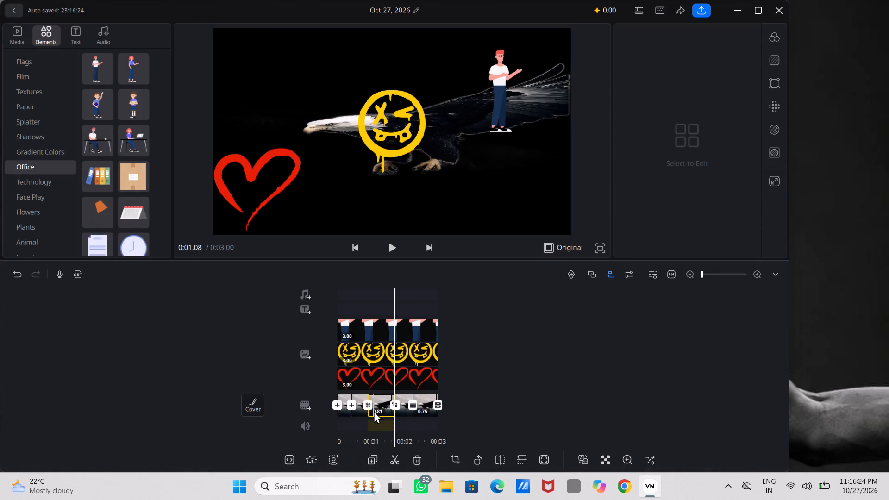
pyautogui.scroll(2, 374, 411)
pyautogui.hscroll(1, 576, 364)
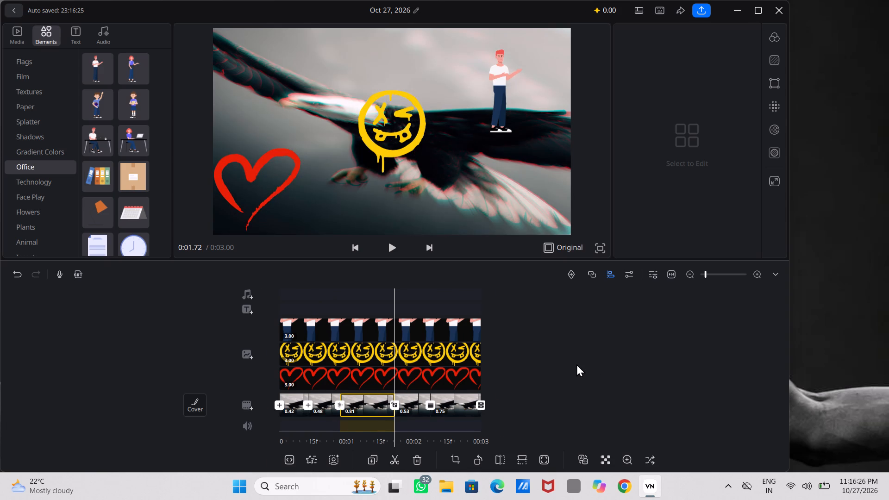
pyautogui.hscroll(1, 576, 364)
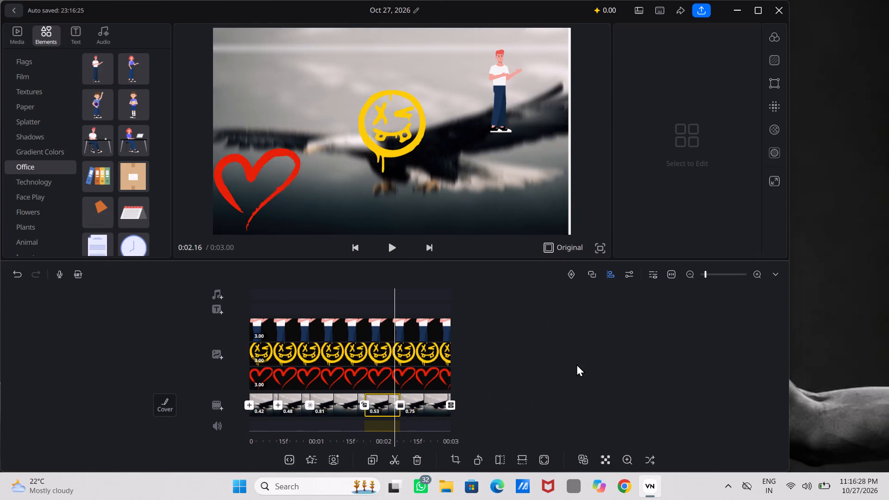
pyautogui.hscroll(1, 576, 364)
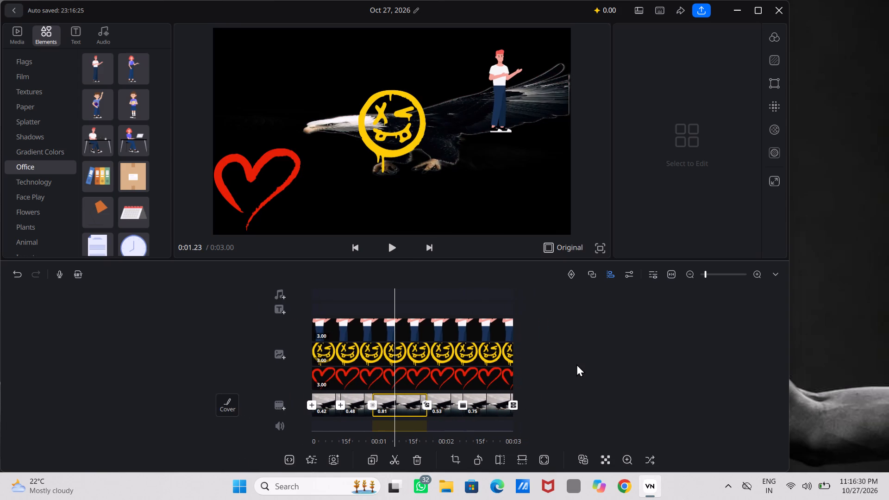
pyautogui.click(395, 461)
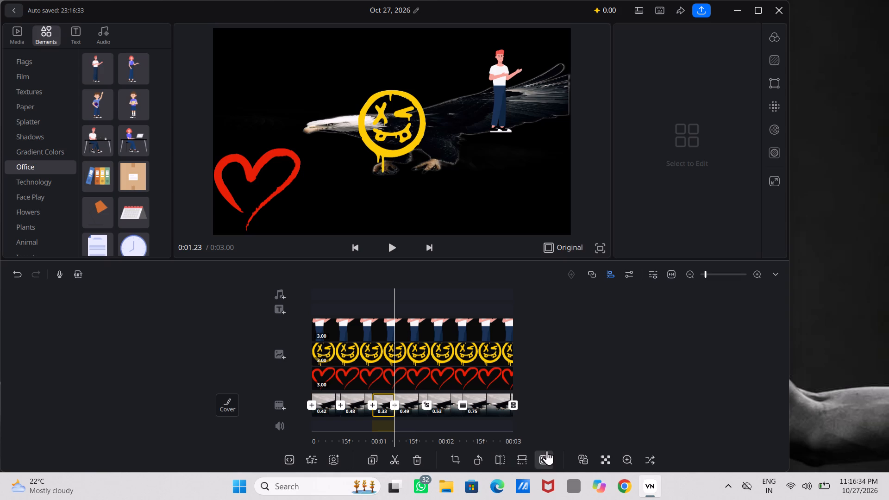
pyautogui.click(589, 458)
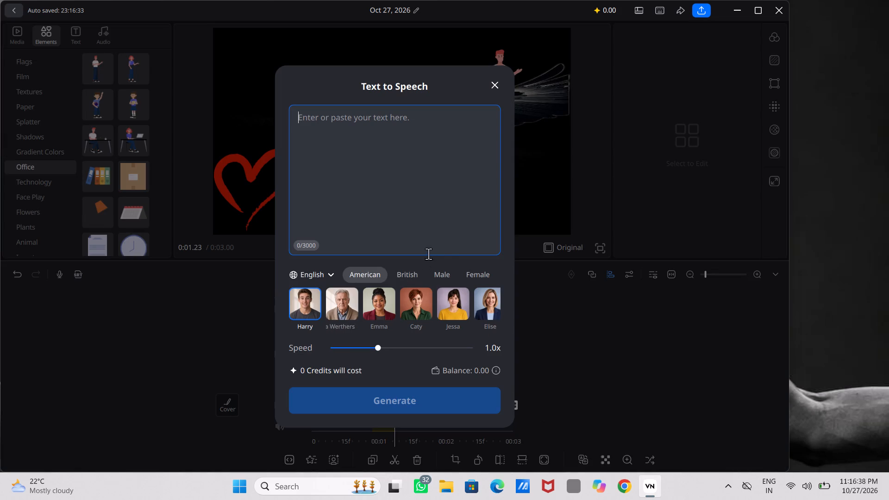
pyautogui.click(491, 83)
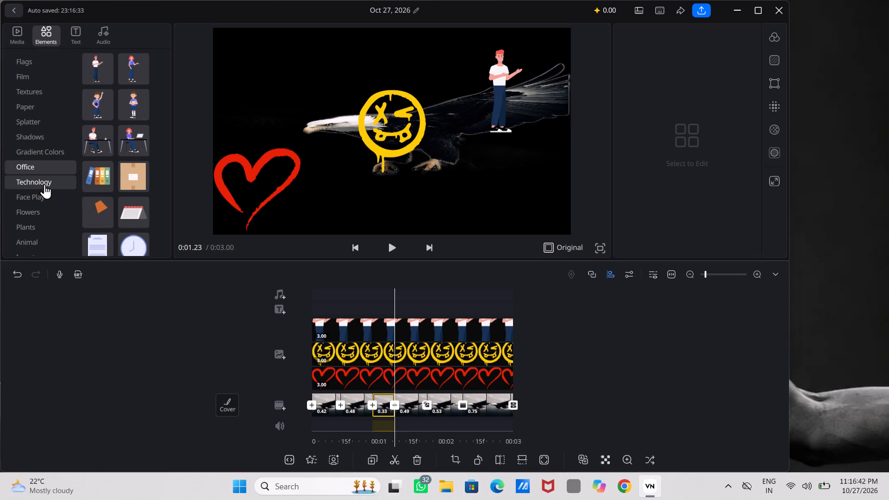
# Add the teal speech-bubble frame from the Game elements to the project.
pyautogui.click(45, 184)
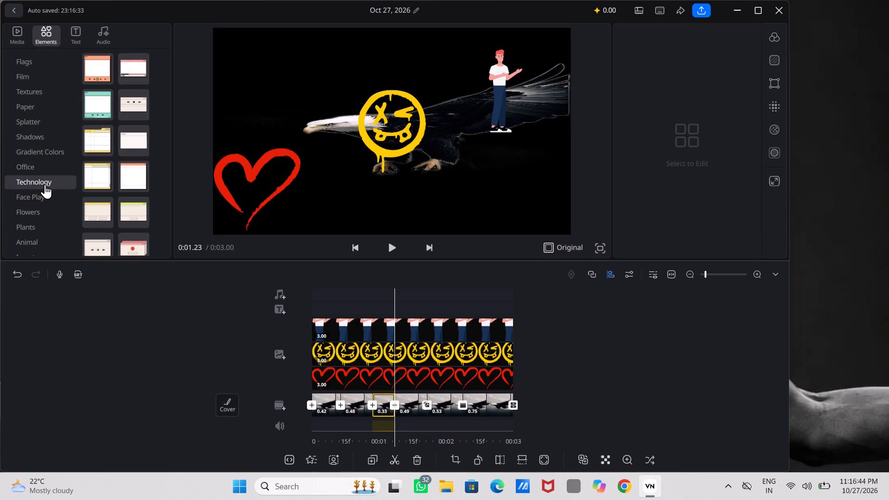
pyautogui.scroll(-2, 30, 201)
pyautogui.scroll(-3, 91, 2)
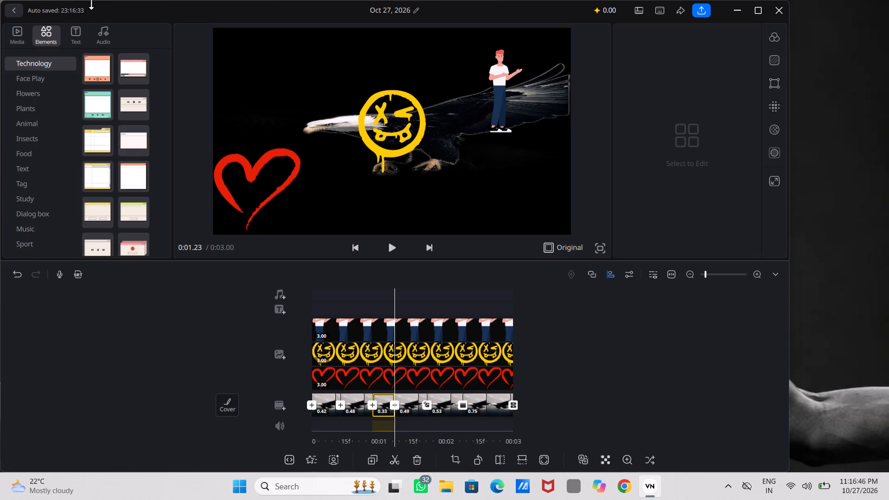
pyautogui.scroll(-2, 33, 114)
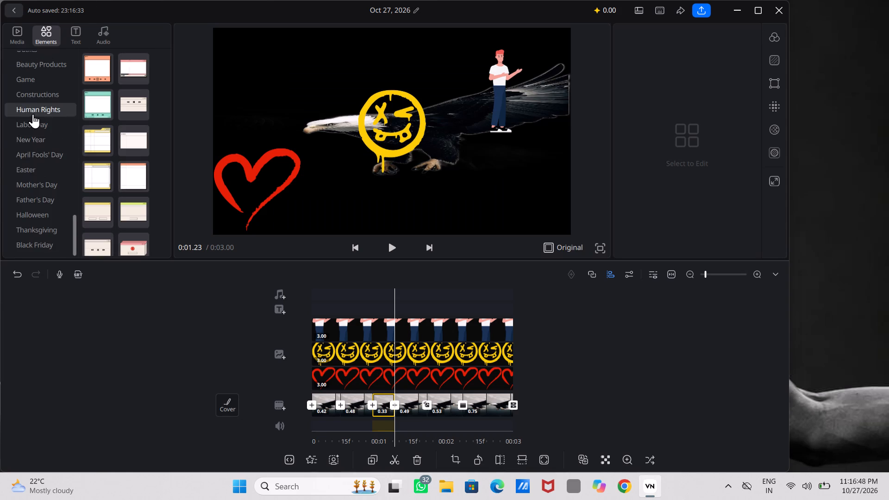
pyautogui.click(41, 81)
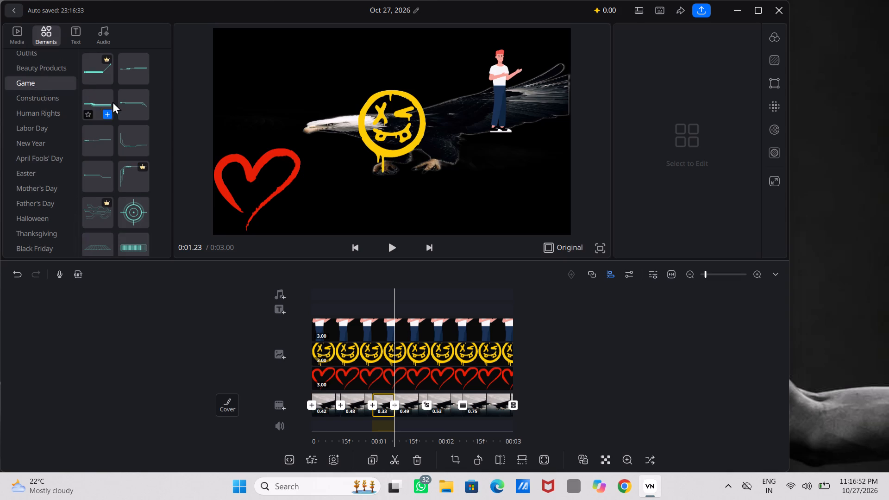
pyautogui.scroll(-3, 114, 106)
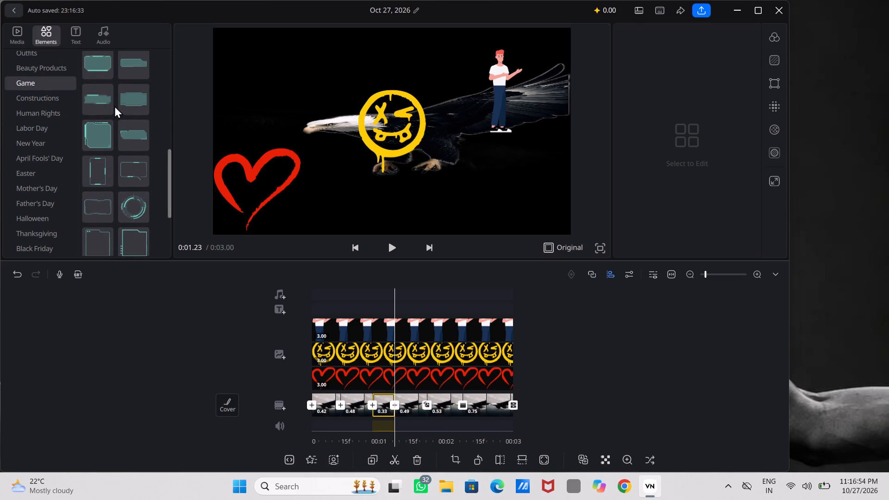
pyautogui.click(121, 166)
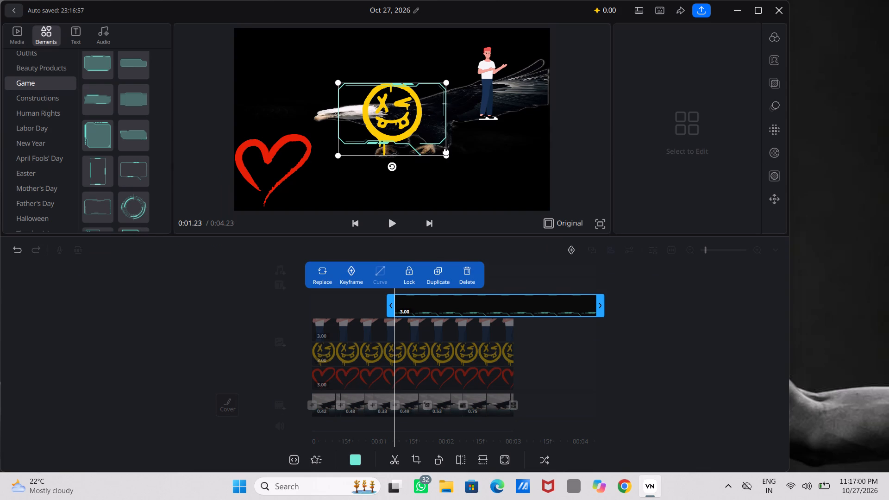
# Align the teal speech-bubble frame's clip with the timeline start, on the track above the office man.
pyautogui.scroll(2, 439, 155)
pyautogui.keyDown('ctrl'); pyautogui.scroll(6, 439, 155); pyautogui.keyUp('ctrl')
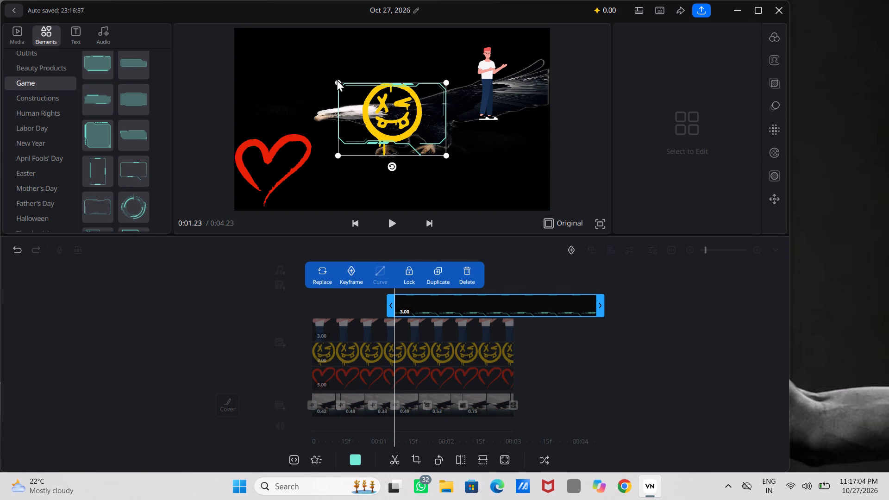
pyautogui.click(337, 79)
pyautogui.click(337, 79)
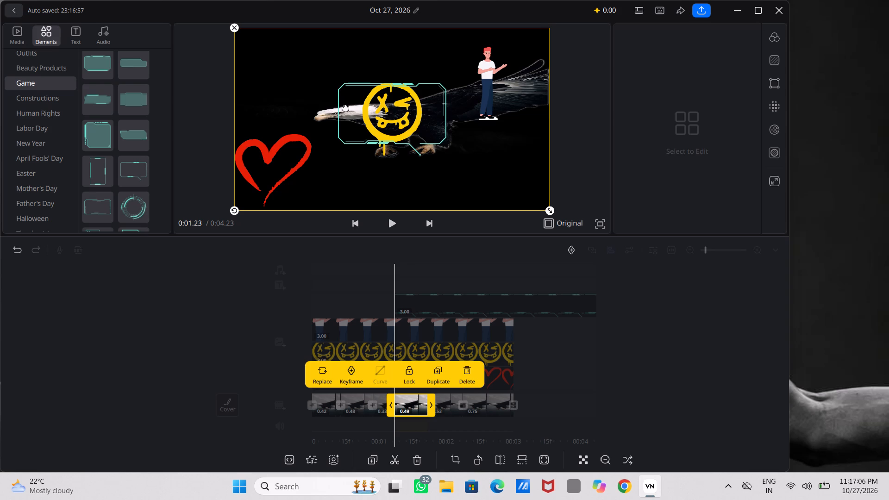
pyautogui.click(369, 120)
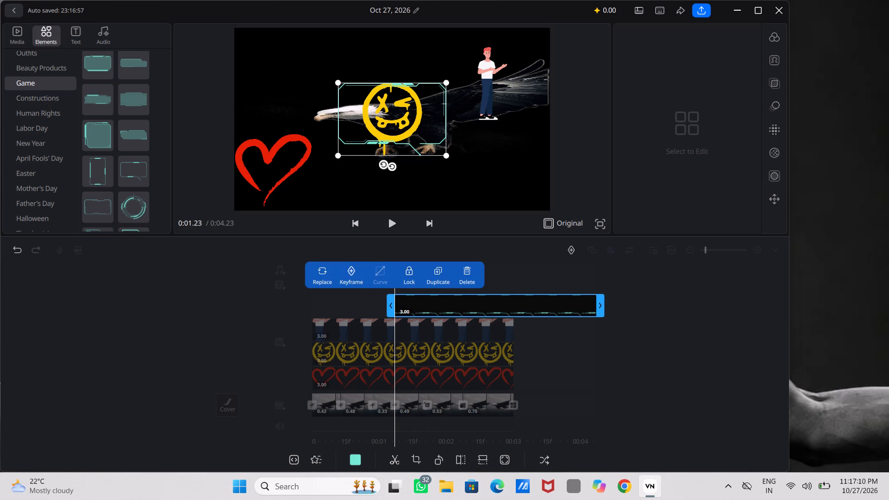
pyautogui.click(424, 301)
pyautogui.moveTo(424, 301); pyautogui.dragTo(315, 305)
pyautogui.click(268, 318)
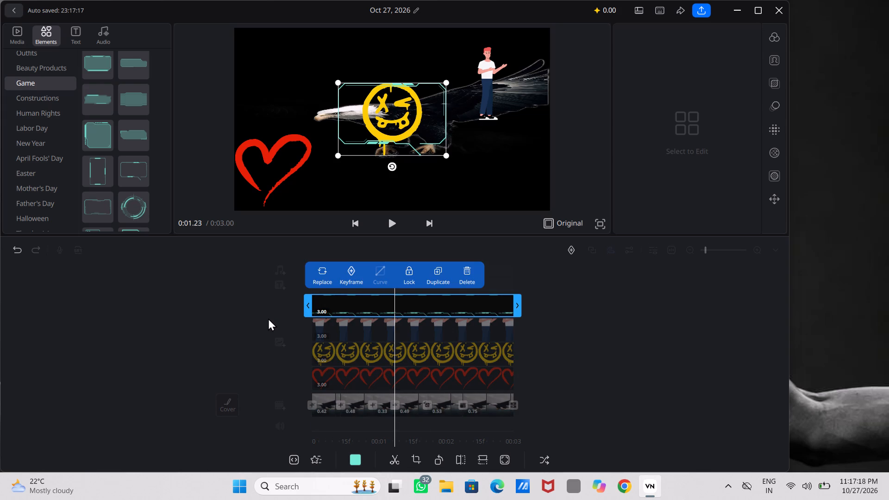
# Move the teal speech-bubble frame into the upper-left corner of the video frame.
pyautogui.click(335, 302)
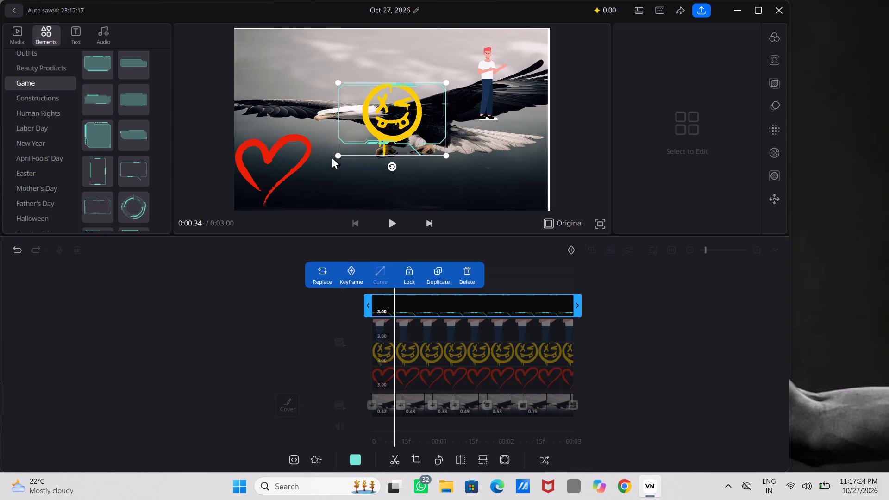
pyautogui.moveTo(340, 152); pyautogui.dragTo(259, 94)
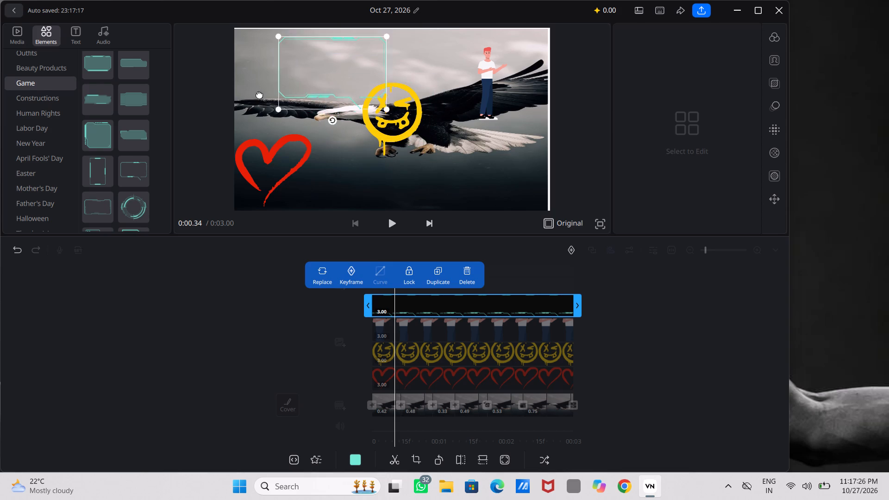
pyautogui.moveTo(259, 94); pyautogui.dragTo(237, 101)
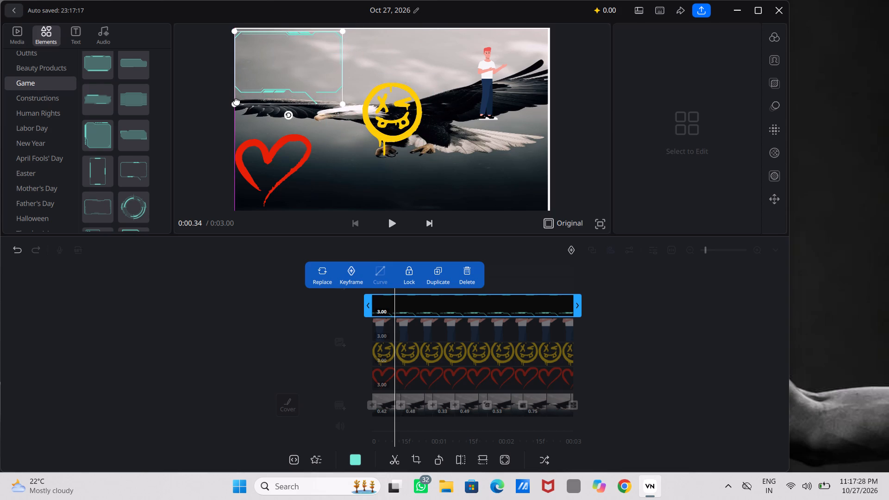
pyautogui.moveTo(237, 101); pyautogui.dragTo(237, 98)
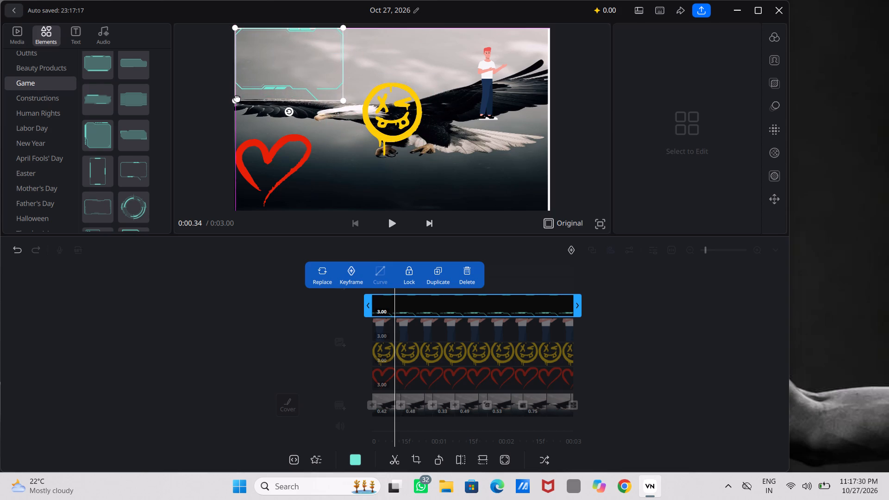
pyautogui.moveTo(237, 98); pyautogui.dragTo(237, 99)
pyautogui.click(237, 99)
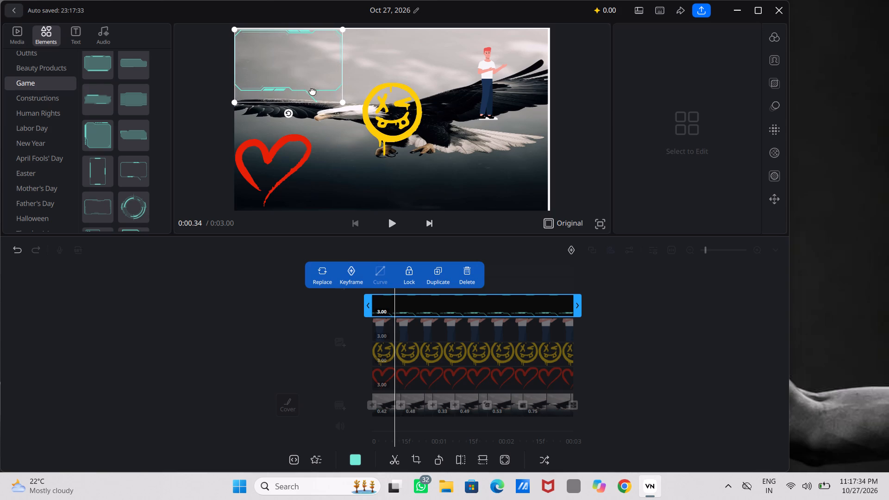
# Apply the Spin 03 effect to the yellow winking face overlay, leaving the face uncropped.
pyautogui.click(404, 76)
pyautogui.doubleClick(398, 102)
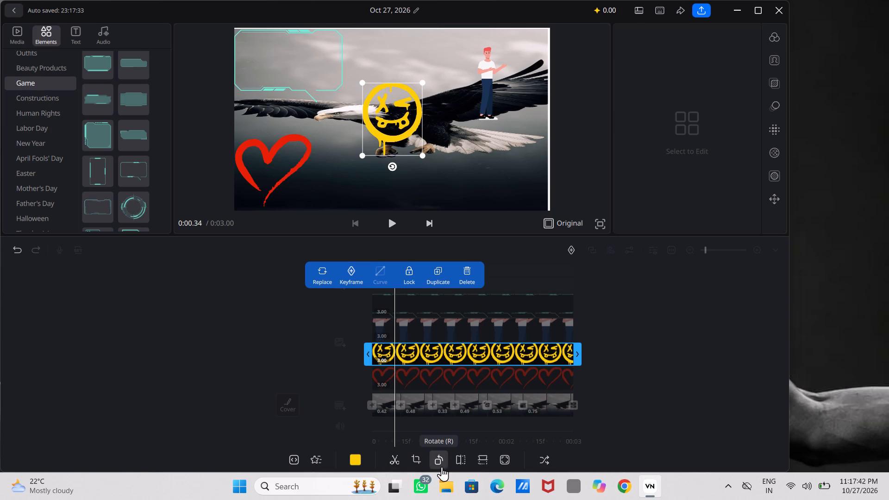
pyautogui.click(418, 462)
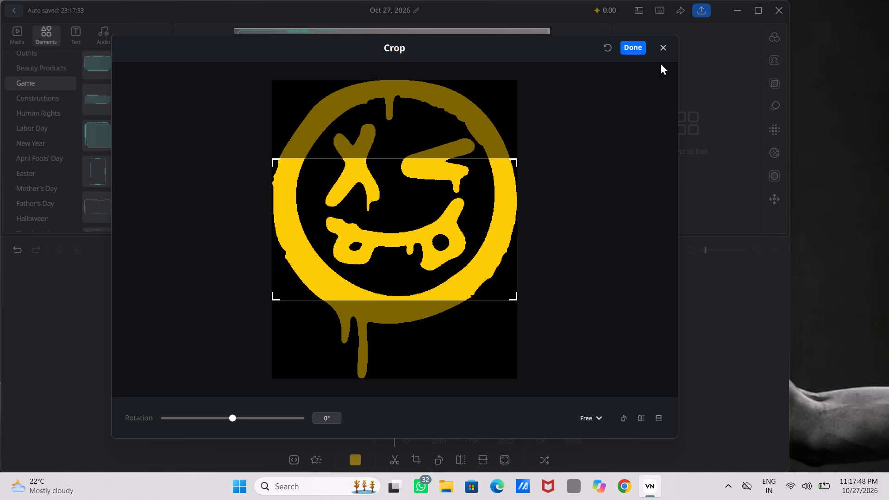
pyautogui.click(662, 46)
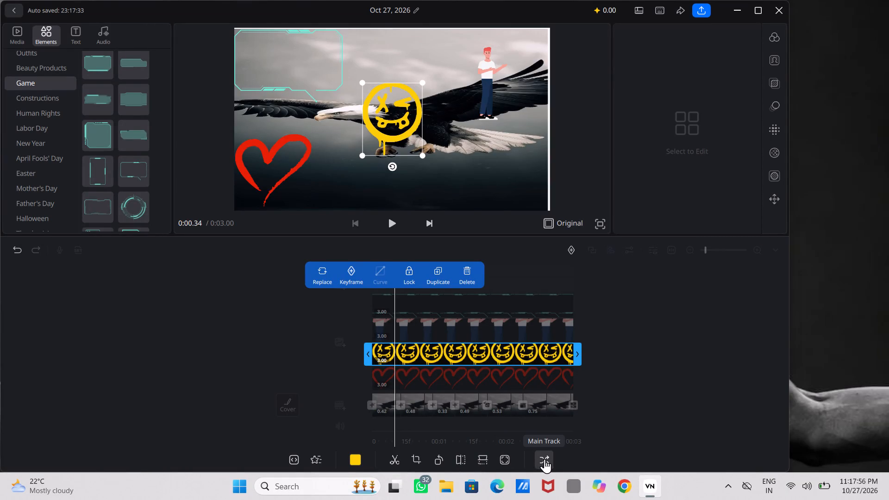
pyautogui.click(311, 463)
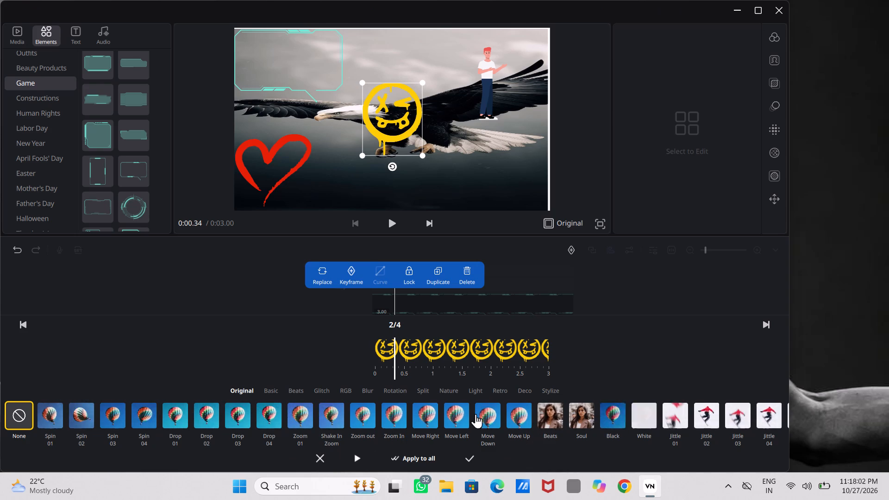
pyautogui.click(114, 410)
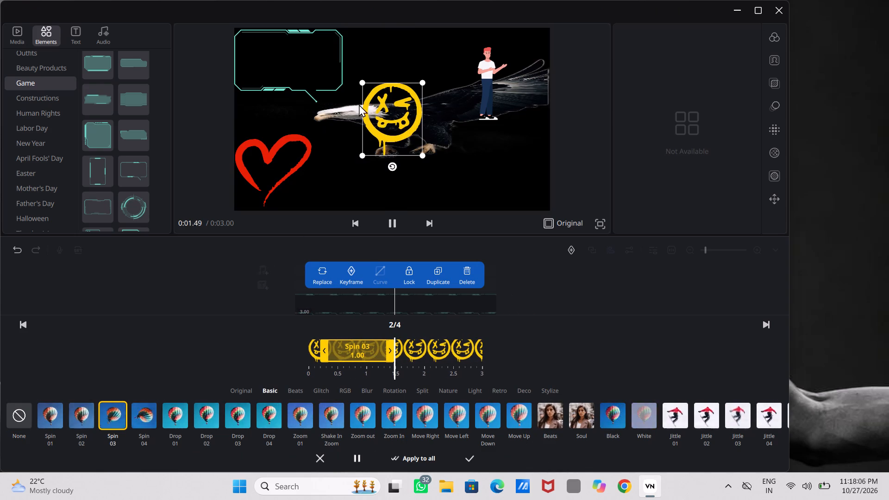
pyautogui.scroll(1, 384, 120)
pyautogui.keyDown('ctrl'); pyautogui.scroll(-1, 384, 120); pyautogui.keyUp('ctrl')
pyautogui.keyDown('ctrl'); pyautogui.hscroll(-1, 384, 120); pyautogui.keyUp('ctrl')
pyautogui.keyDown('ctrl'); pyautogui.scroll(-1, 384, 120); pyautogui.keyUp('ctrl')
pyautogui.keyDown('ctrl'); pyautogui.hscroll(-1, 384, 120); pyautogui.keyUp('ctrl')
pyautogui.keyDown('ctrl'); pyautogui.scroll(-1, 384, 120); pyautogui.keyUp('ctrl')
pyautogui.keyDown('ctrl'); pyautogui.hscroll(-1, 384, 120); pyautogui.keyUp('ctrl')
pyautogui.keyDown('ctrl'); pyautogui.scroll(-1, 384, 120); pyautogui.keyUp('ctrl')
pyautogui.keyDown('ctrl'); pyautogui.hscroll(-1, 384, 120); pyautogui.keyUp('ctrl')
pyautogui.keyDown('ctrl'); pyautogui.scroll(-1, 384, 120); pyautogui.keyUp('ctrl')
pyautogui.keyDown('ctrl'); pyautogui.hscroll(-1, 384, 120); pyautogui.keyUp('ctrl')
pyautogui.doubleClick(384, 120)
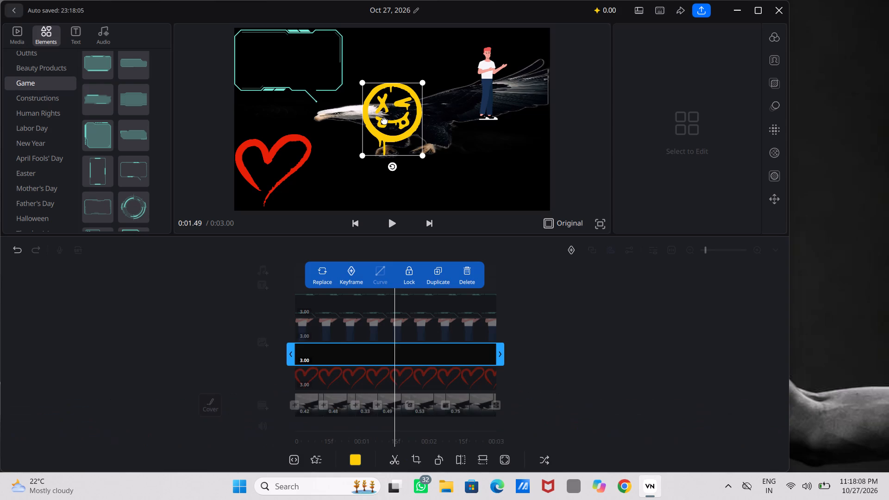
# Move the yellow winking face inside the teal speech-bubble frame in the upper-left corner of the video frame.
pyautogui.moveTo(399, 119); pyautogui.dragTo(395, 117)
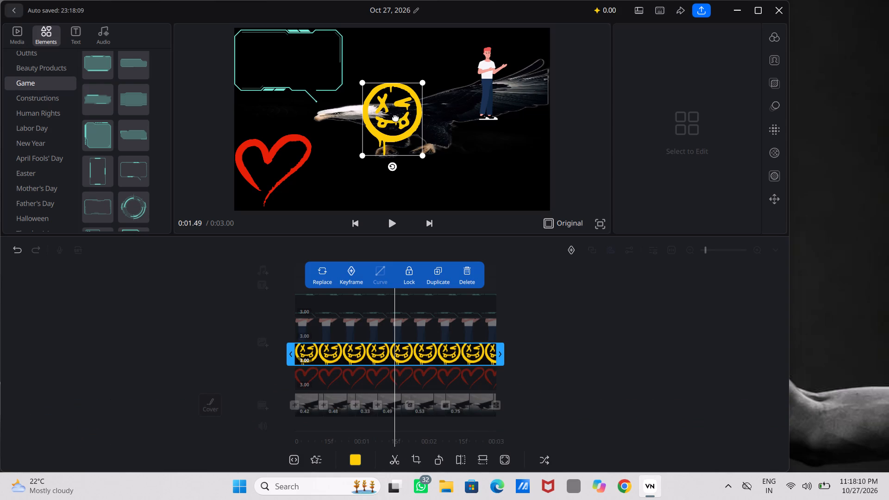
pyautogui.moveTo(395, 117); pyautogui.dragTo(292, 69)
pyautogui.click(292, 69)
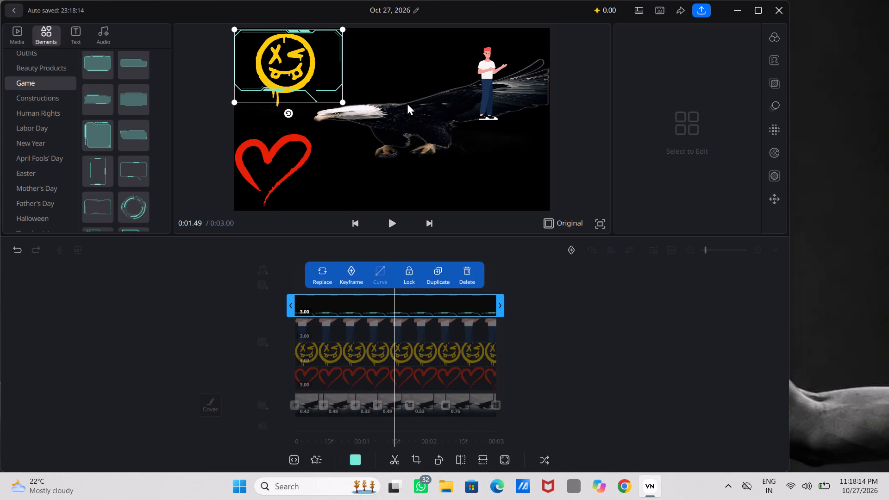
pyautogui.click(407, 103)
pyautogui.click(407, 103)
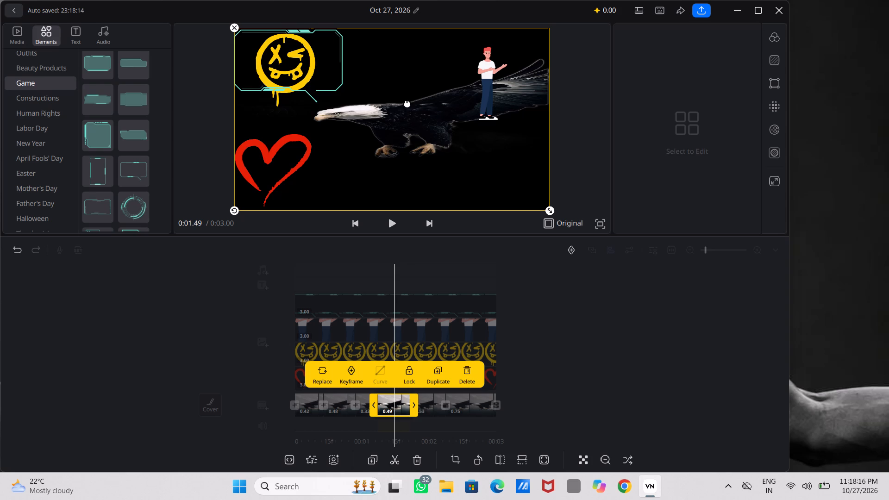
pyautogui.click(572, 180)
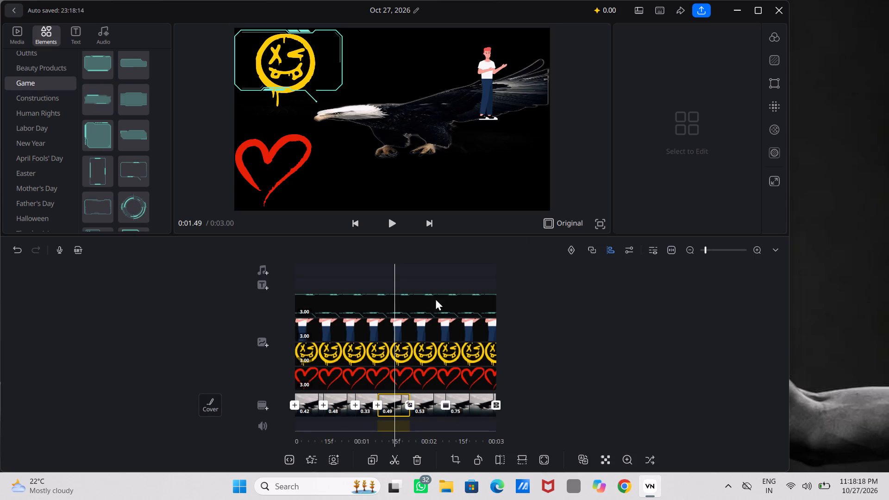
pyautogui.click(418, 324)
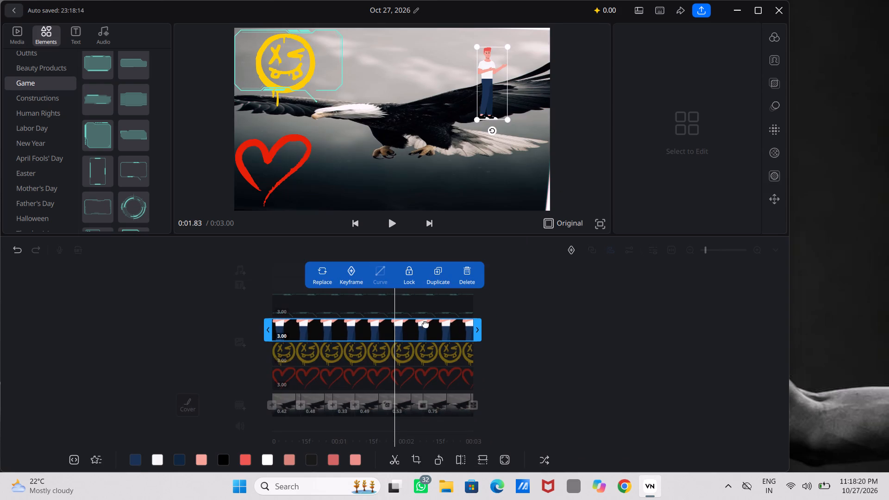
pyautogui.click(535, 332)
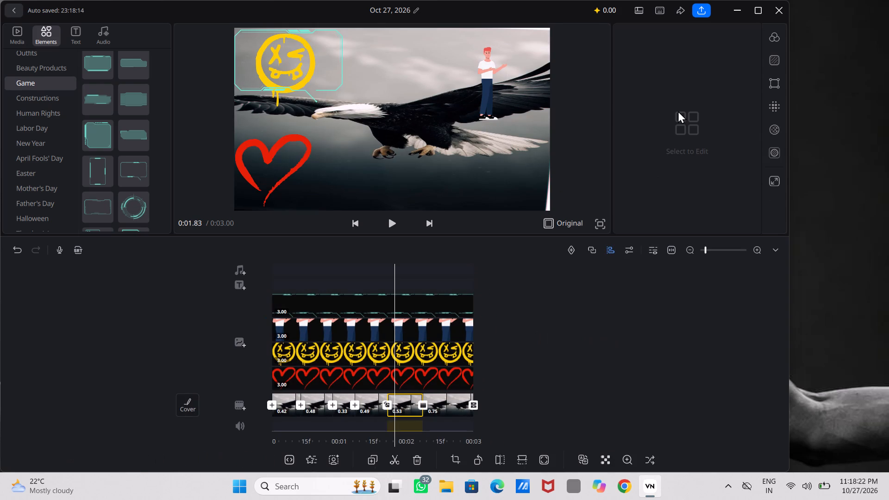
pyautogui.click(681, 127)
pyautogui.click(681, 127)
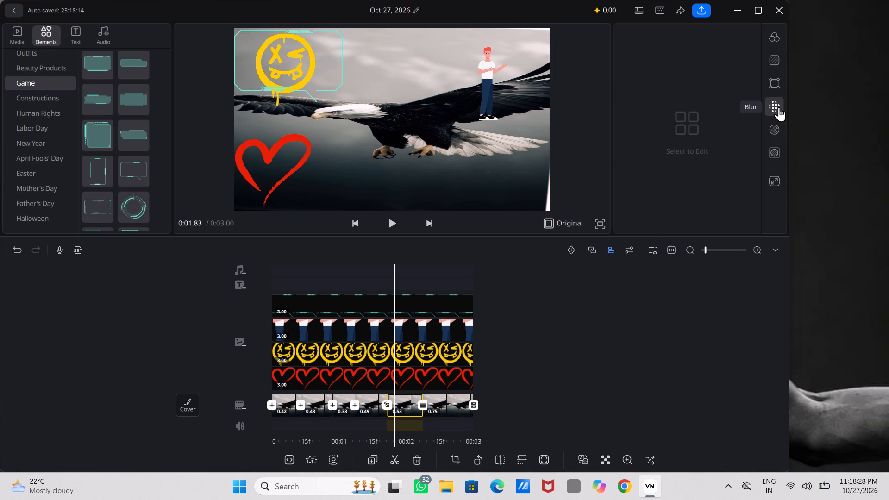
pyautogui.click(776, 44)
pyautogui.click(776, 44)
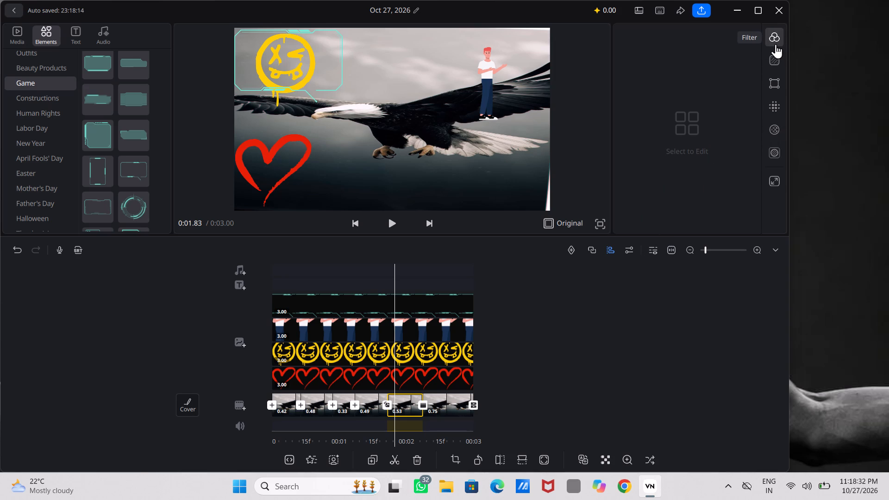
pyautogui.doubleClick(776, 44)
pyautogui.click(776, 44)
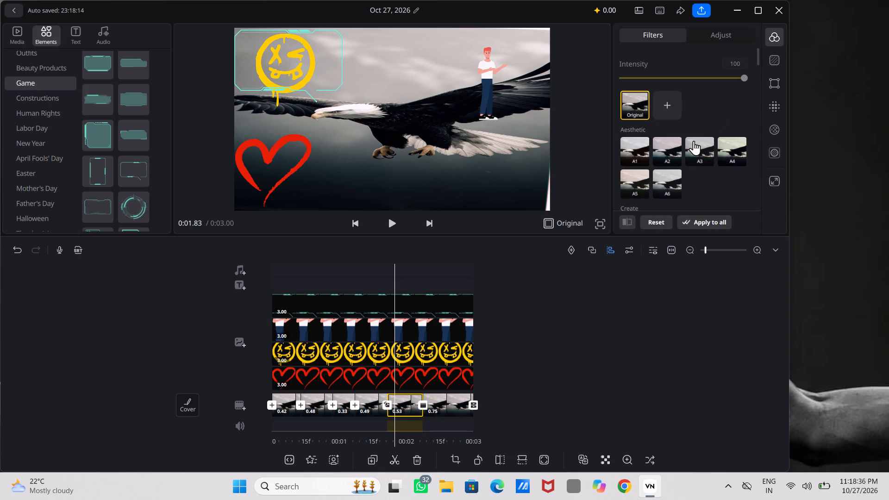
# Set the clip background to the dark red colour 871D1D and apply it to all clips.
pyautogui.doubleClick(773, 56)
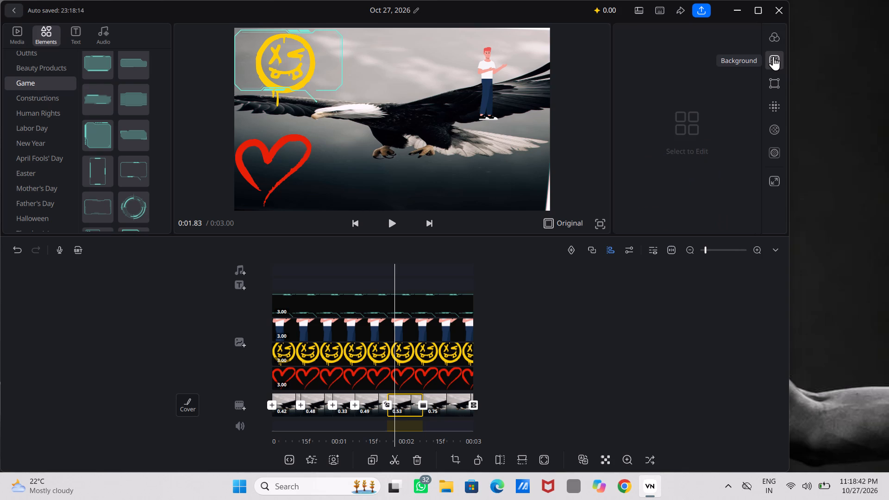
pyautogui.click(774, 57)
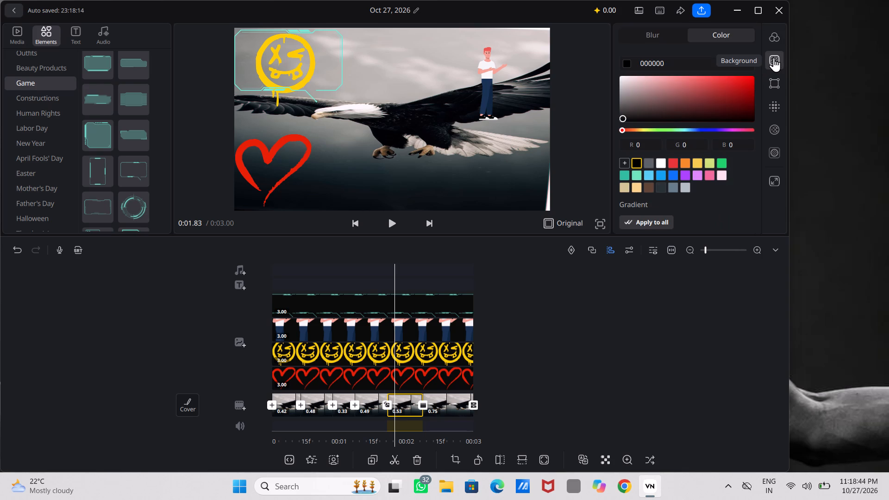
pyautogui.click(700, 85)
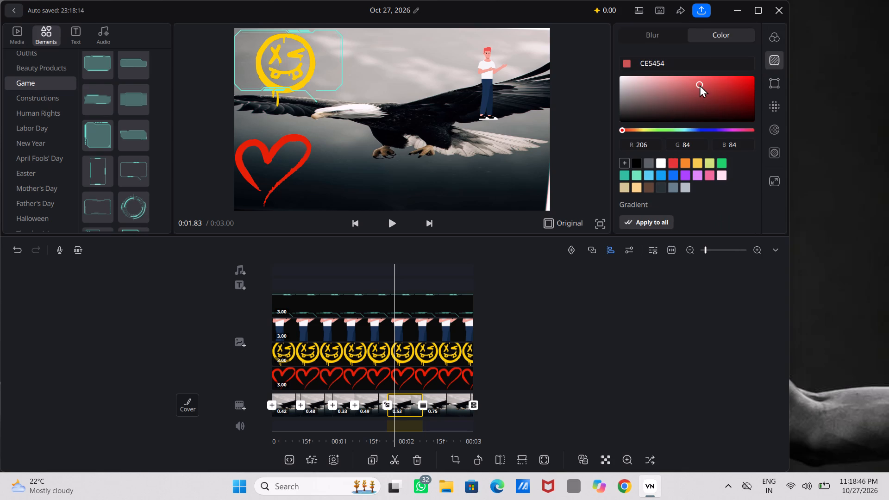
pyautogui.click(726, 98)
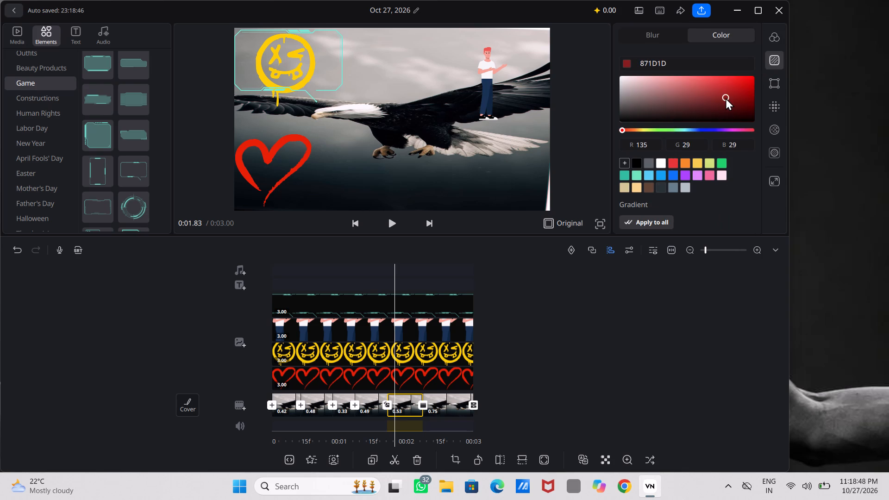
pyautogui.click(654, 218)
# Review the eagle clips and overlays along the timeline, from the opening clip to the end of the video.
pyautogui.hscroll(1, 436, 358)
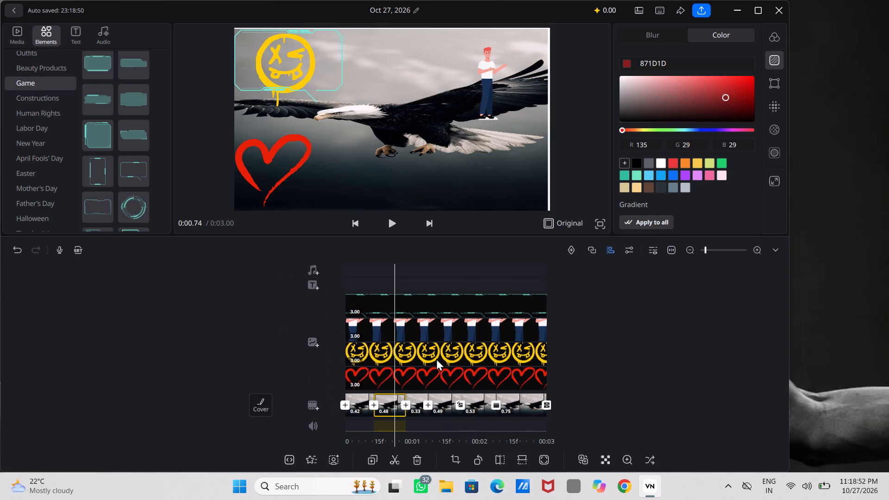
pyautogui.hscroll(-1, 436, 358)
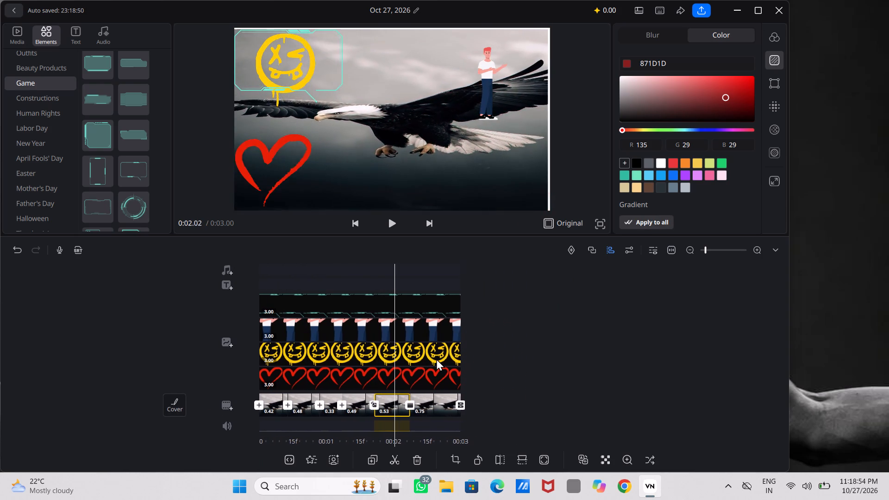
pyautogui.hscroll(-1, 436, 358)
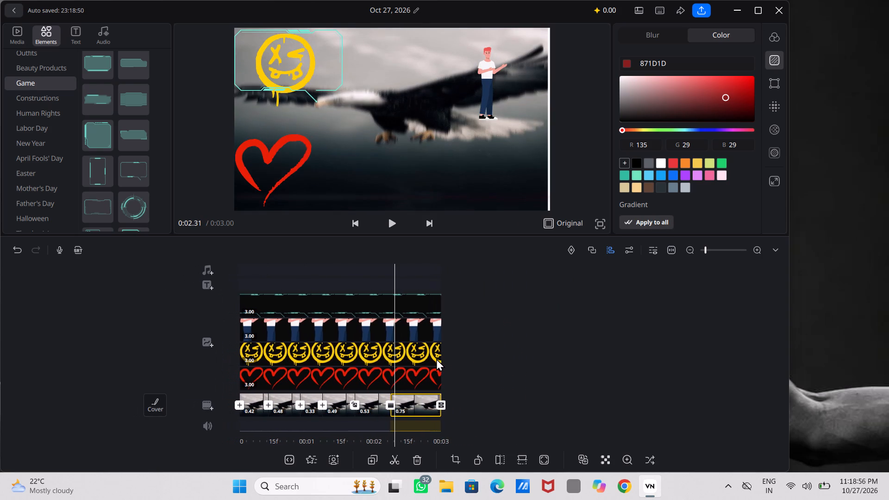
pyautogui.hscroll(-1, 436, 358)
pyautogui.click(436, 358)
pyautogui.click(494, 348)
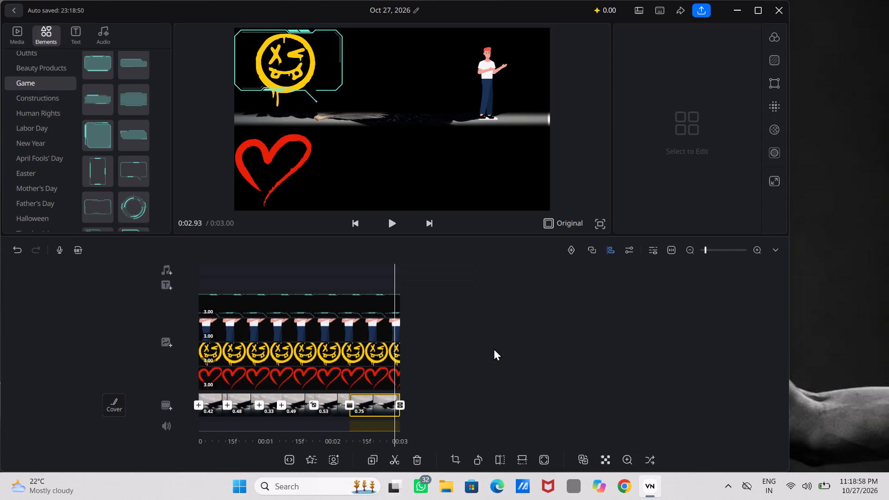
pyautogui.hscroll(3, 386, 370)
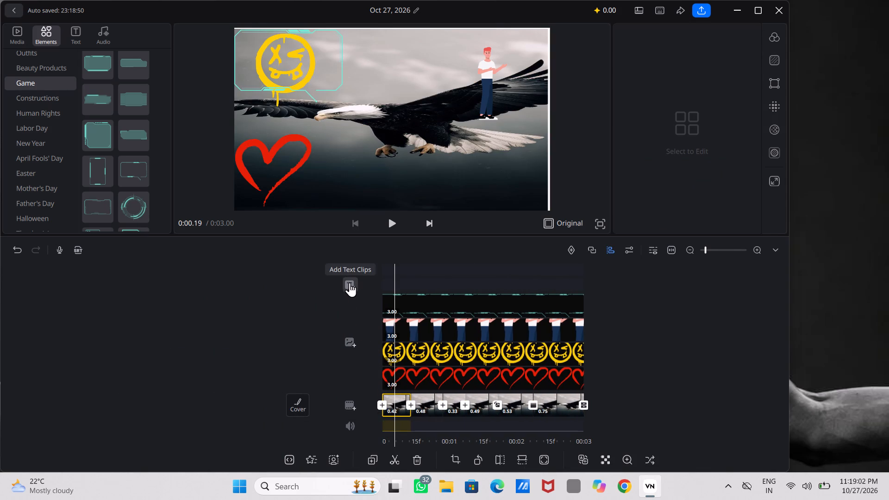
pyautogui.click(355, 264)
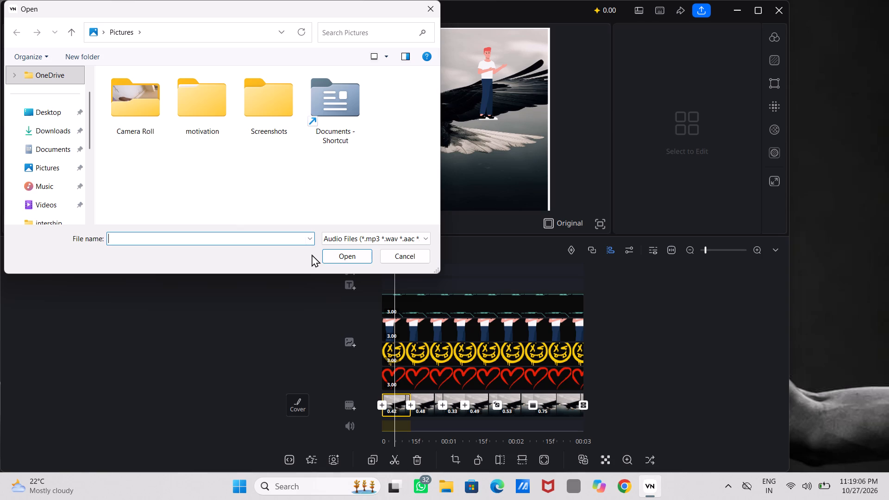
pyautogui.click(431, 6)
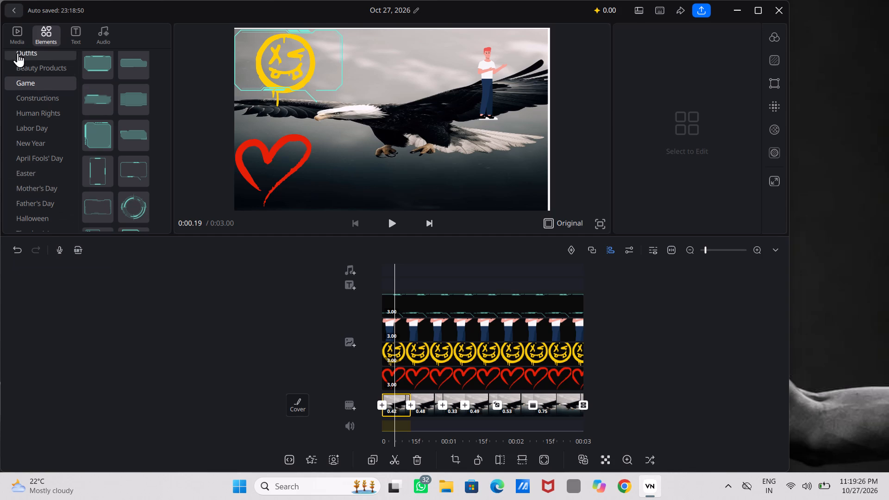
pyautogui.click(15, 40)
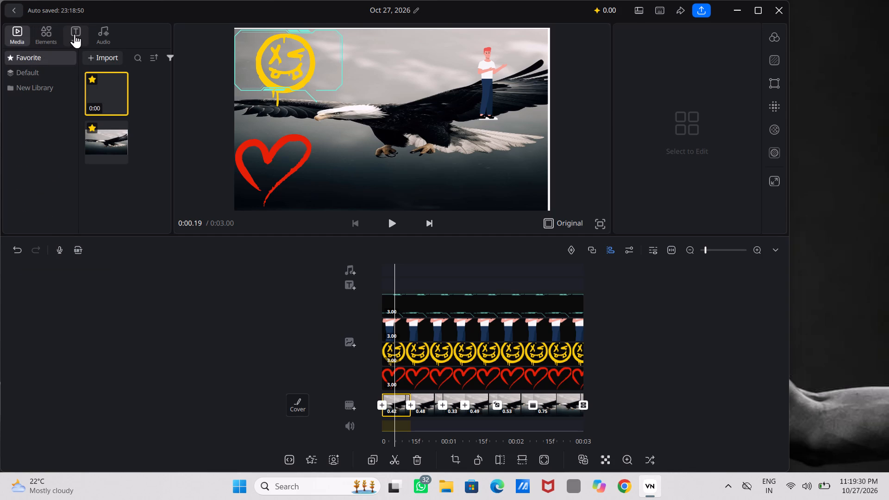
# Browse the Vlog, Pop and Dynamic music categories in the audio library.
pyautogui.click(96, 32)
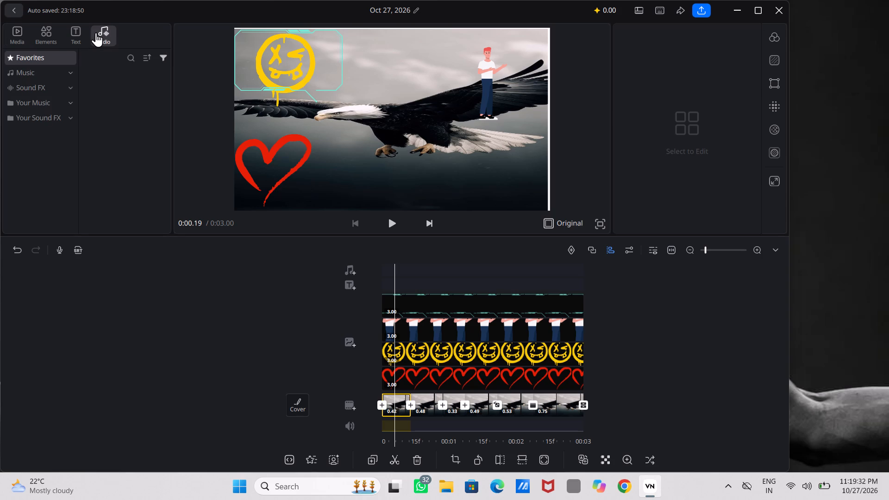
pyautogui.click(17, 68)
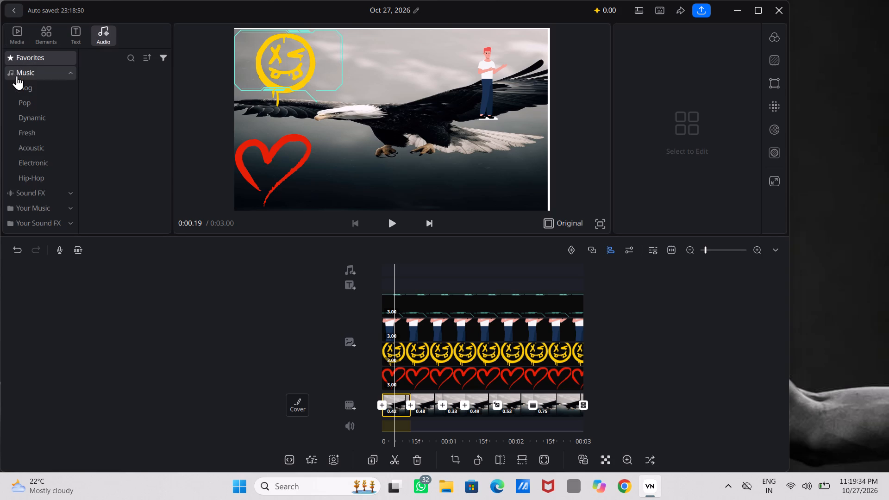
pyautogui.click(17, 84)
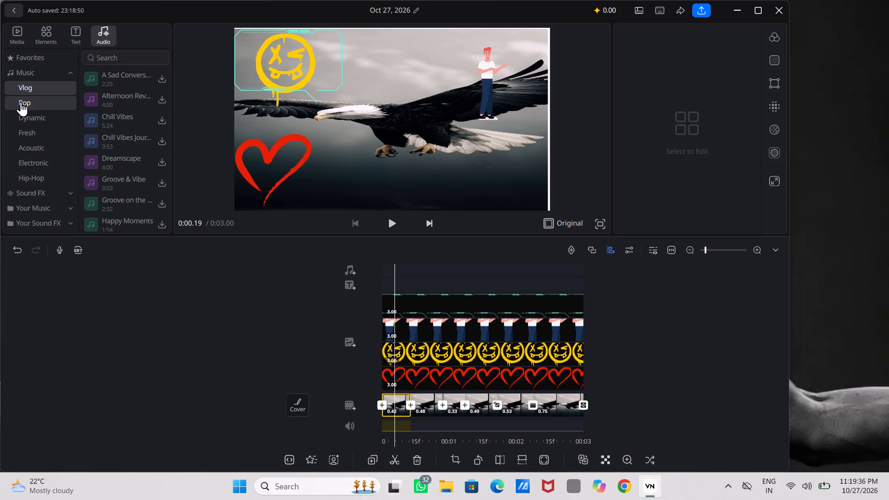
pyautogui.click(21, 104)
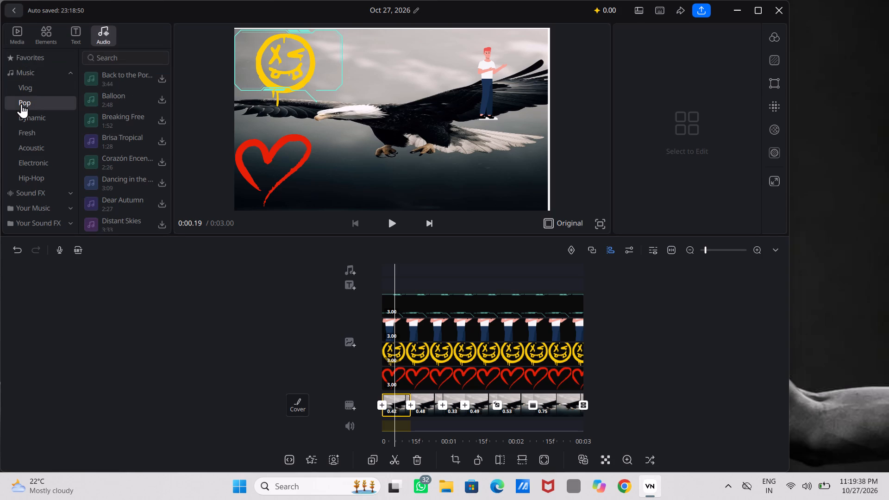
pyautogui.click(23, 119)
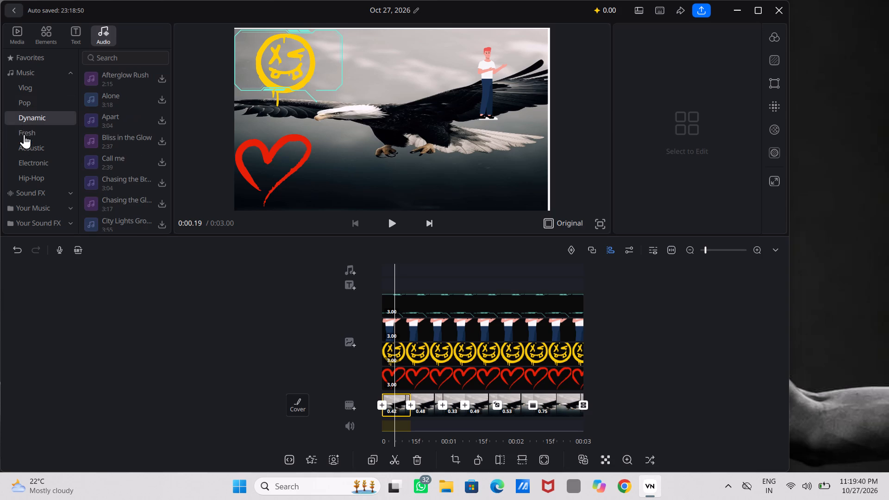
pyautogui.scroll(-1, 31, 146)
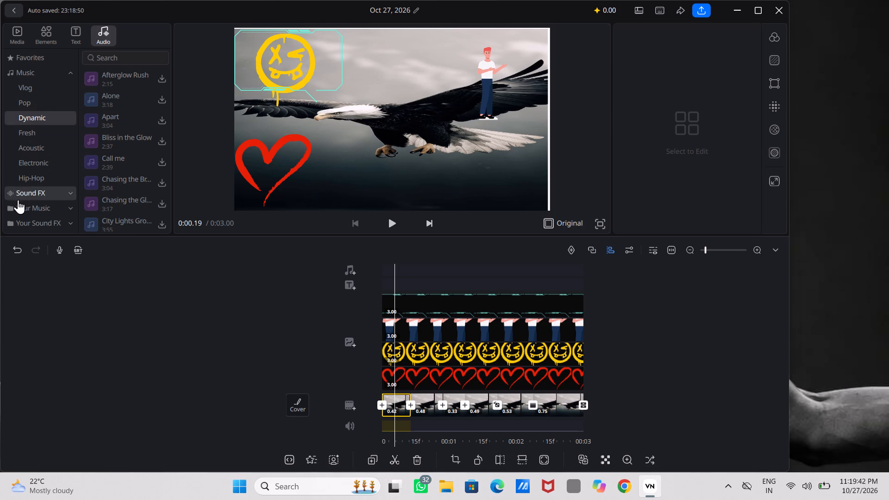
# Preview the Funny sound effects in the audio library, including Amazing, Burp, Cawing, Cheering Shout and Trumpet.
pyautogui.click(18, 200)
pyautogui.click(22, 194)
pyautogui.click(38, 191)
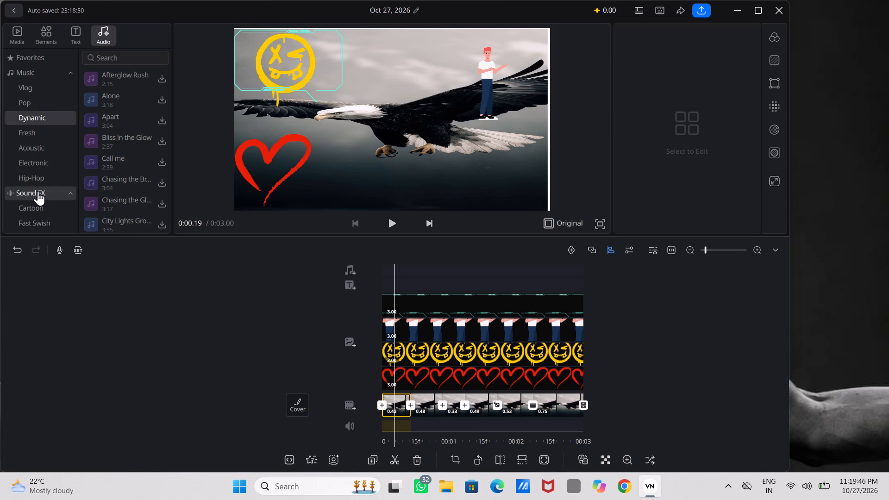
pyautogui.click(38, 191)
pyautogui.scroll(-1, 33, 213)
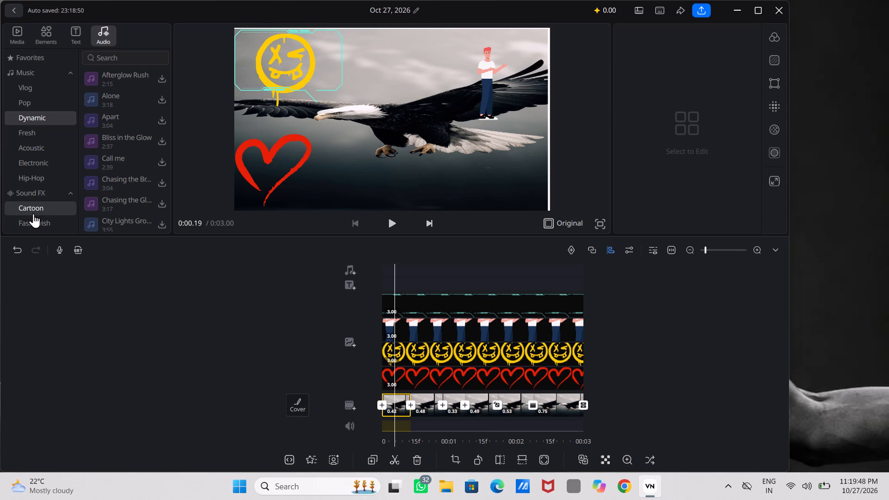
pyautogui.scroll(-1, 33, 213)
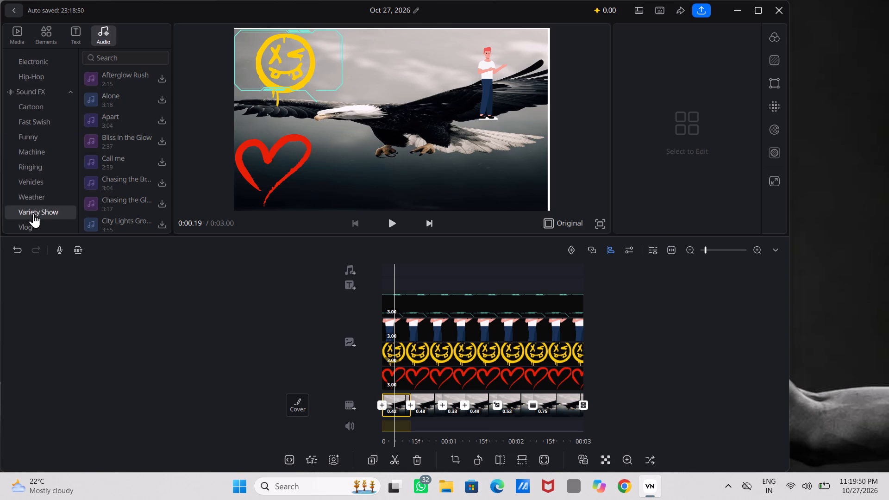
pyautogui.click(56, 133)
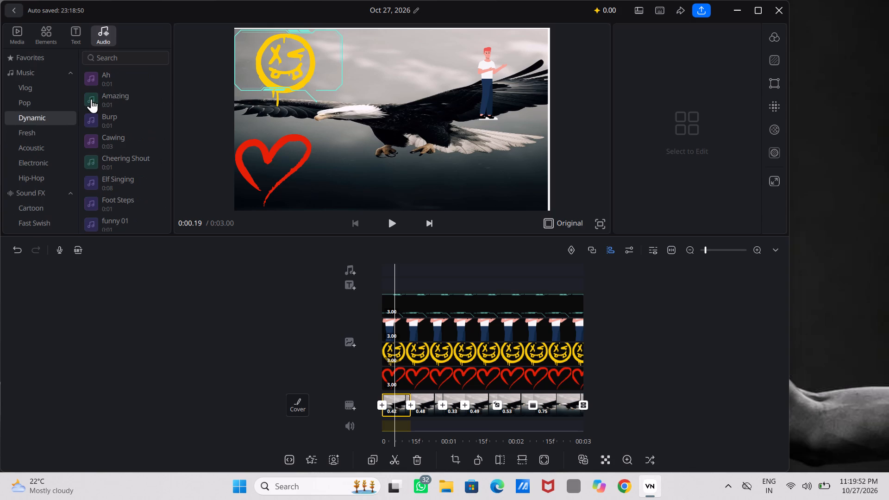
pyautogui.click(159, 74)
pyautogui.click(132, 94)
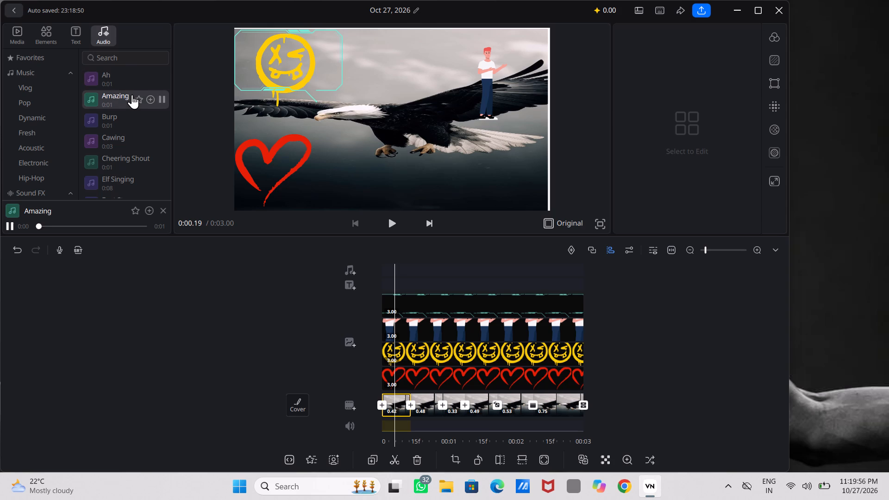
pyautogui.click(143, 113)
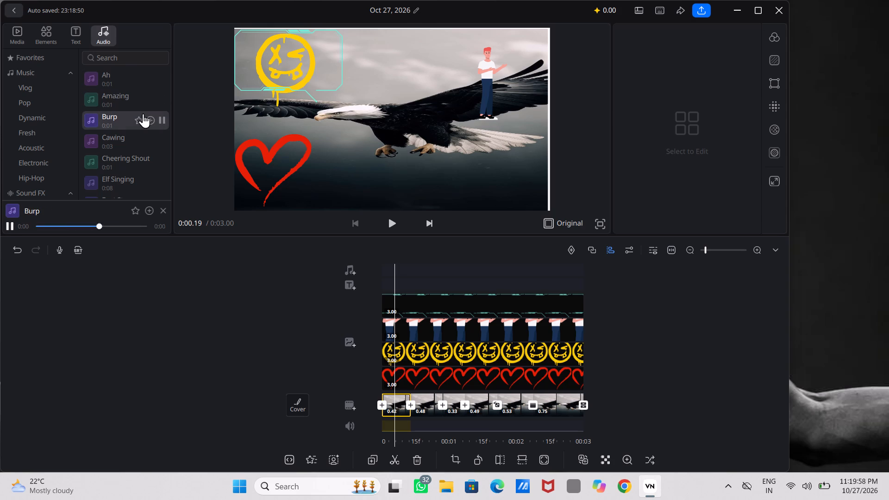
pyautogui.click(134, 131)
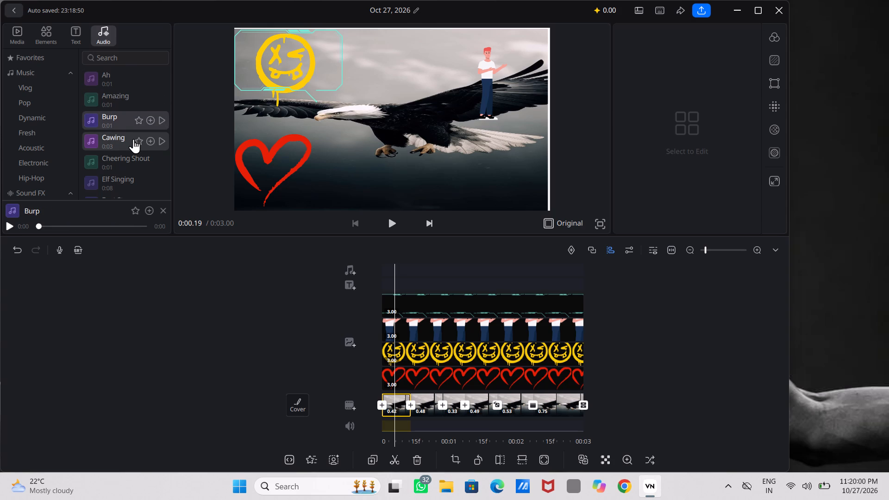
pyautogui.click(133, 139)
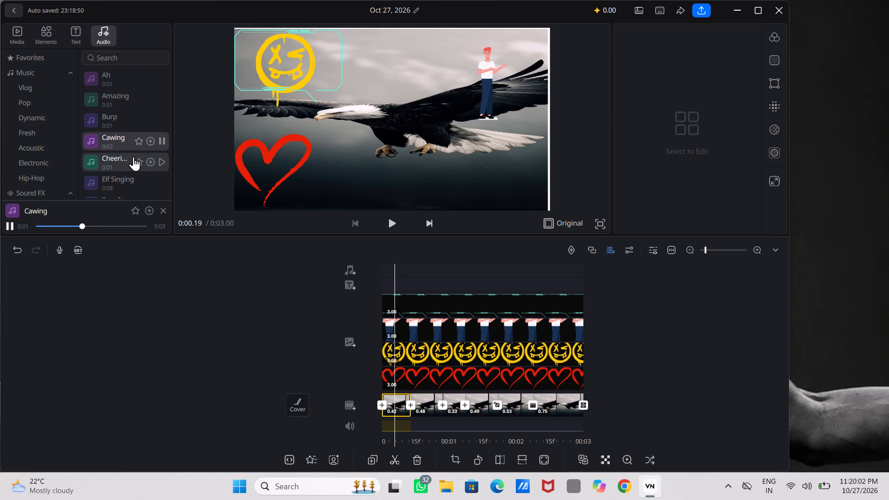
pyautogui.click(133, 160)
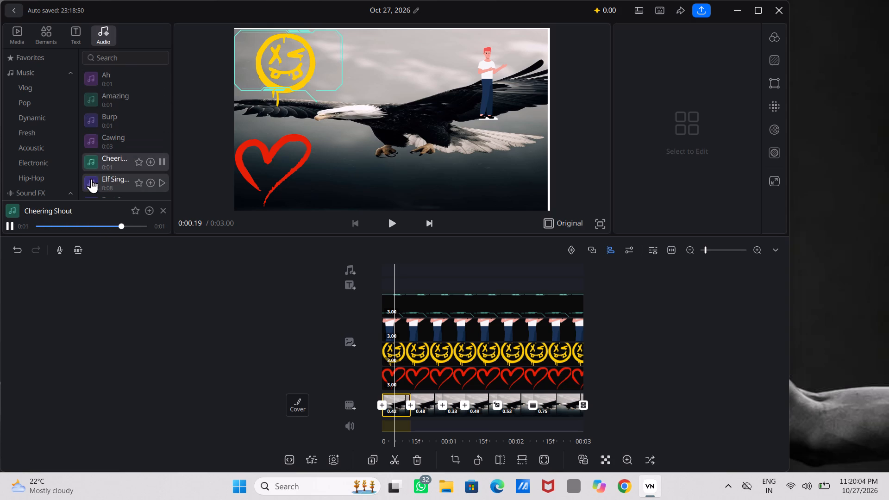
pyautogui.scroll(-6, 98, 165)
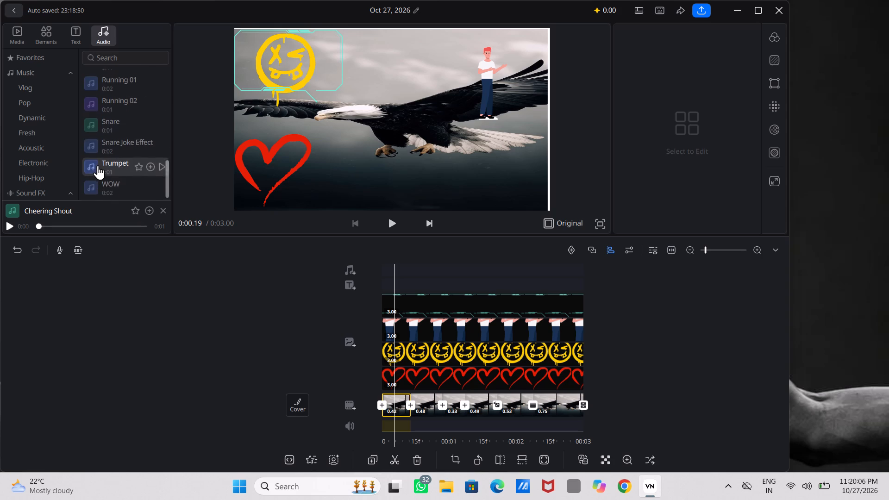
pyautogui.click(98, 165)
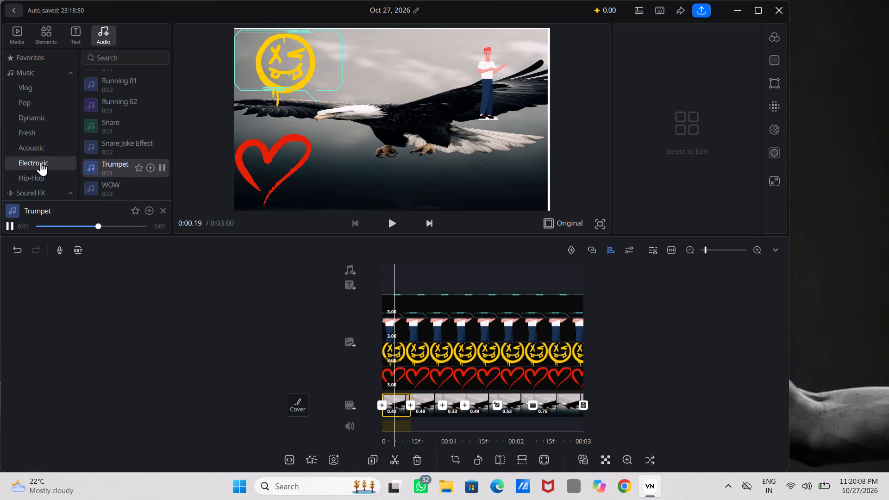
# Browse the Vlog, Electronic, Acoustic and Pop music categories in the audio library.
pyautogui.click(35, 89)
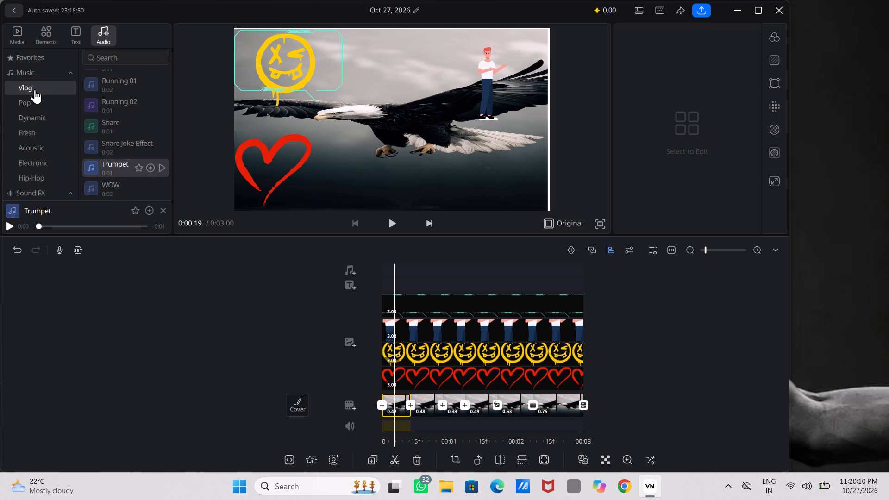
pyautogui.scroll(1, 127, 118)
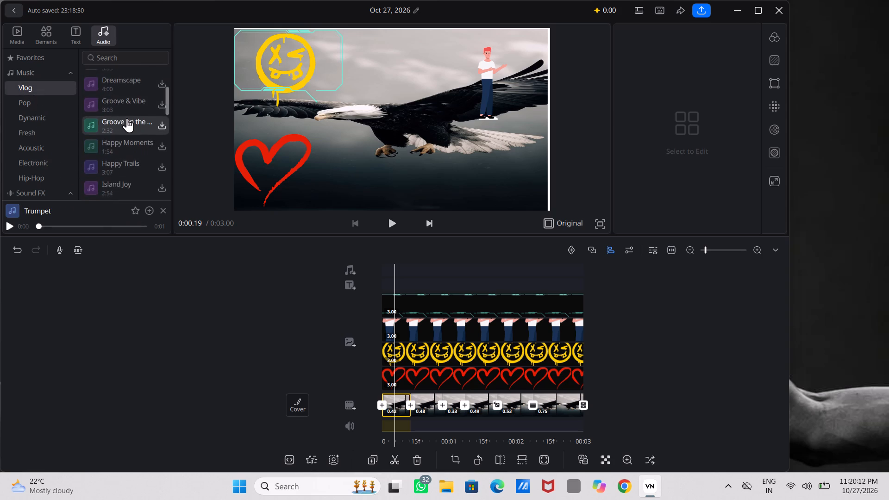
pyautogui.scroll(1, 127, 118)
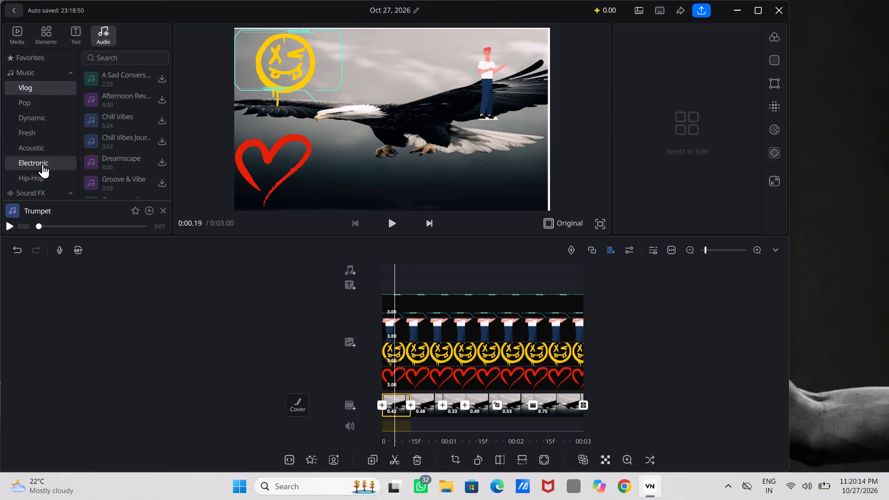
pyautogui.click(41, 168)
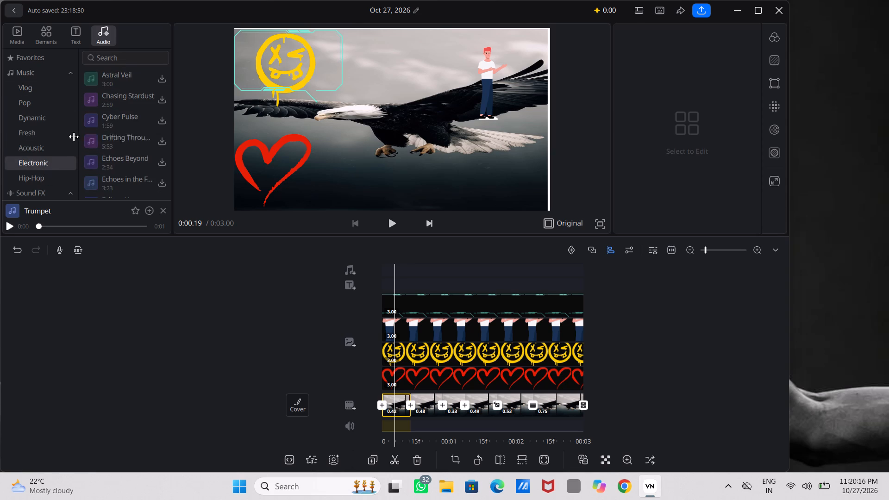
pyautogui.click(35, 144)
pyautogui.click(44, 112)
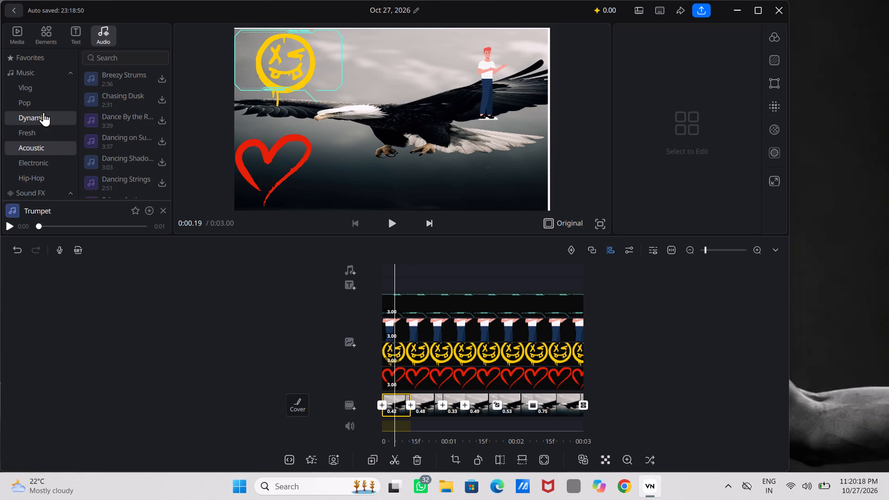
pyautogui.click(47, 101)
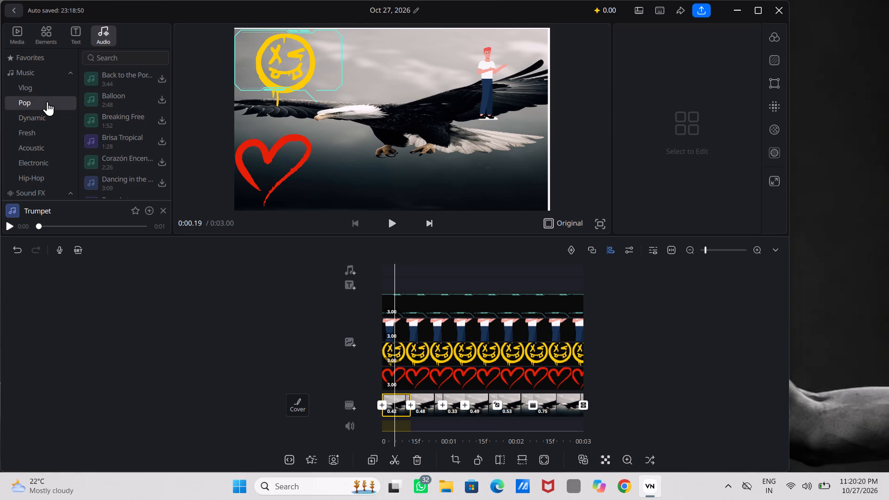
pyautogui.click(41, 88)
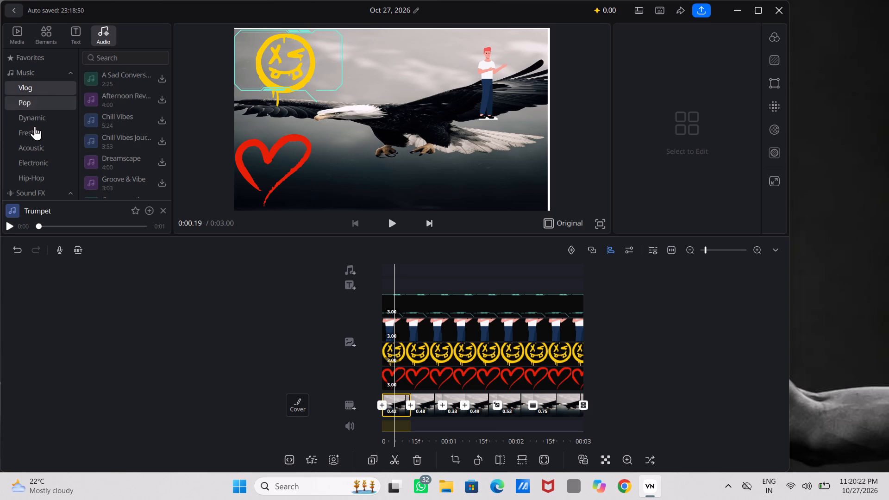
# Add the Blink 01 sound effect from the Cartoon category to the timeline at 0:00.19.
pyautogui.scroll(-1, 33, 133)
pyautogui.click(31, 147)
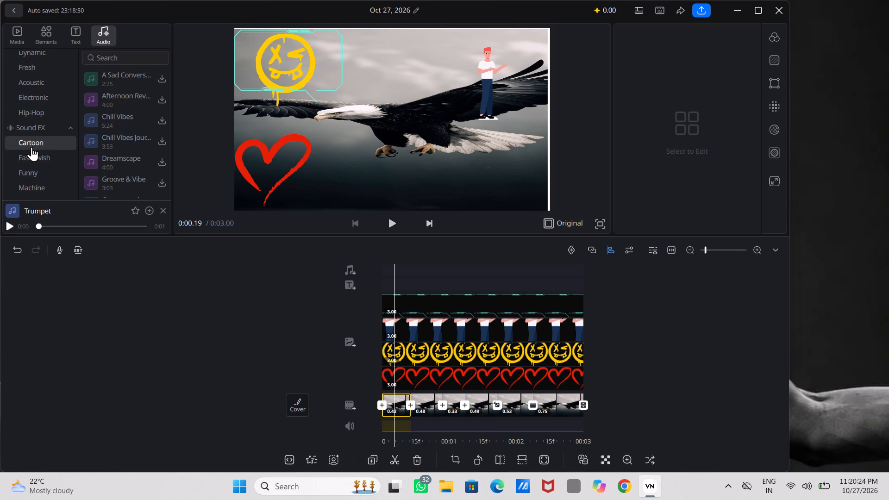
pyautogui.click(98, 74)
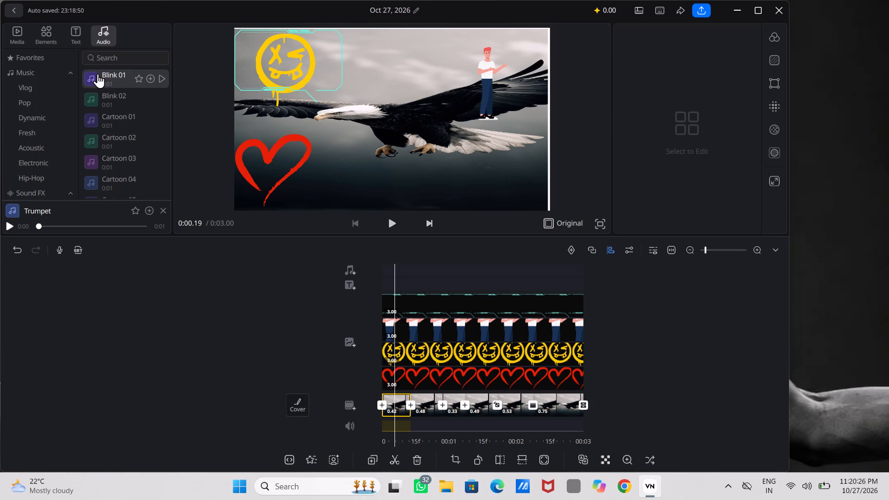
pyautogui.click(148, 205)
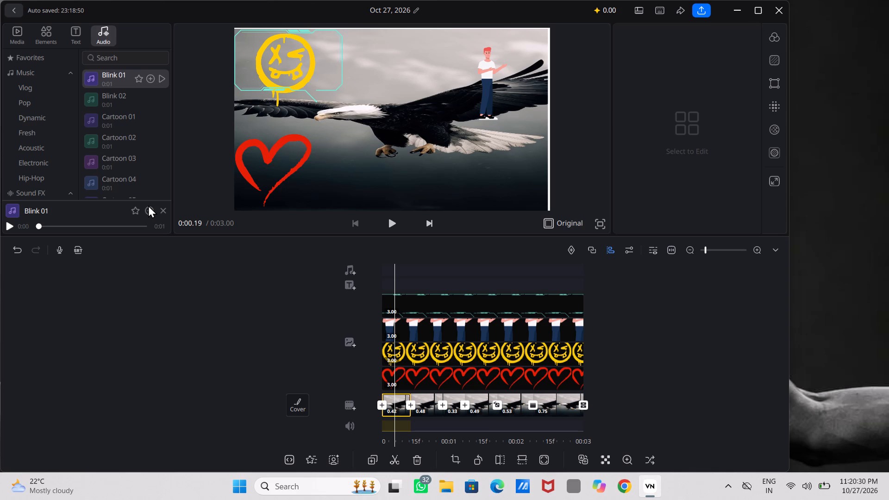
pyautogui.click(148, 208)
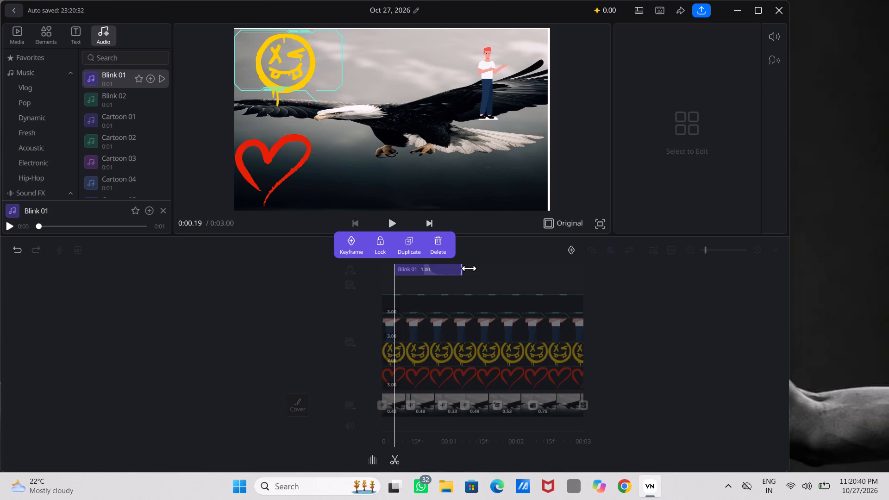
# Move the Blink 01 sound clip to the very start of the timeline.
pyautogui.doubleClick(469, 268)
pyautogui.doubleClick(469, 268)
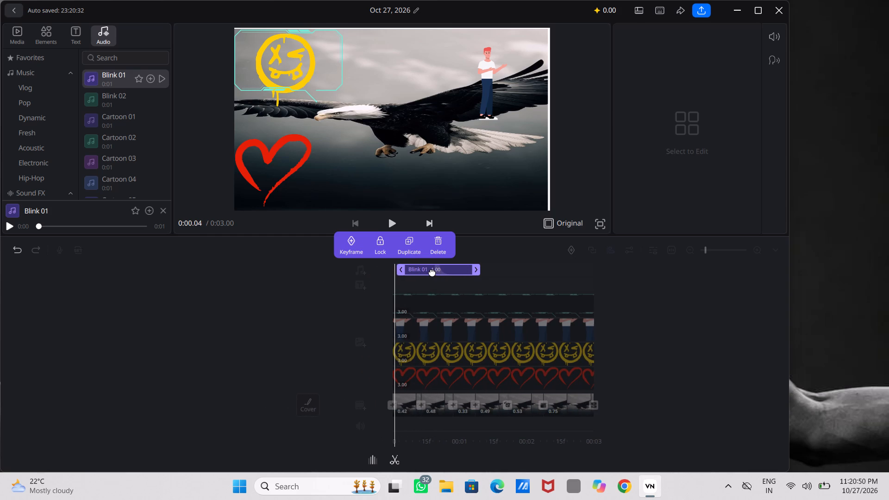
pyautogui.moveTo(432, 272); pyautogui.dragTo(407, 276)
pyautogui.doubleClick(407, 276)
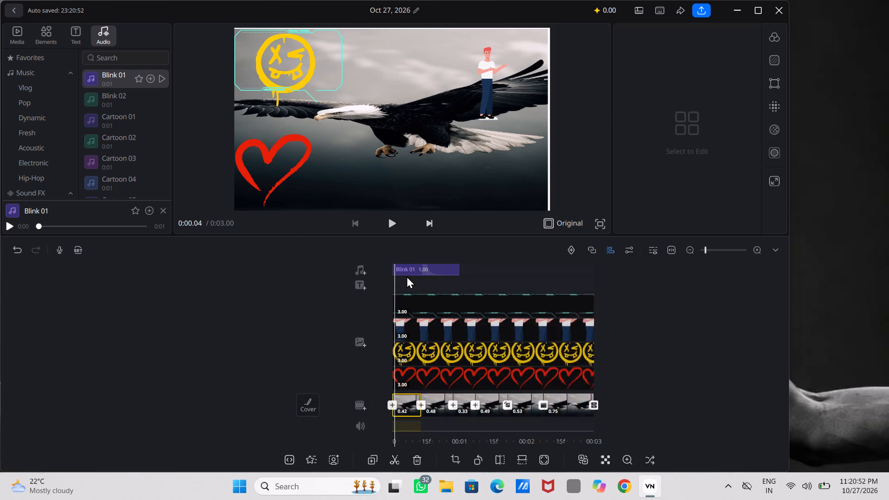
pyautogui.doubleClick(413, 269)
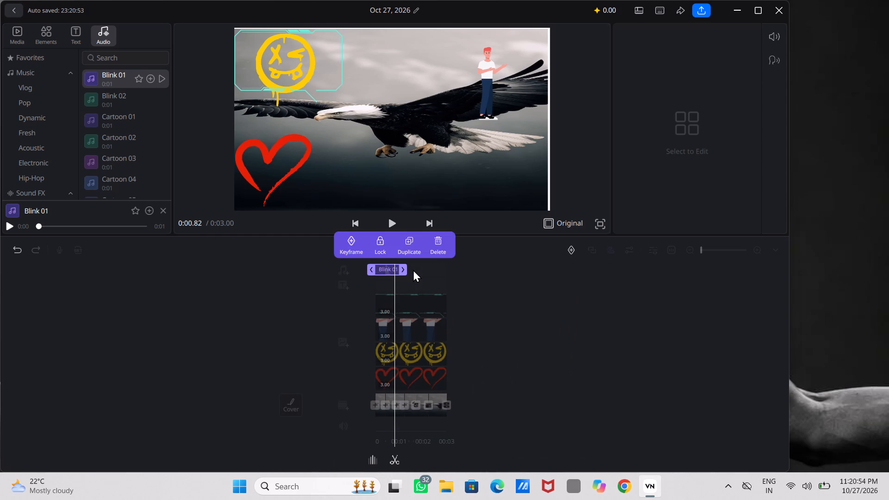
pyautogui.doubleClick(413, 269)
pyautogui.doubleClick(413, 269)
# Delete the standing man overlay from the timeline.
pyautogui.scroll(1, 413, 269)
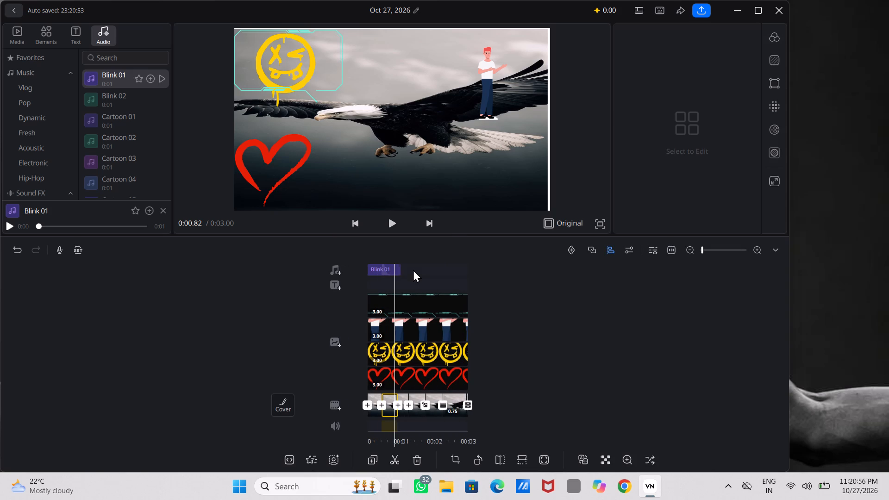
pyautogui.keyDown('ctrl'); pyautogui.scroll(4, 413, 269); pyautogui.keyUp('ctrl')
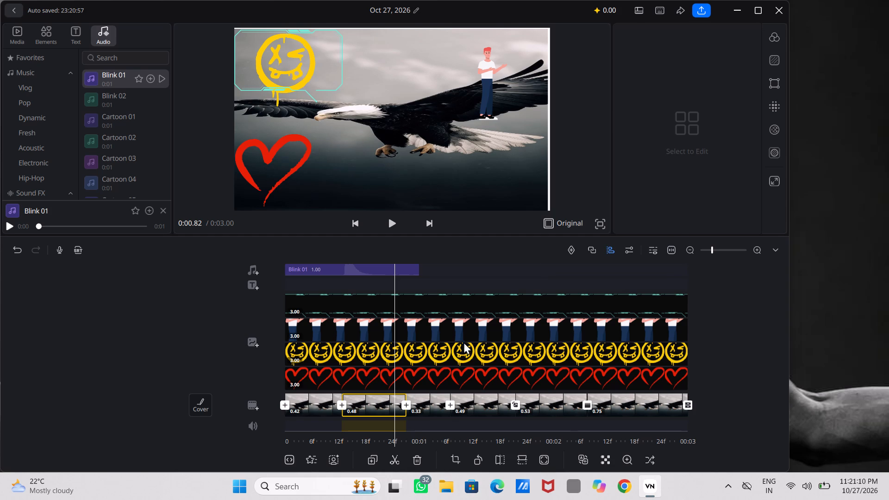
pyautogui.doubleClick(495, 328)
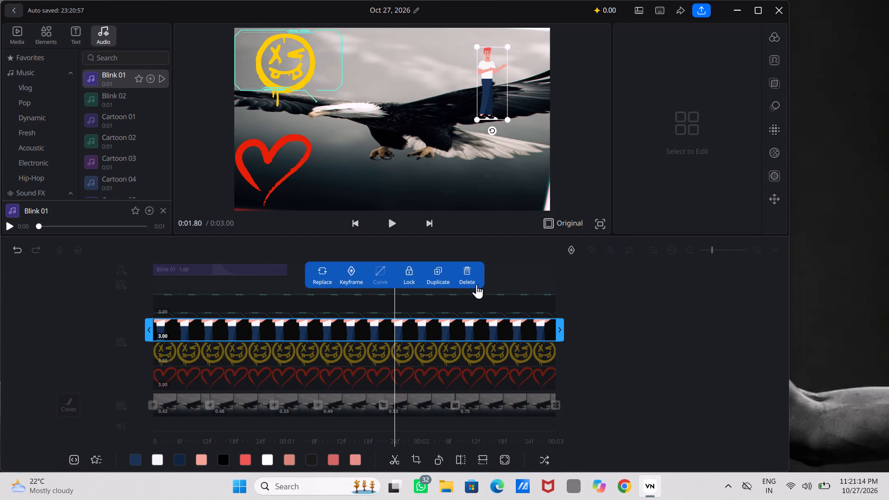
pyautogui.click(476, 282)
# Add the "September / 10 / Friday" text template from the Time category at 0:00.39.
pyautogui.hscroll(3, 396, 315)
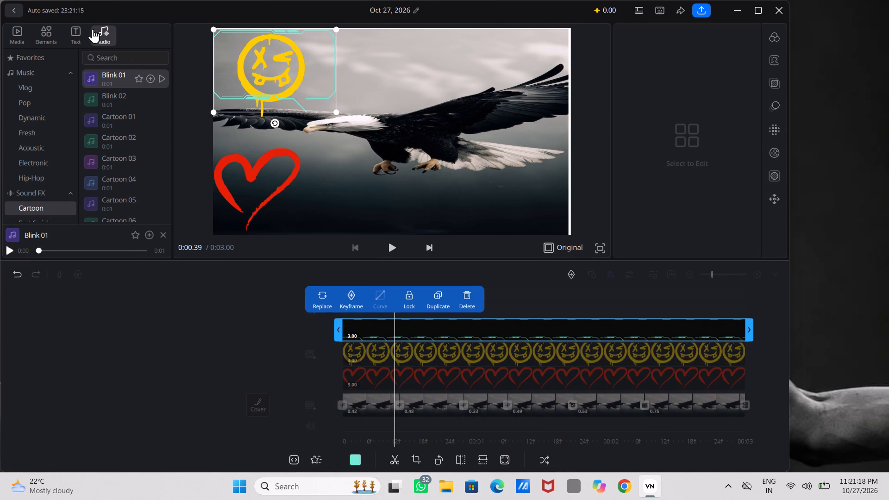
pyautogui.click(74, 41)
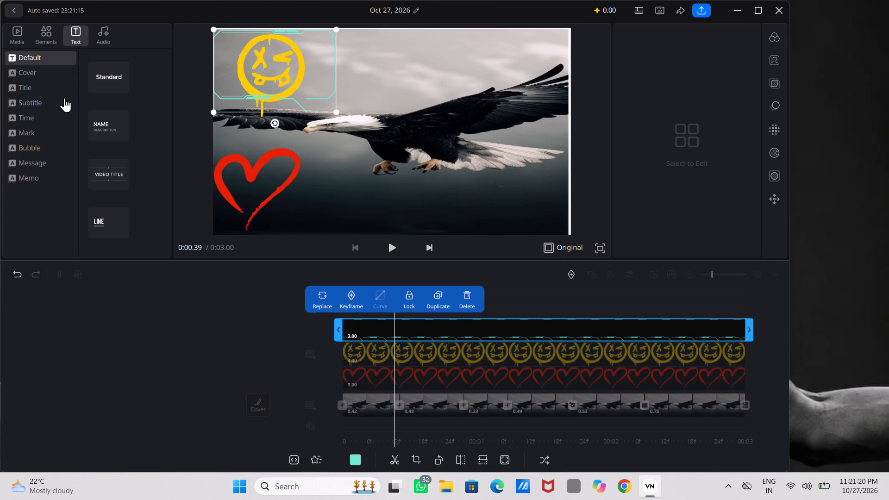
pyautogui.click(44, 83)
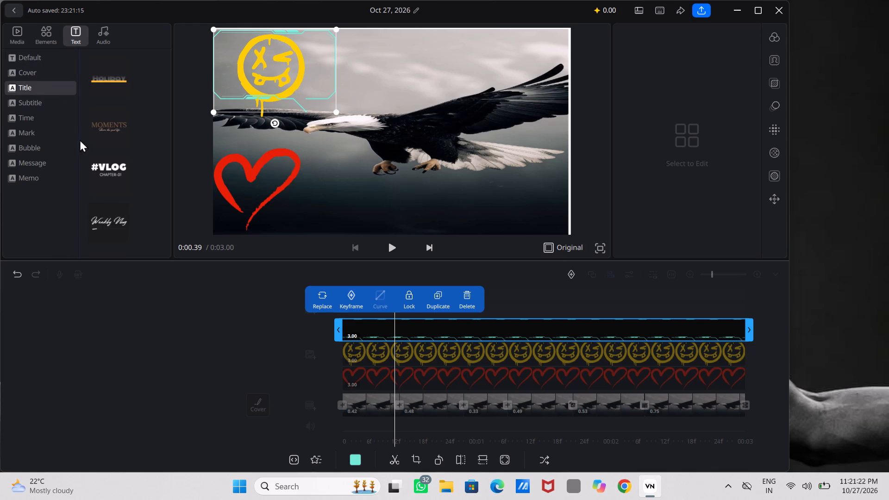
pyautogui.click(54, 135)
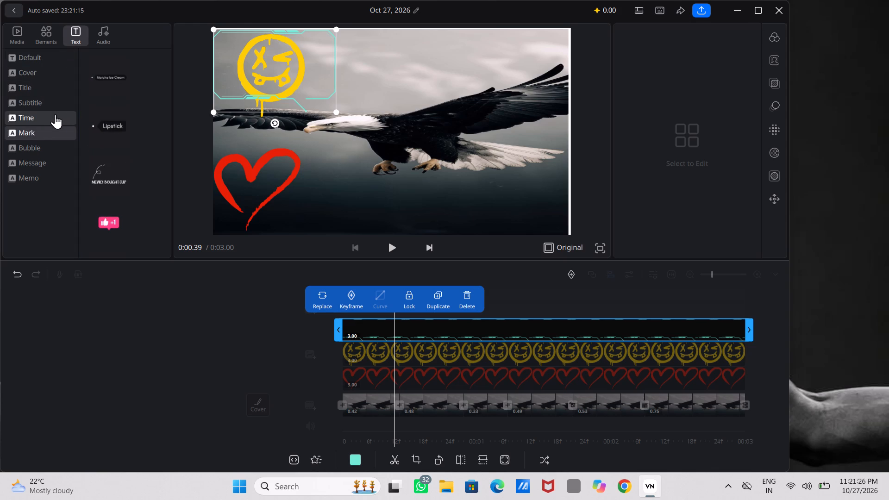
pyautogui.click(55, 114)
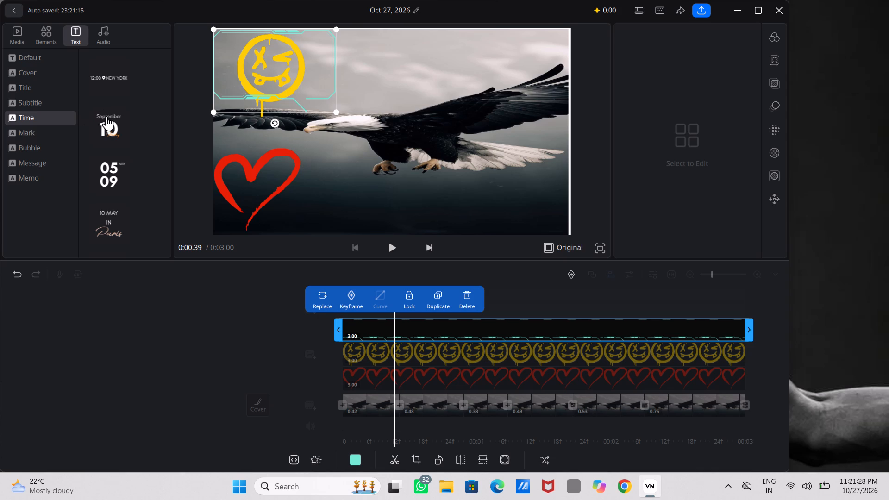
pyautogui.click(106, 116)
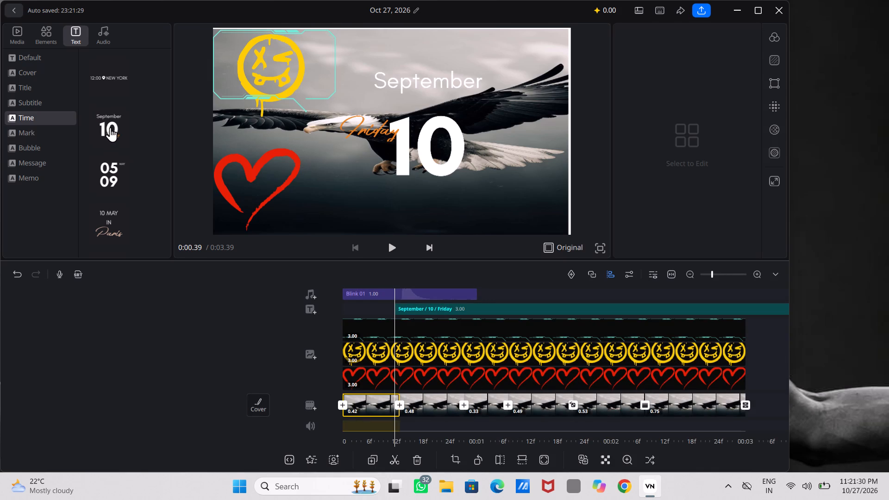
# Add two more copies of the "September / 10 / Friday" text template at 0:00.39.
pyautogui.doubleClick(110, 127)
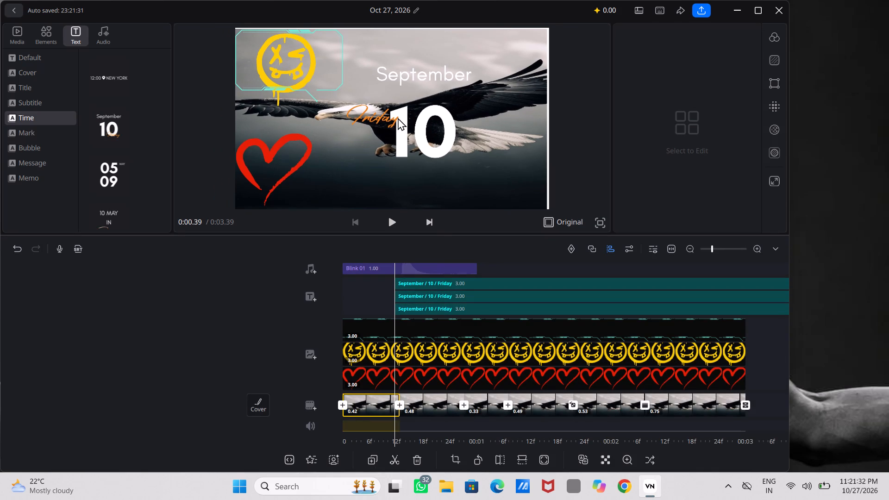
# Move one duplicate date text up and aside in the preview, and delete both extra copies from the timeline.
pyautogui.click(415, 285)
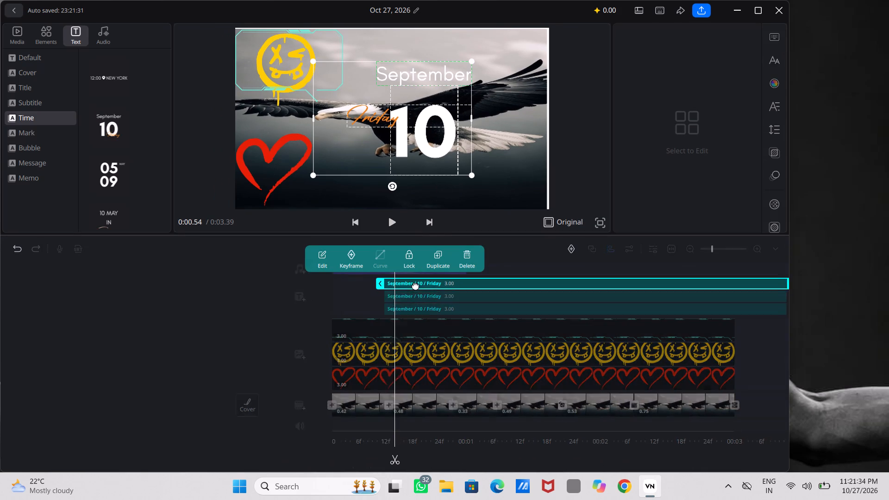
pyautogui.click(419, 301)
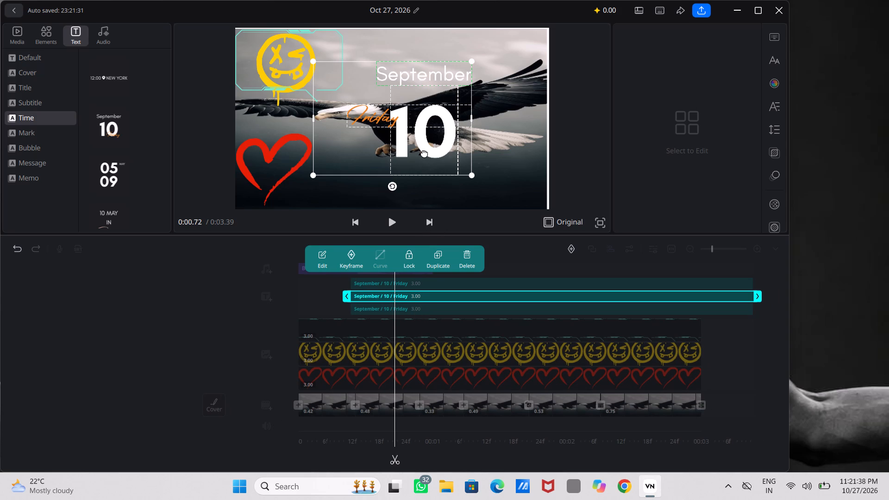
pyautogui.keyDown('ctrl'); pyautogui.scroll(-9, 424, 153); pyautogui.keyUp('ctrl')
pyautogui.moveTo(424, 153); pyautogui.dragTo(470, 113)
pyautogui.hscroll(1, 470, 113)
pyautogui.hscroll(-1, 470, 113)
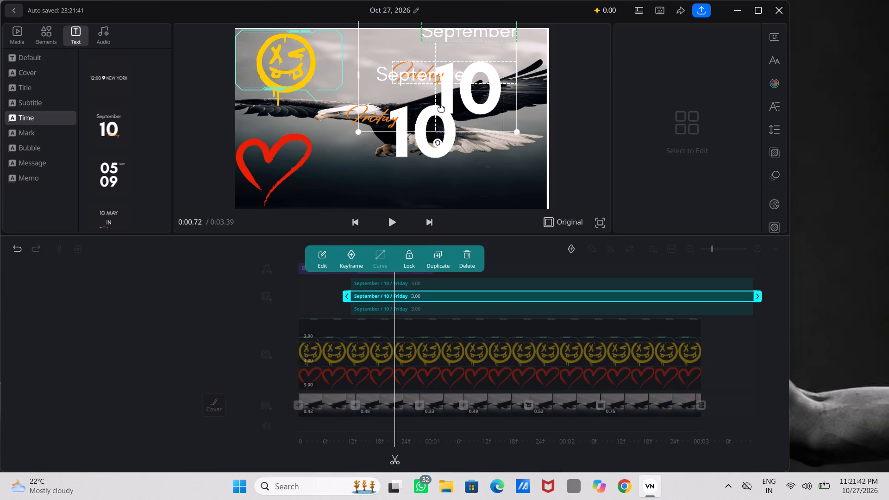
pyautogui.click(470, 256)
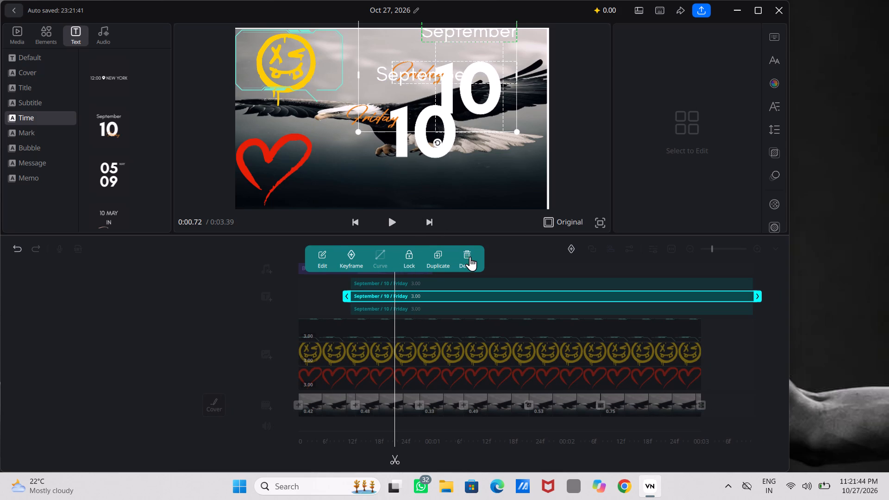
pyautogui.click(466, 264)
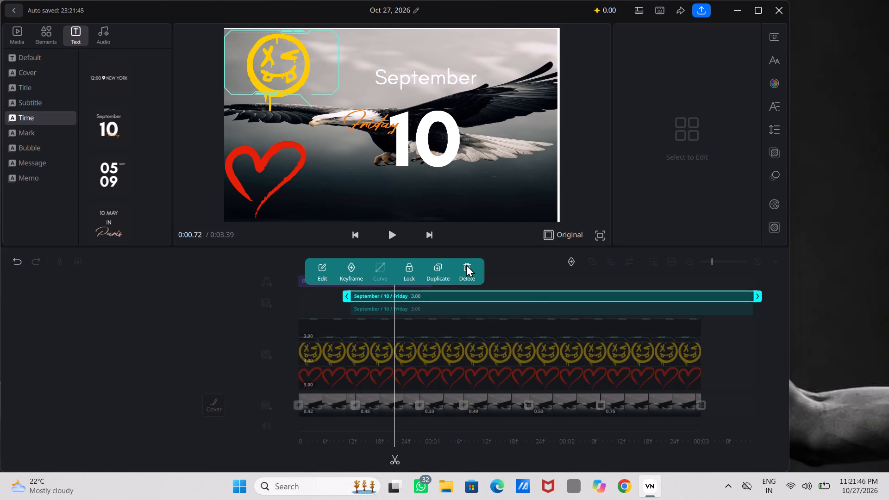
# Move the remaining "September / 10 / Friday" text clip to the very start of the timeline.
pyautogui.doubleClick(430, 126)
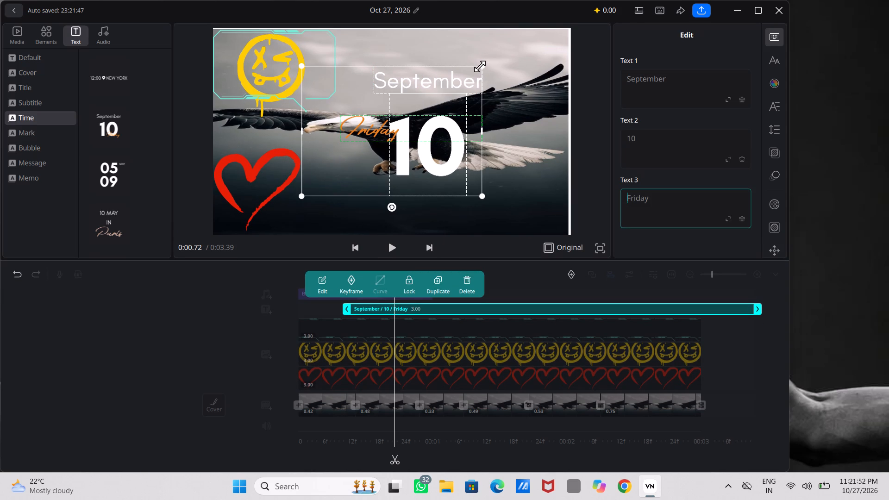
pyautogui.keyDown('ctrl'); pyautogui.scroll(-15, 480, 66); pyautogui.keyUp('ctrl')
pyautogui.keyDown('ctrl'); pyautogui.scroll(-9, 480, 66); pyautogui.keyUp('ctrl')
pyautogui.moveTo(420, 310); pyautogui.dragTo(357, 327)
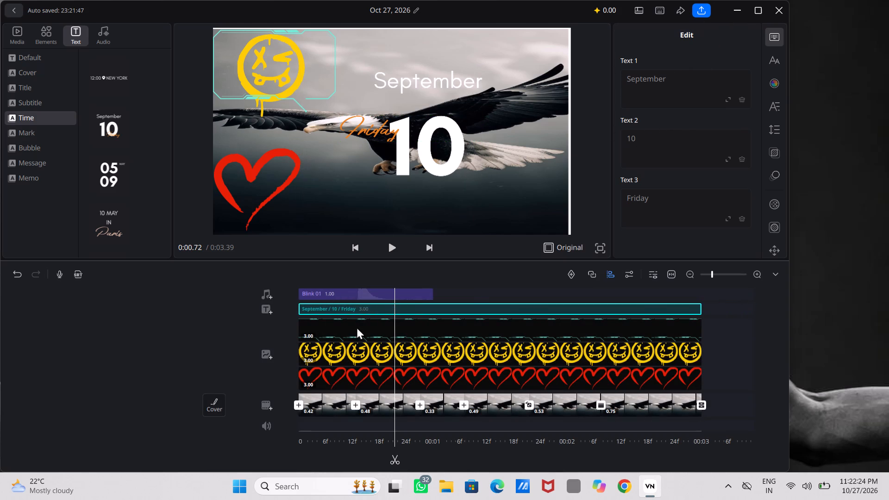
pyautogui.moveTo(357, 327); pyautogui.dragTo(332, 328)
pyautogui.click(244, 382)
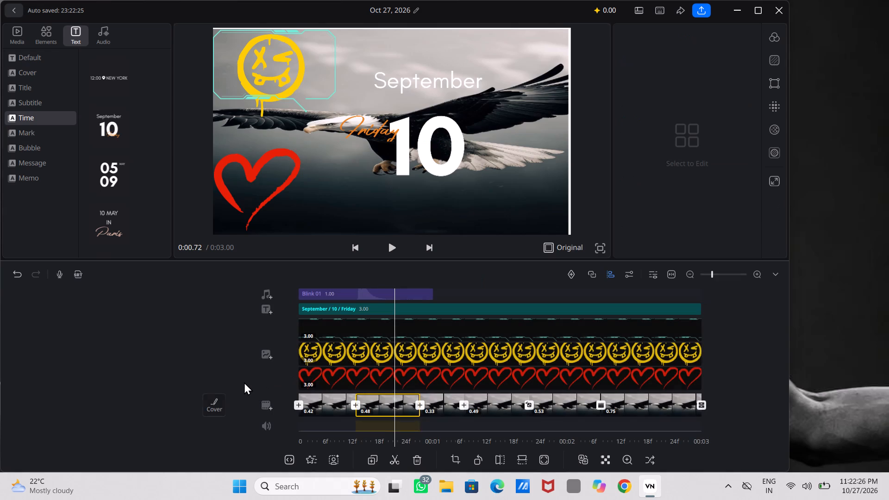
# Show the hidden system tray icons in the Windows taskbar.
pyautogui.rightClick(731, 494)
pyautogui.click(731, 494)
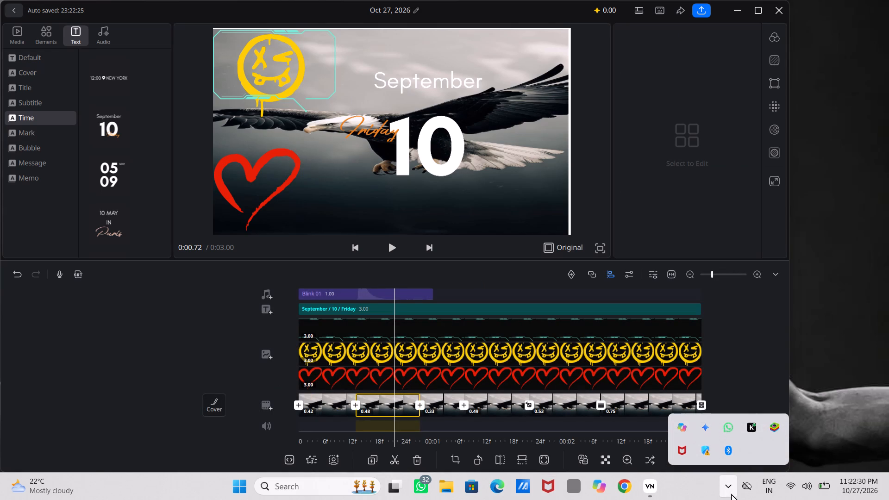
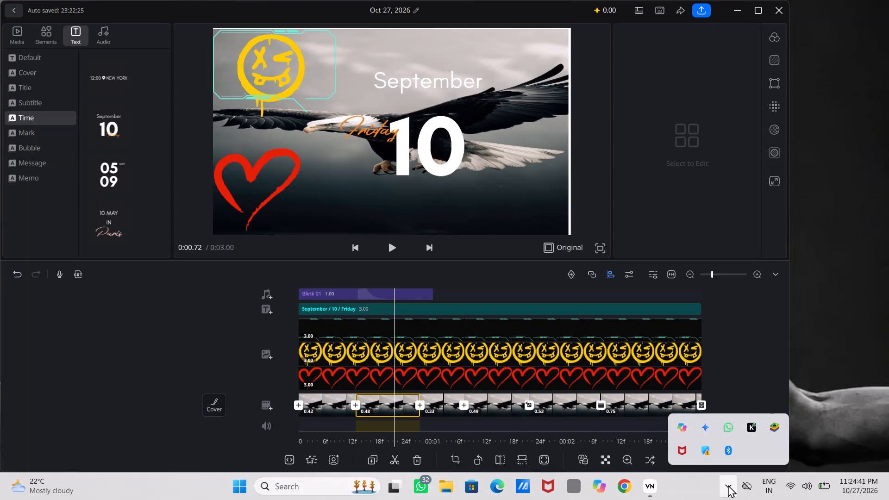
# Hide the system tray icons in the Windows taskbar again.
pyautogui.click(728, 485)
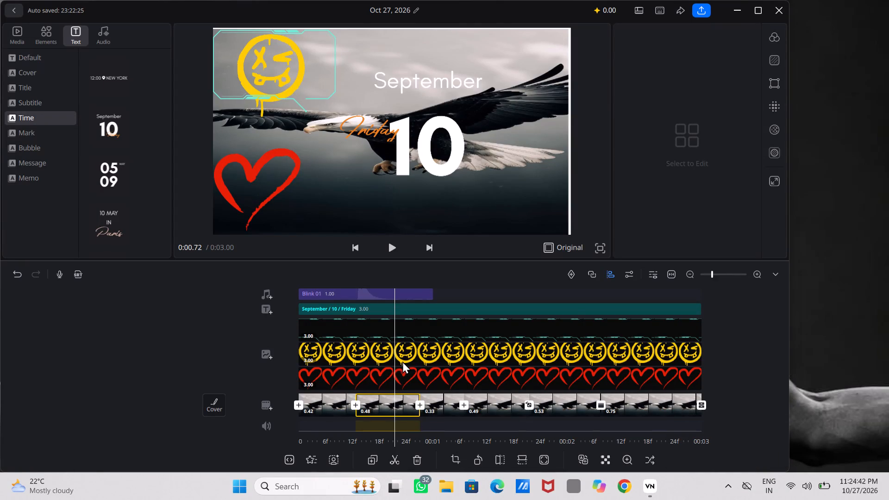
# Split the yellow smiley overlay on the timeline at 0:00.78 and its remaining part at 0:01.15.
pyautogui.click(403, 362)
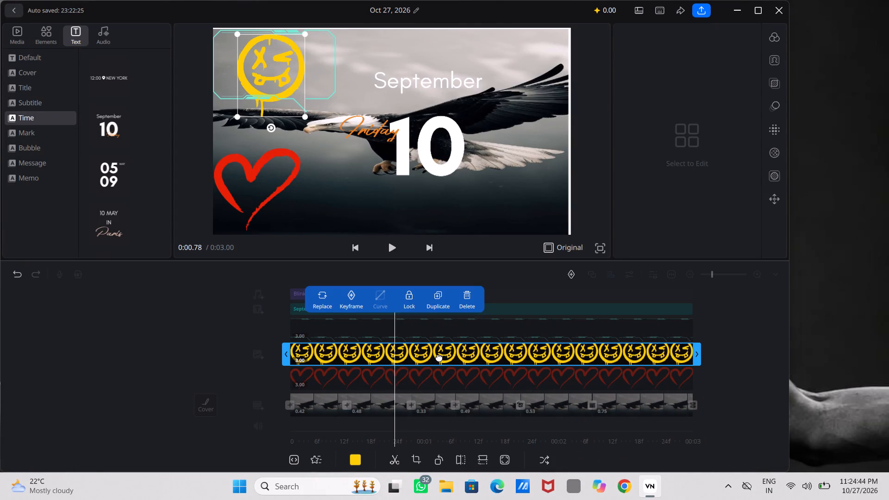
pyautogui.click(394, 455)
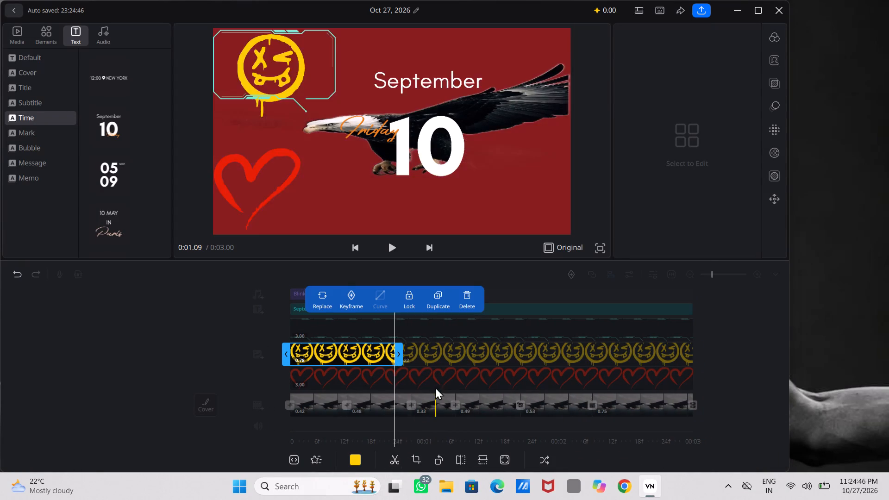
pyautogui.click(444, 347)
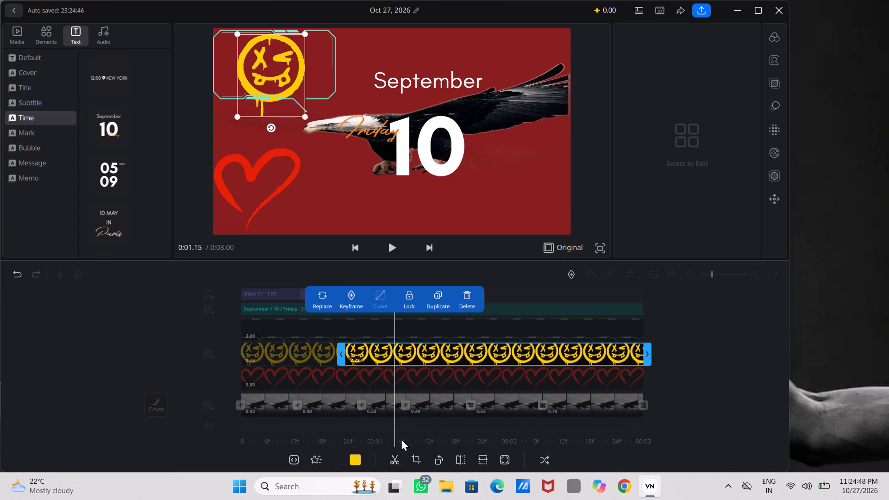
pyautogui.click(396, 453)
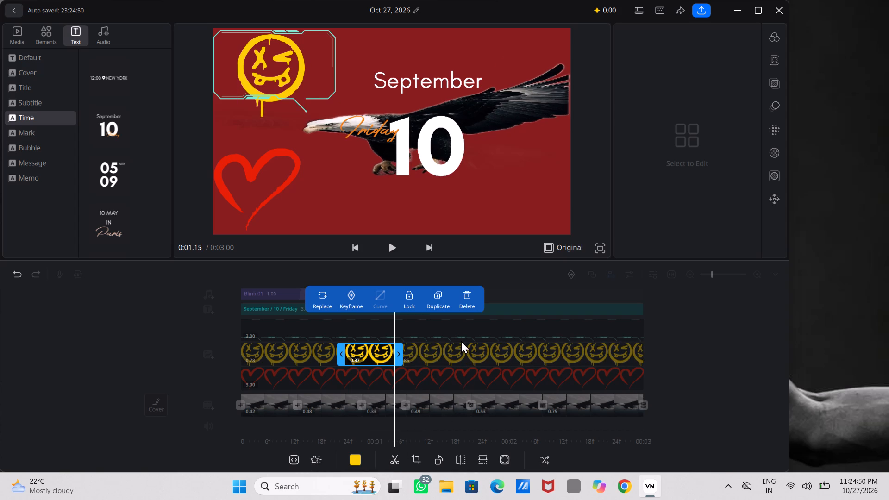
# Split the cyan frame overlay on the timeline at 0:01.64, 0:00.77 and 0:01.25.
pyautogui.click(461, 338)
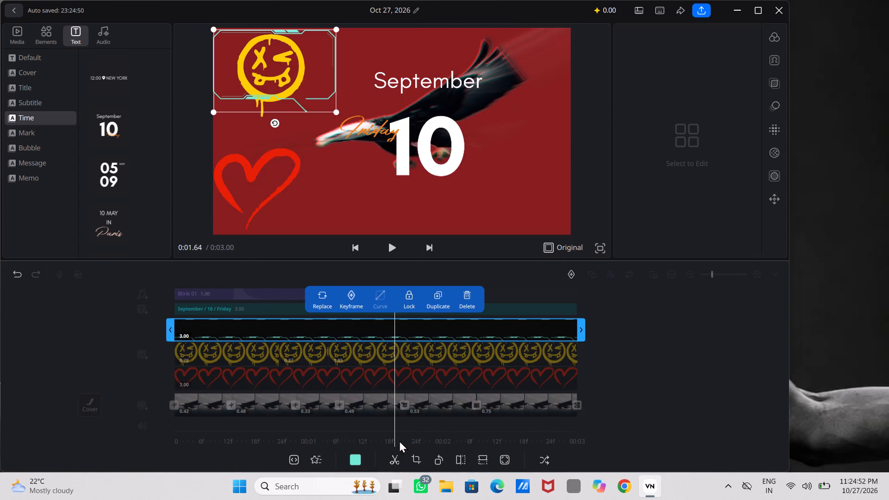
pyautogui.click(396, 460)
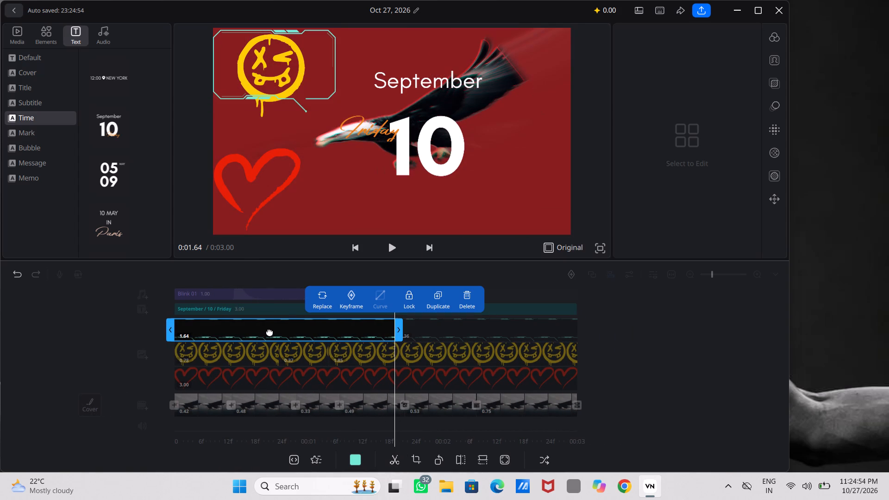
pyautogui.click(272, 329)
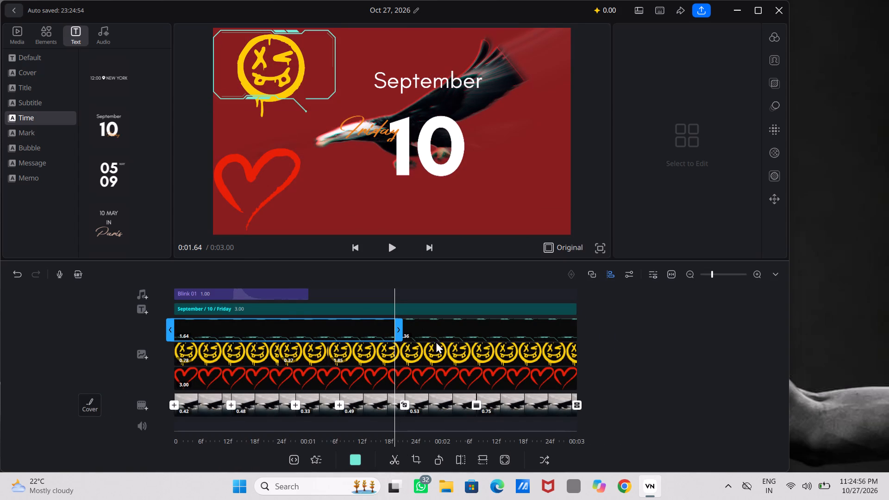
pyautogui.hscroll(2, 436, 341)
pyautogui.hscroll(-2, 436, 341)
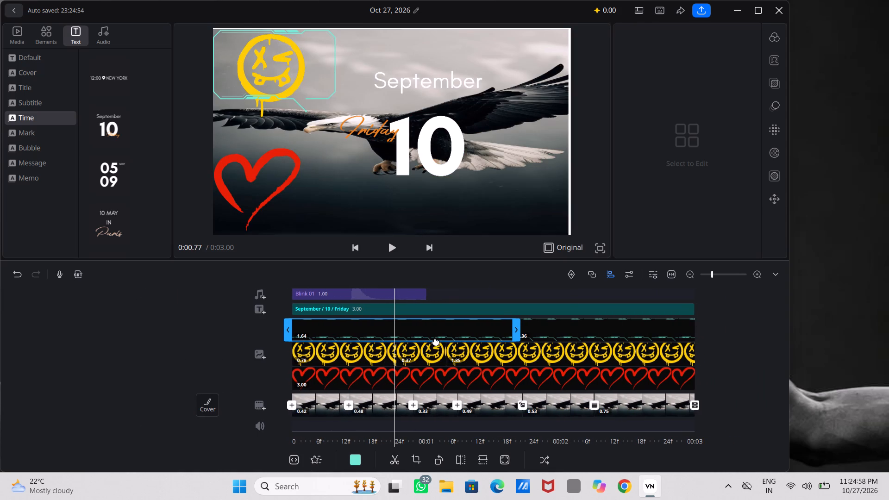
pyautogui.click(397, 464)
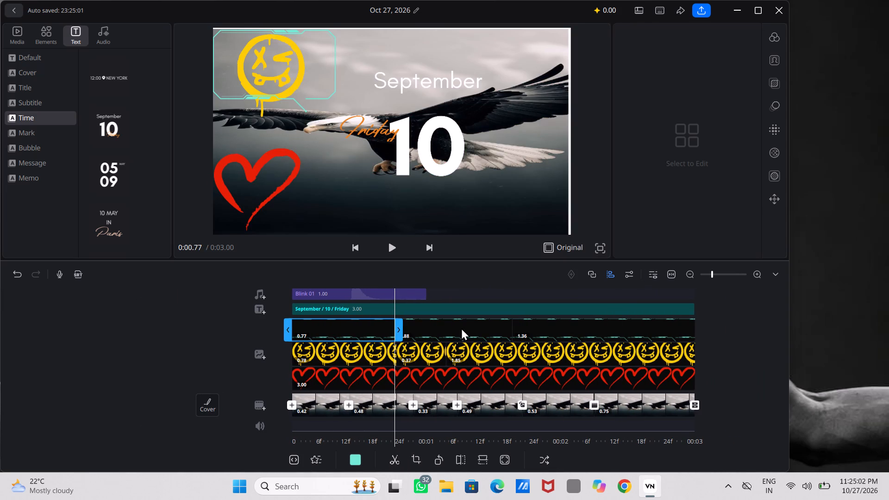
pyautogui.click(460, 328)
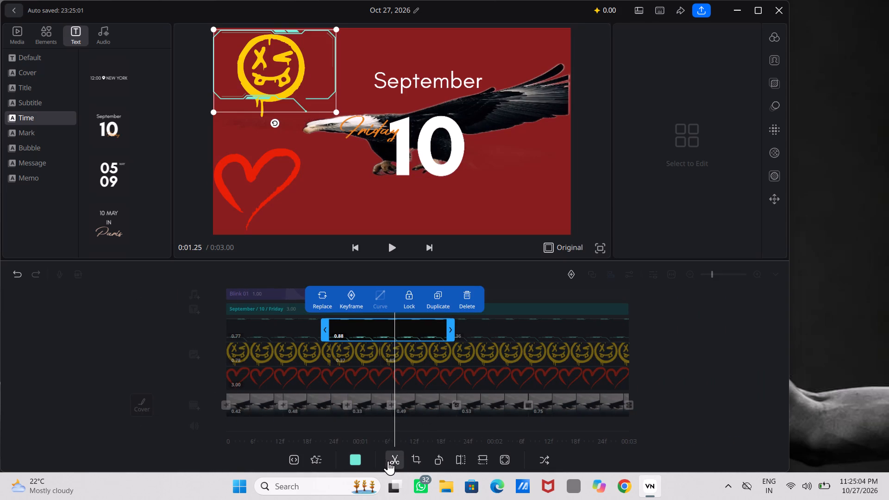
pyautogui.click(388, 461)
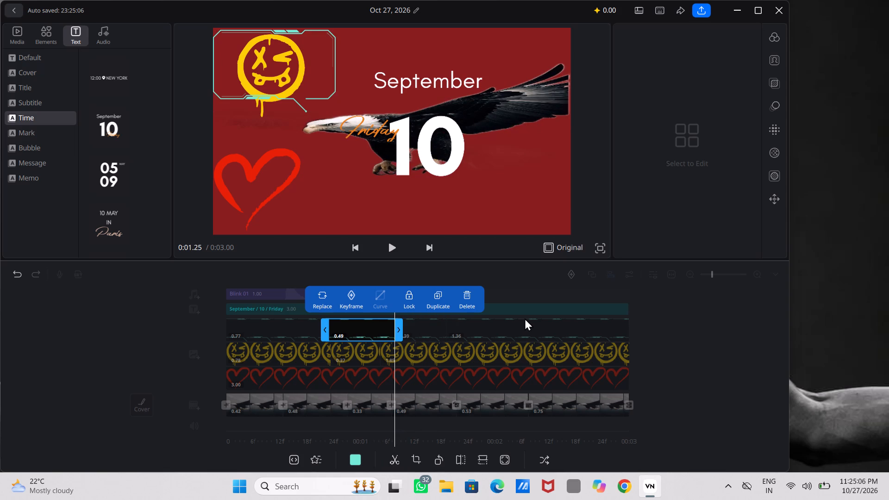
pyautogui.click(525, 318)
# Split the last piece of the yellow smiley overlay at 0:02.02 and again at 0:02.46.
pyautogui.click(469, 358)
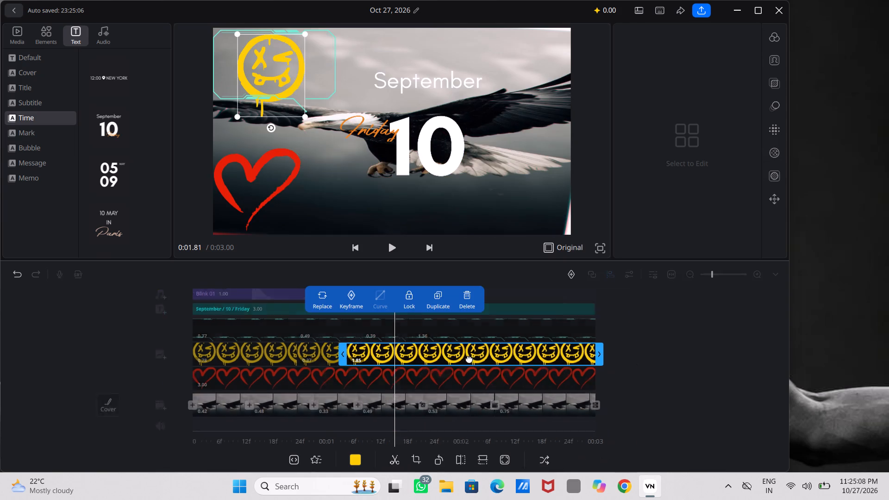
pyautogui.hscroll(-1, 443, 371)
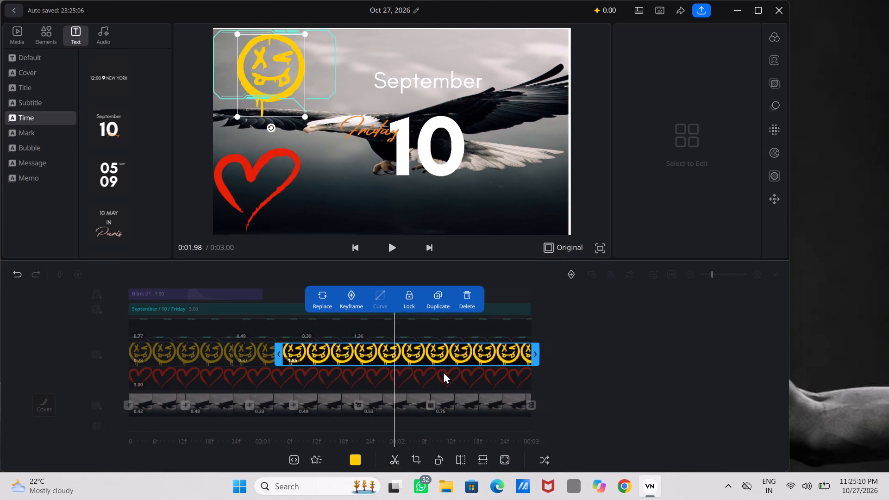
pyautogui.hscroll(-1, 443, 371)
pyautogui.click(395, 459)
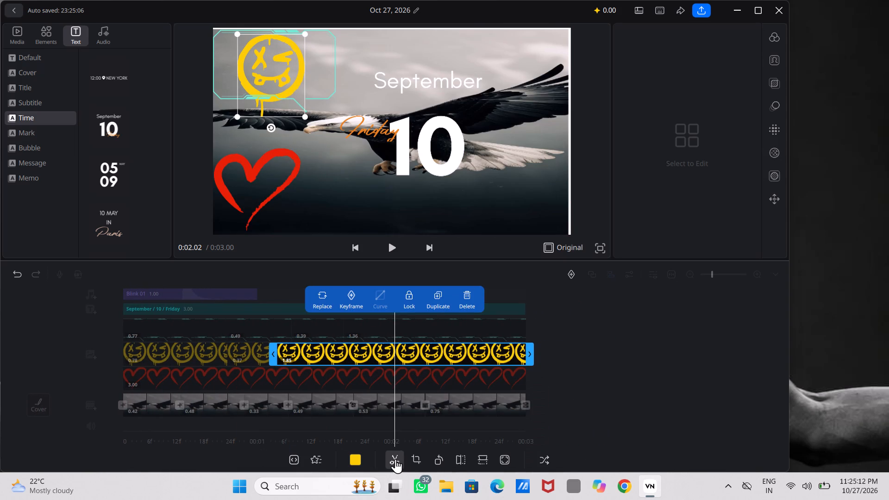
pyautogui.click(395, 459)
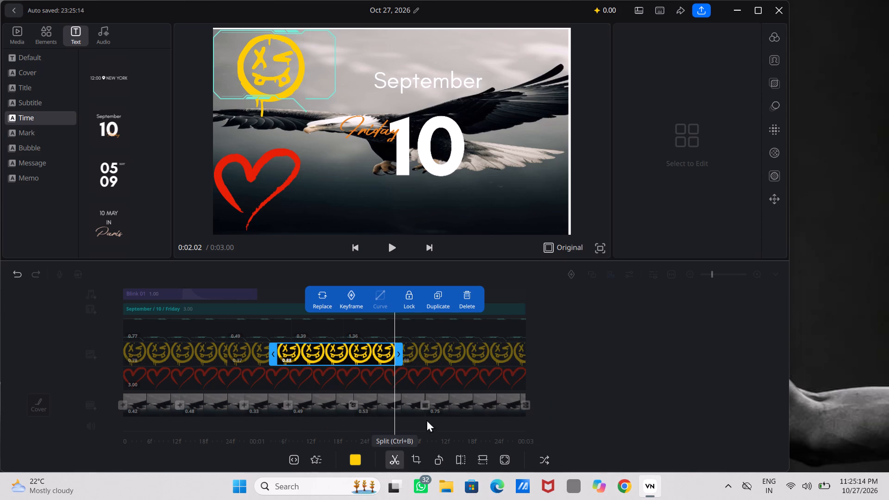
pyautogui.click(454, 361)
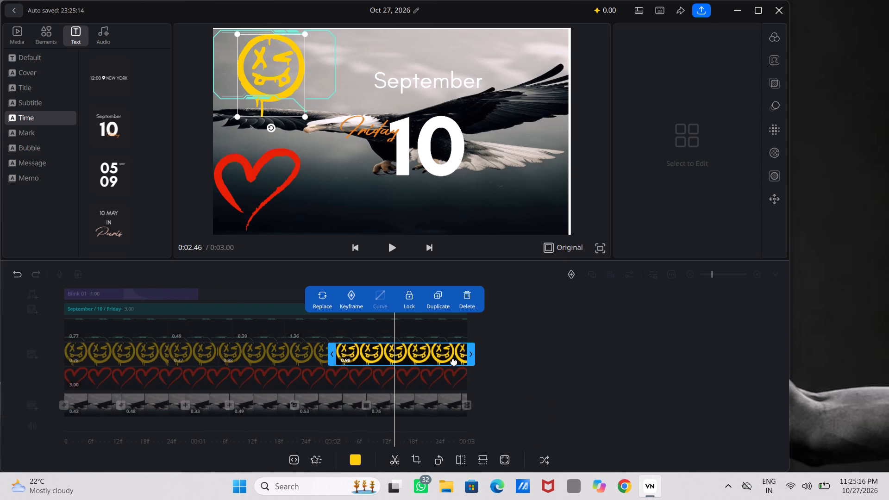
pyautogui.click(394, 456)
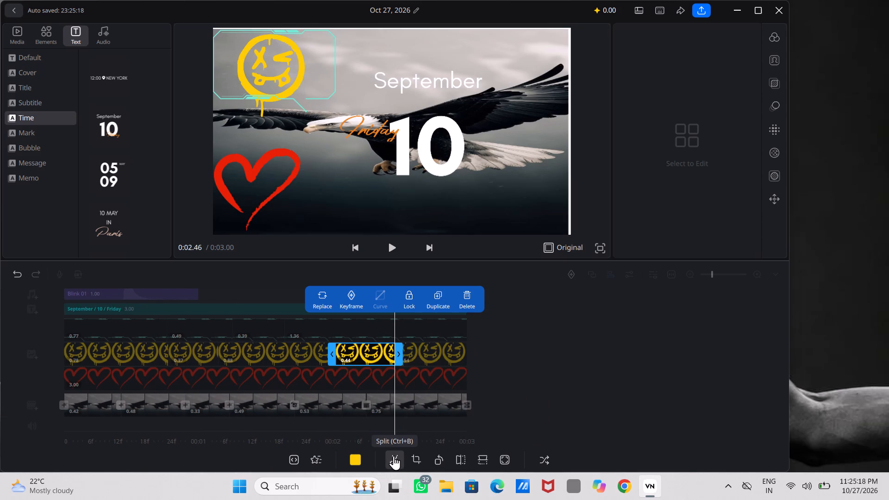
# Split the red heart overlay on the timeline at 0:00.45 and its remaining part at 0:01.21.
pyautogui.click(319, 383)
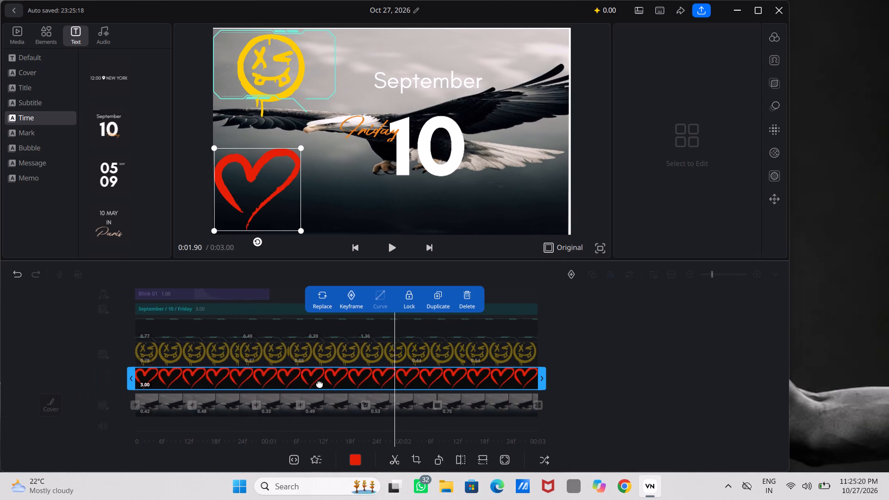
pyautogui.hscroll(2, 319, 383)
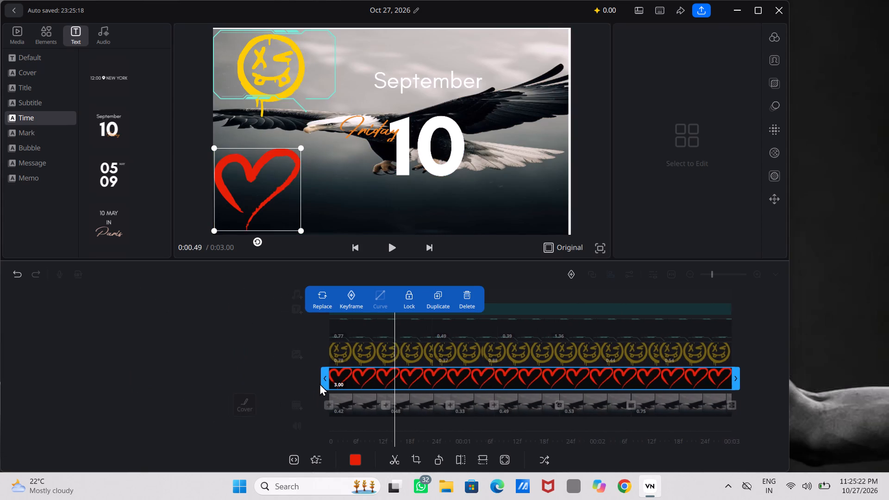
pyautogui.hscroll(1, 319, 383)
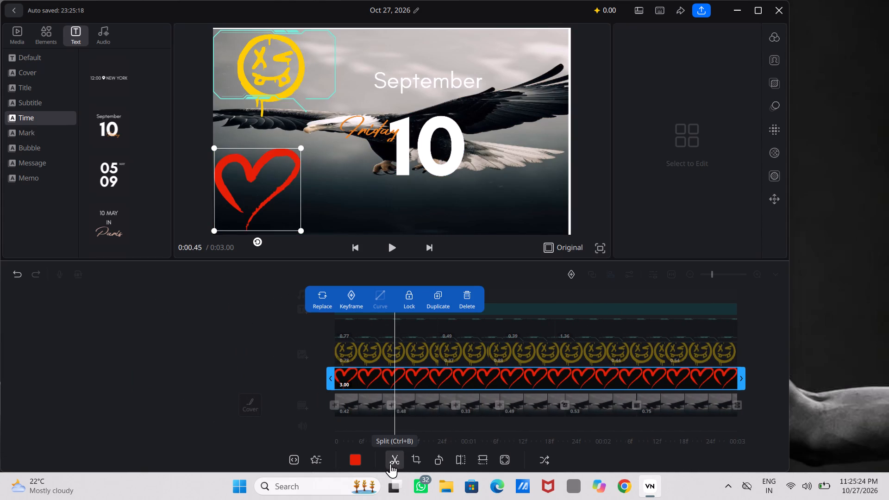
pyautogui.click(390, 463)
pyautogui.hscroll(-1, 463, 417)
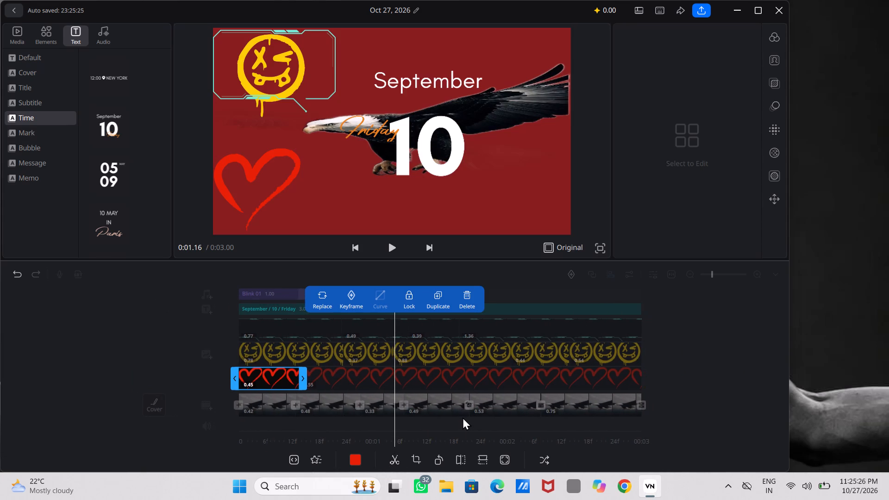
pyautogui.click(401, 380)
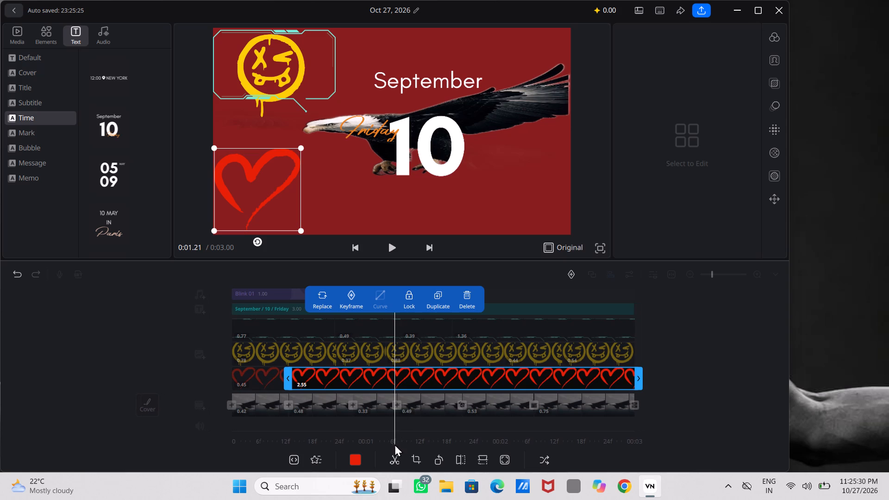
pyautogui.click(394, 452)
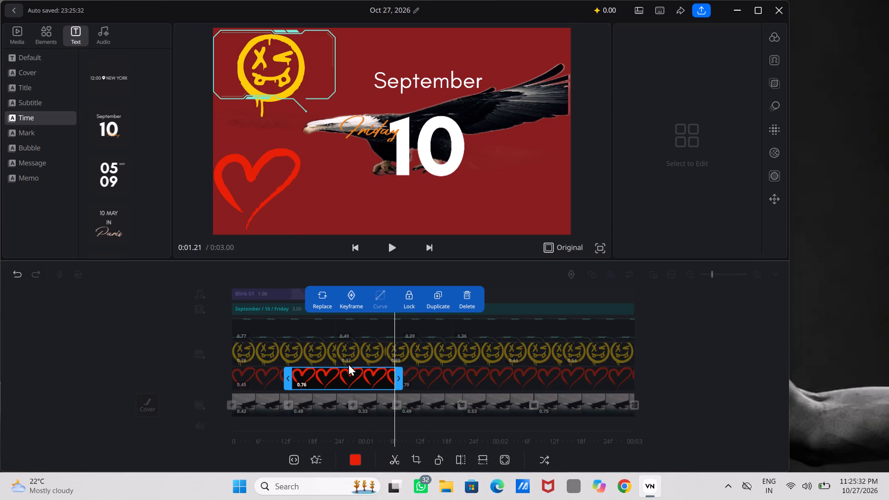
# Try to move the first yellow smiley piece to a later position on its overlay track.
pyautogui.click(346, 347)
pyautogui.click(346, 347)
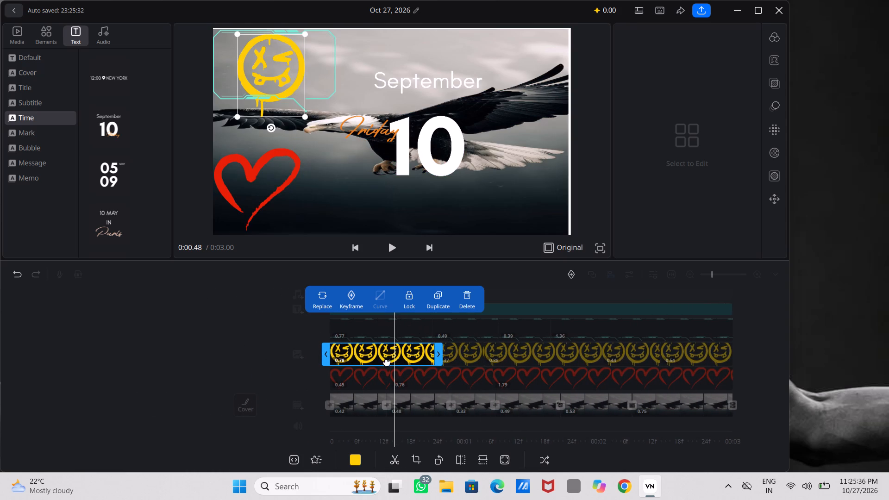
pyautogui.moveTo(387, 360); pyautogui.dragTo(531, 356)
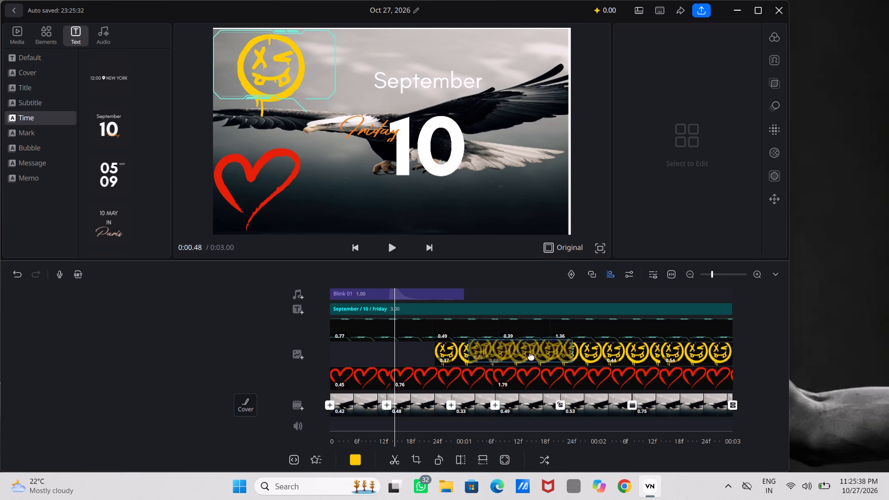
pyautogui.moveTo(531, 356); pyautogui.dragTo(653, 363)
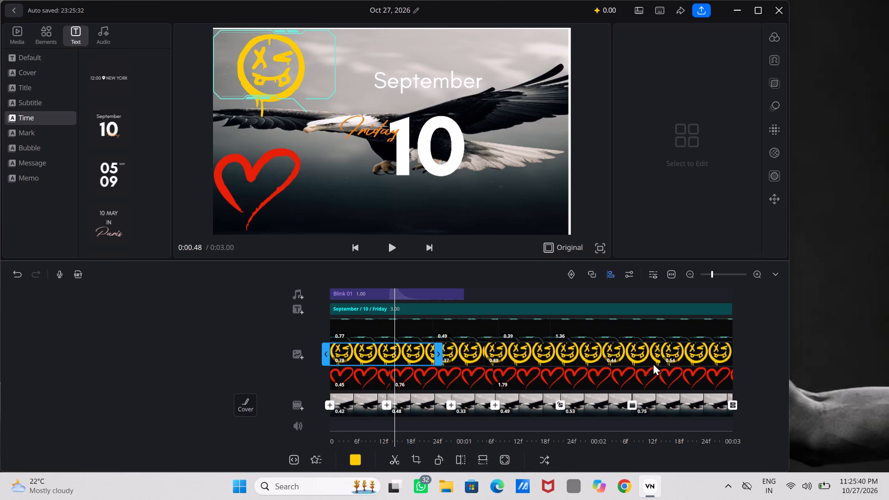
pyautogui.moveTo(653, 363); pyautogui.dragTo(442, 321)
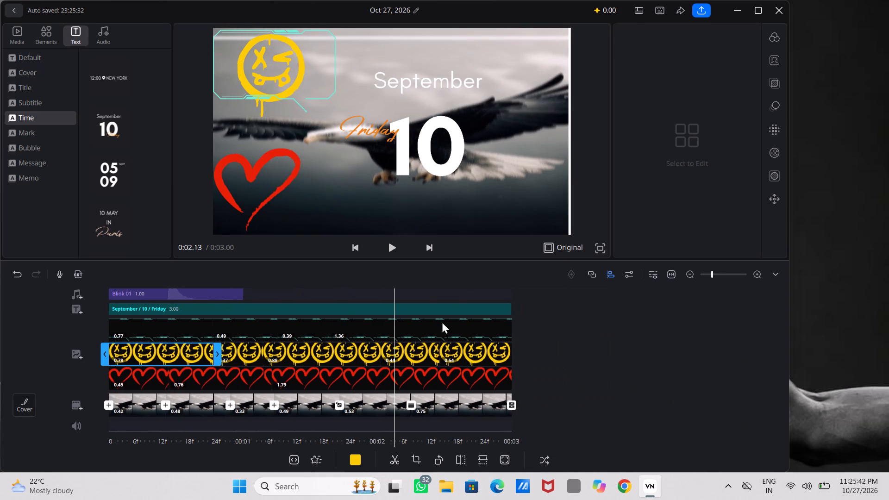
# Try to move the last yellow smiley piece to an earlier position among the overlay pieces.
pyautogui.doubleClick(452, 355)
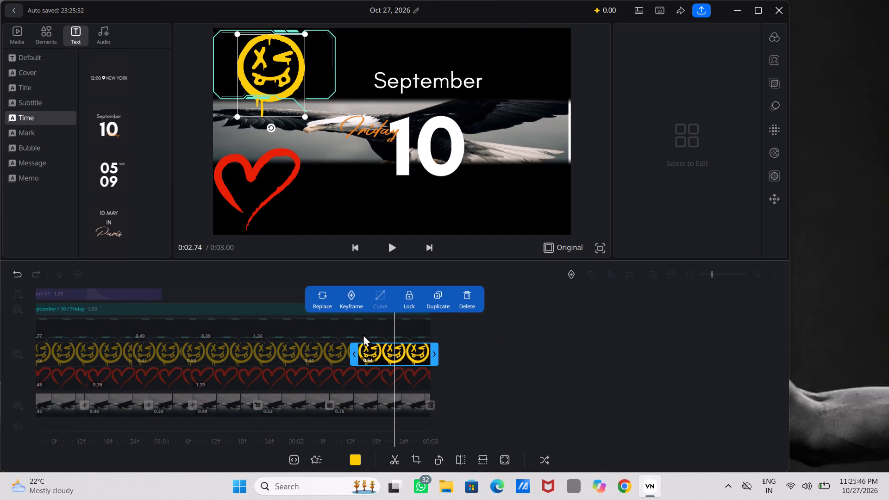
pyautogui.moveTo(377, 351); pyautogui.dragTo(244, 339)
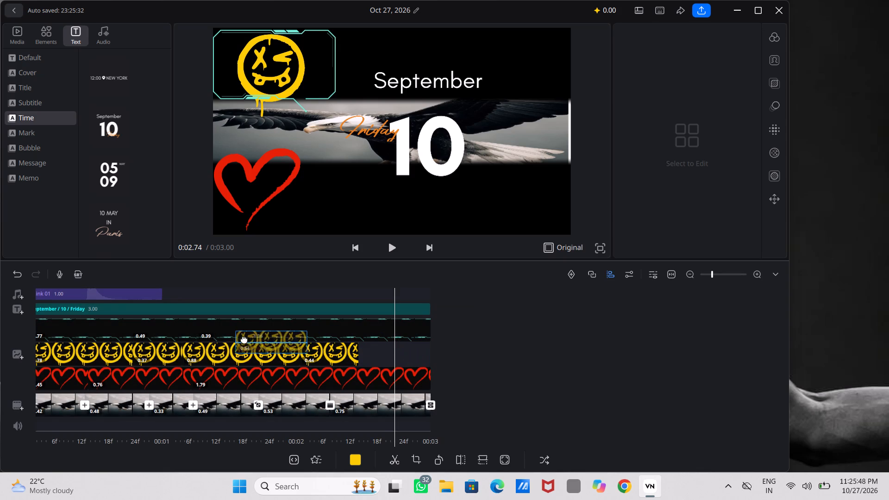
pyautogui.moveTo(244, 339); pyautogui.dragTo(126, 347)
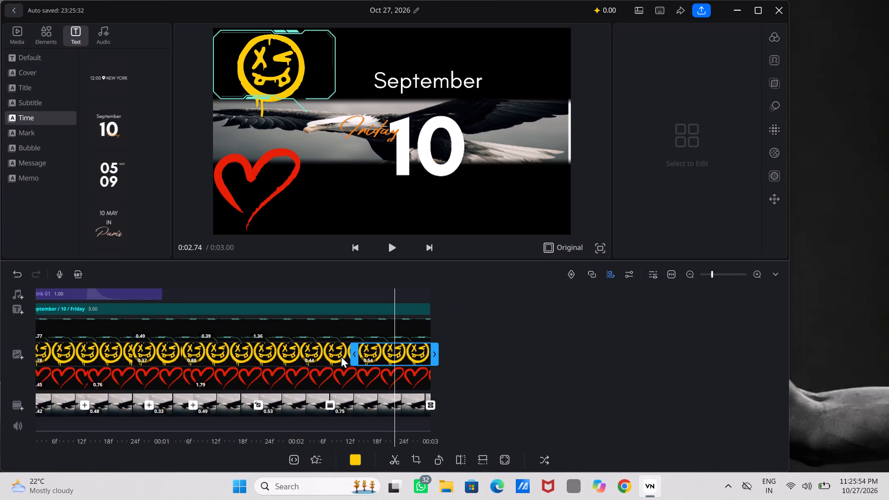
# Add the Zoom 1 transition between the first and second eagle clips on the main track.
pyautogui.hscroll(-1, 354, 352)
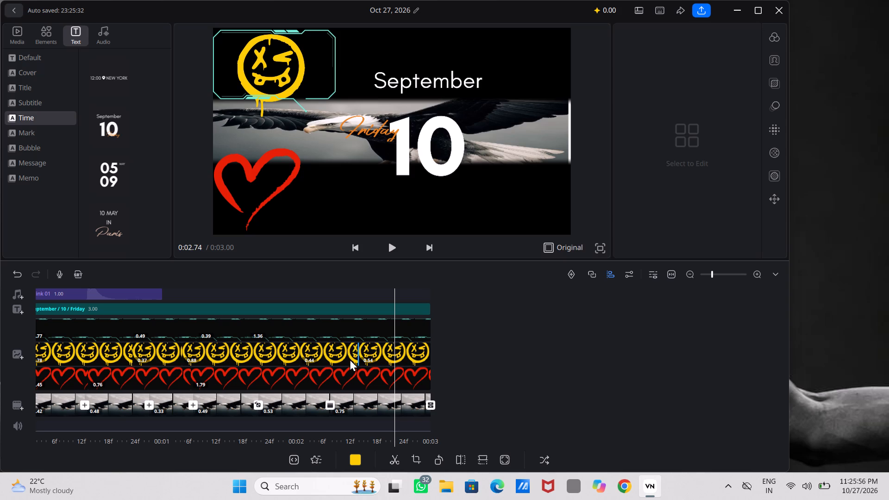
pyautogui.hscroll(-1, 350, 359)
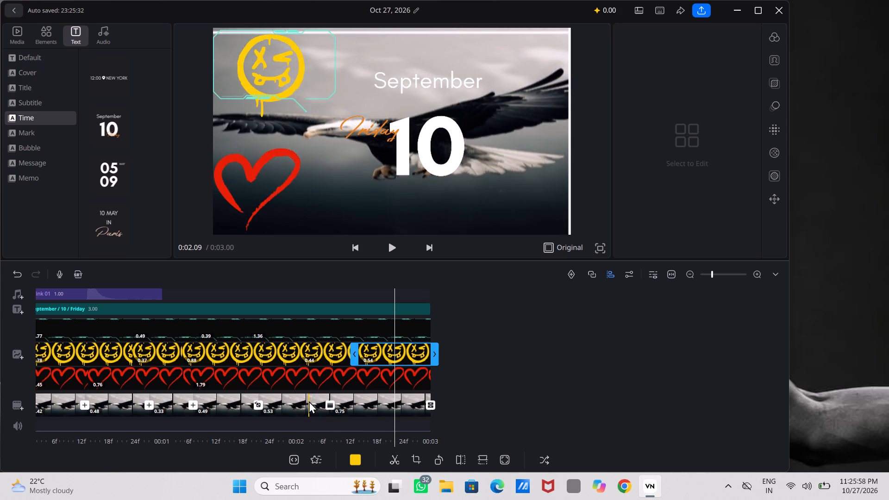
pyautogui.hscroll(2, 309, 401)
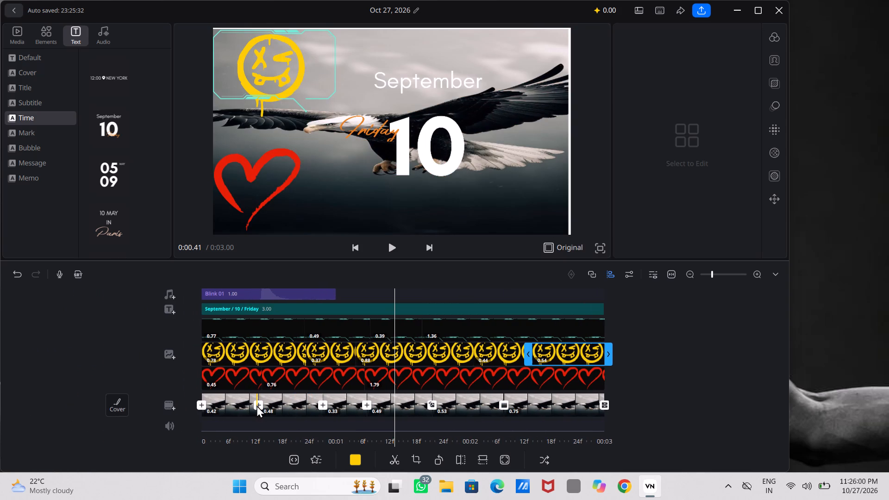
pyautogui.click(257, 404)
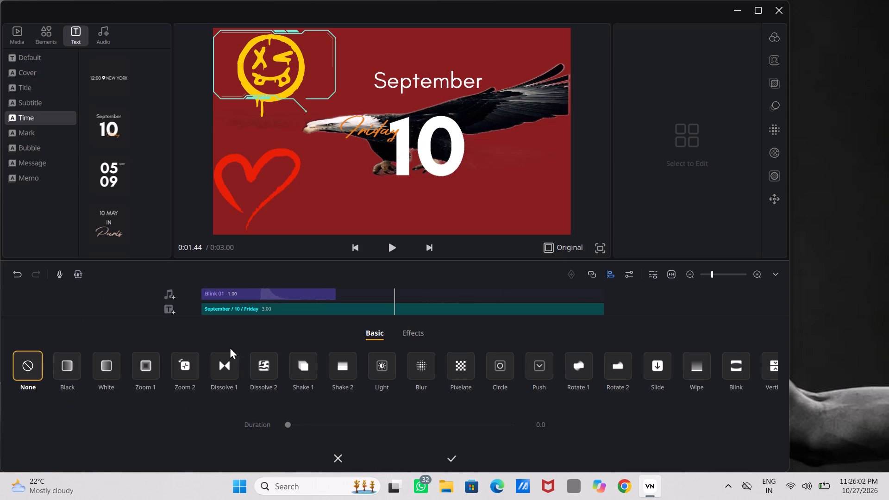
pyautogui.click(151, 369)
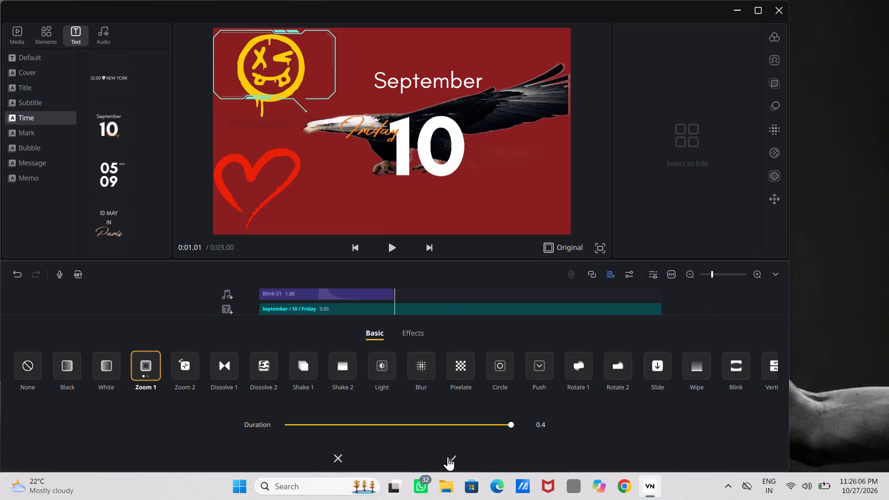
pyautogui.click(448, 456)
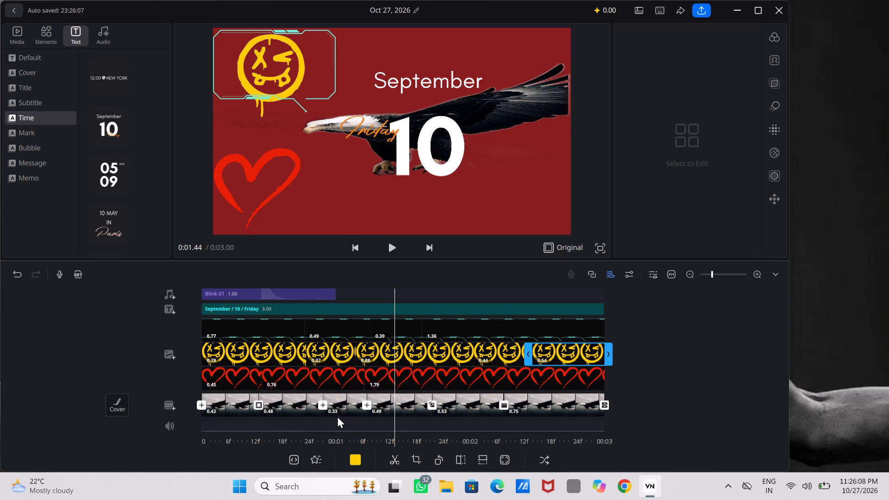
# Add the Shake 2 transition between the second and third eagle clips.
pyautogui.click(323, 405)
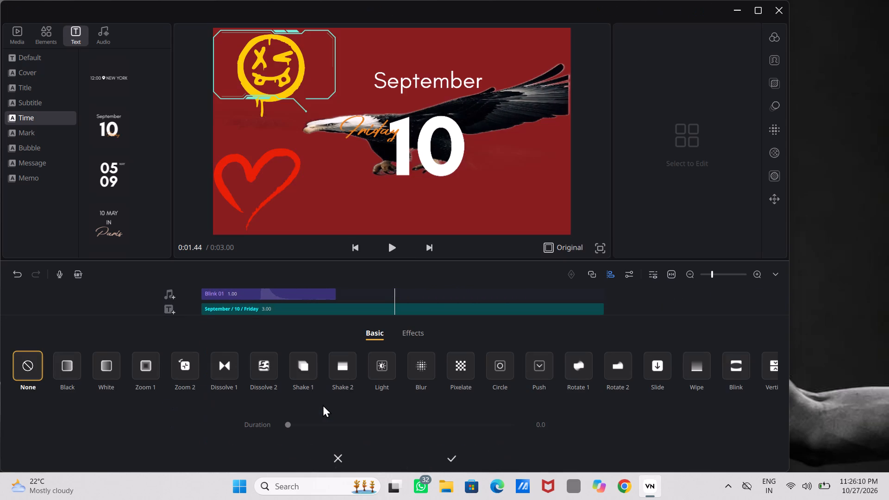
pyautogui.click(339, 368)
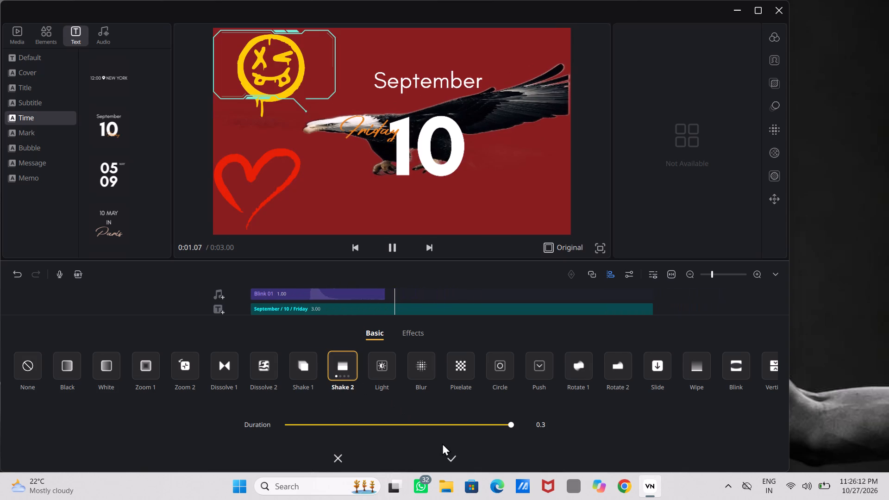
pyautogui.click(453, 455)
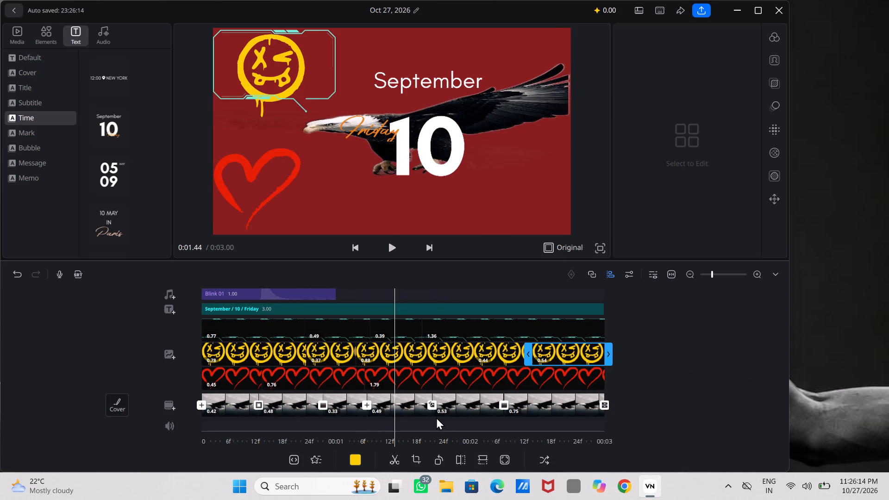
# Add the Rotate 1 transition in its second variant between the third and fourth eagle clips.
pyautogui.click(367, 406)
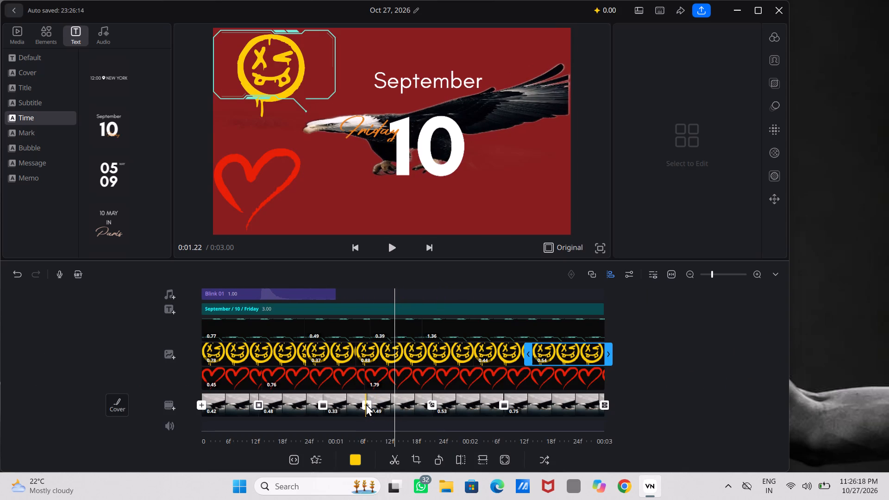
pyautogui.click(366, 404)
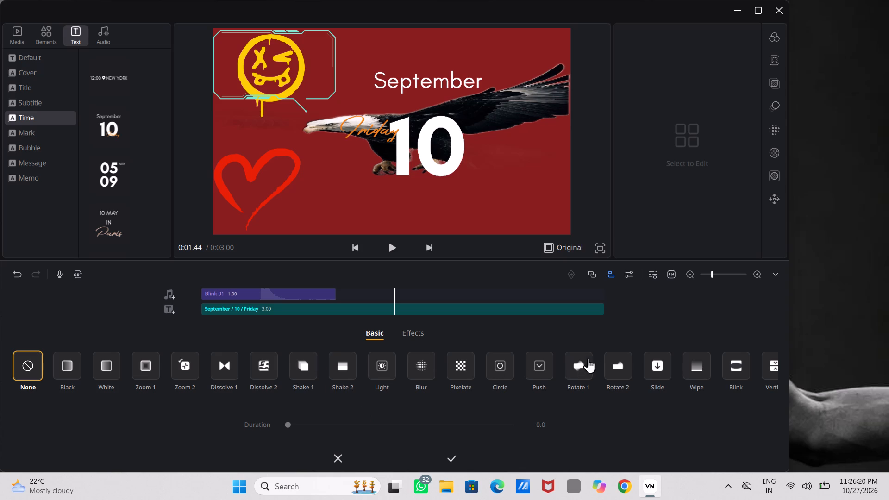
pyautogui.click(582, 367)
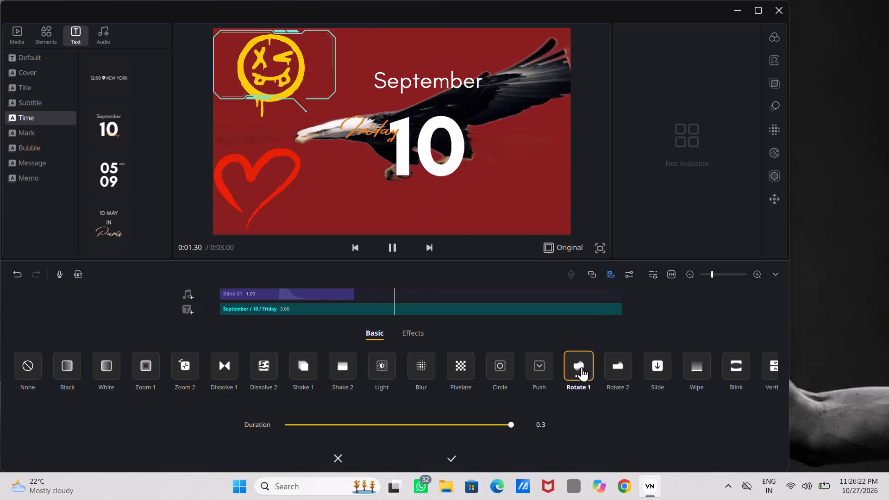
pyautogui.click(582, 367)
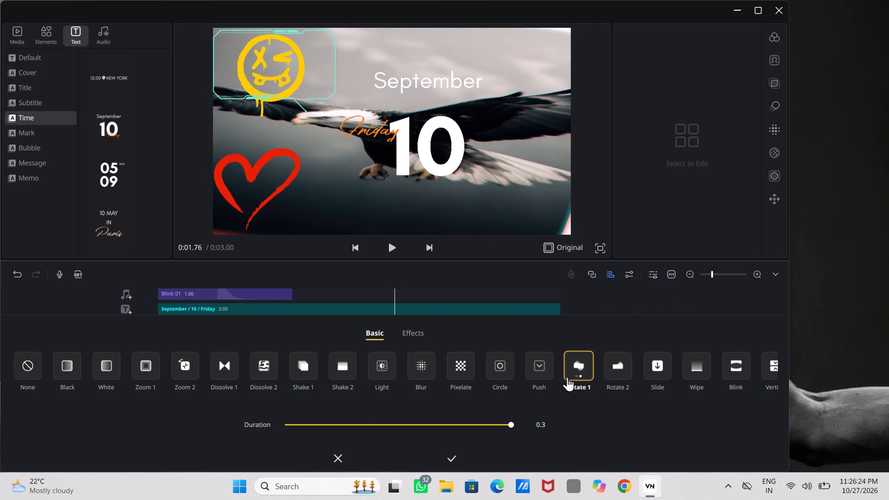
pyautogui.click(454, 456)
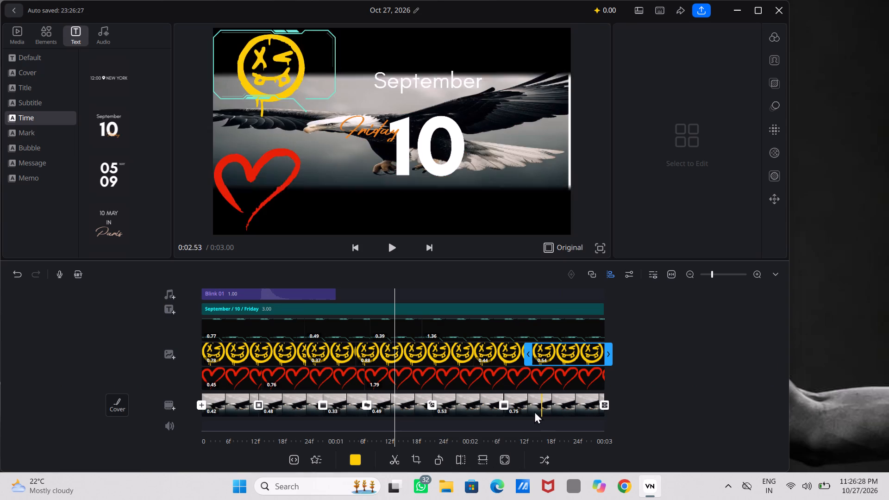
# Add the Horizontal opening transition at the start of the first eagle clip.
pyautogui.click(202, 404)
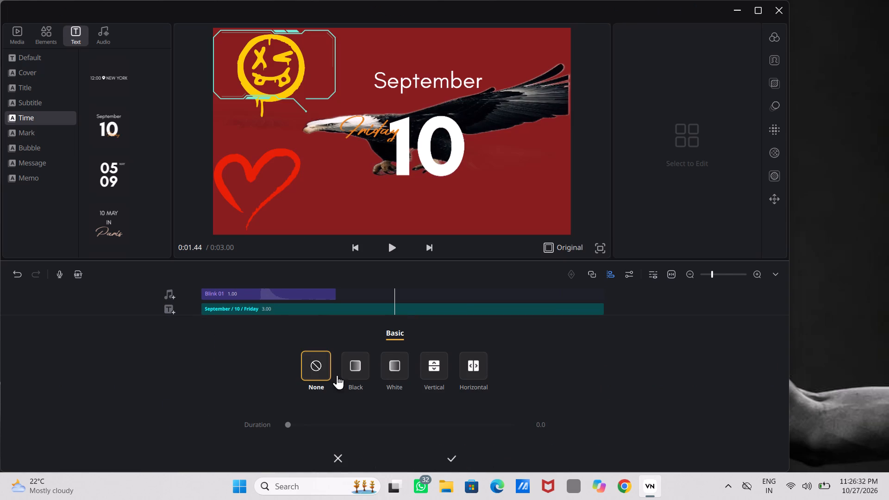
pyautogui.click(461, 364)
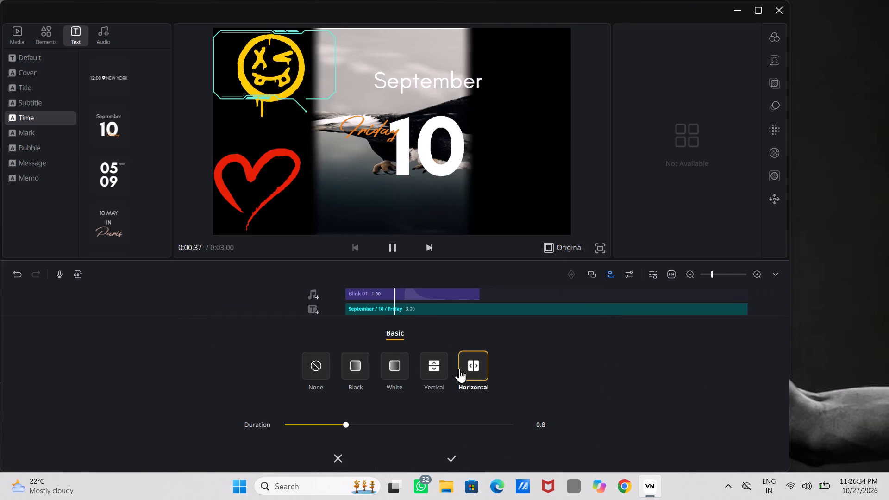
pyautogui.click(449, 456)
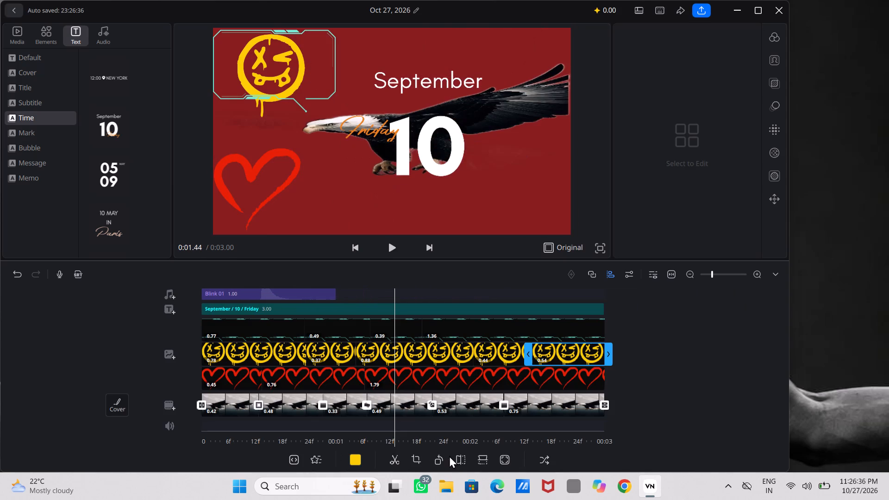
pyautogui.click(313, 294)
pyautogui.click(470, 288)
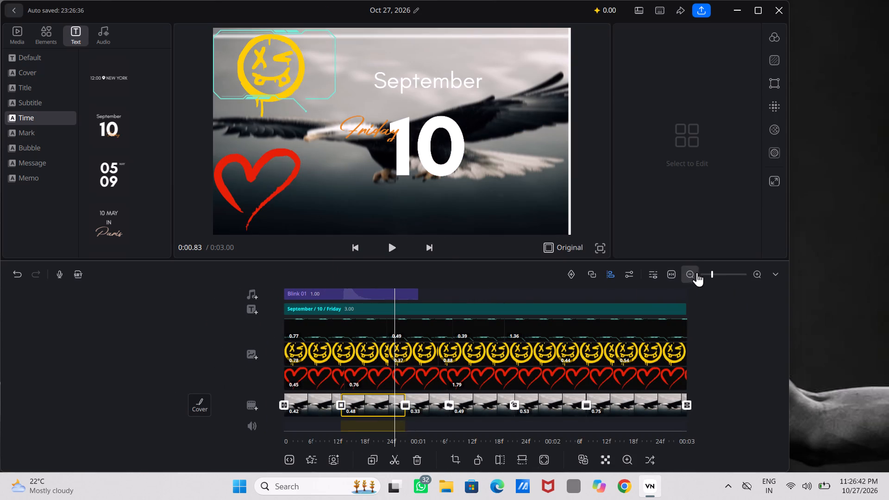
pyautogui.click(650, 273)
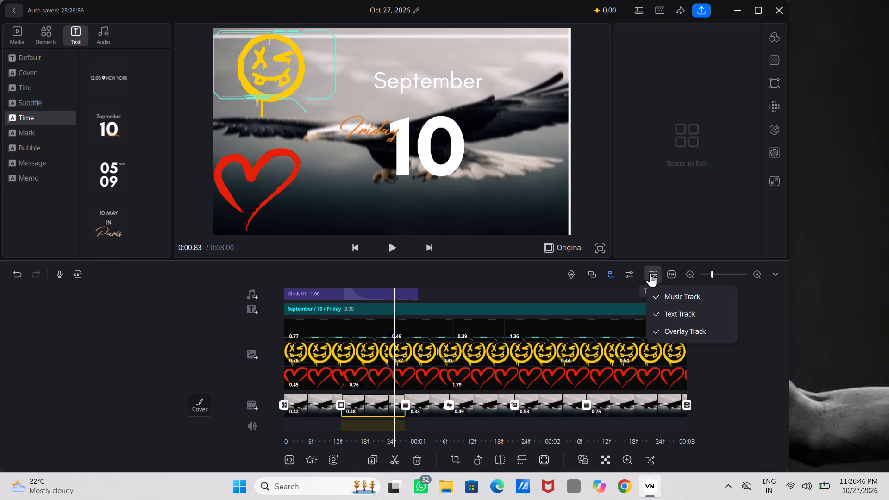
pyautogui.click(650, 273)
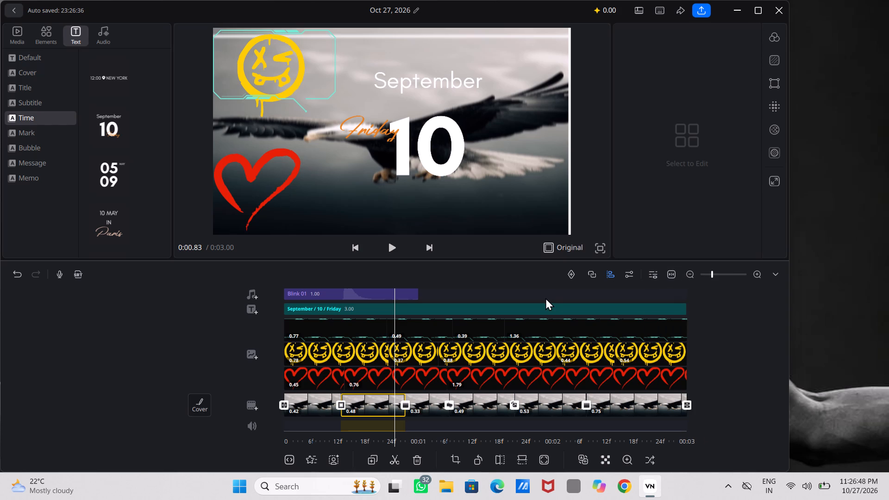
# Play the video from the beginning to review the added transitions.
pyautogui.hscroll(4, 545, 298)
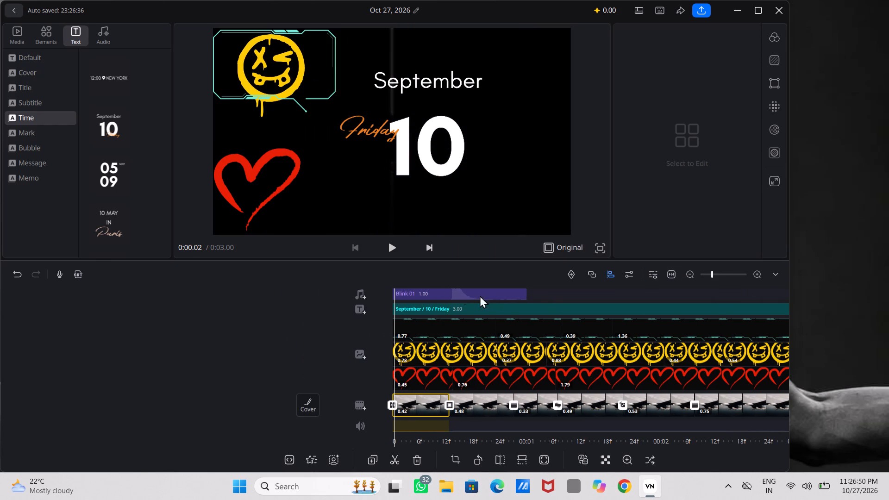
pyautogui.click(384, 250)
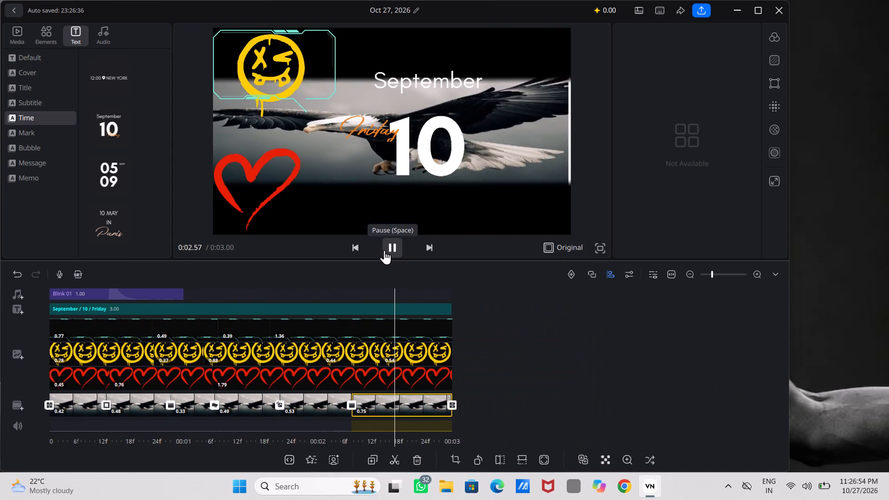
# Apply the Shake In Zoom effect from the first yellow smiley piece to all graphic overlay pieces.
pyautogui.hscroll(7, 425, 319)
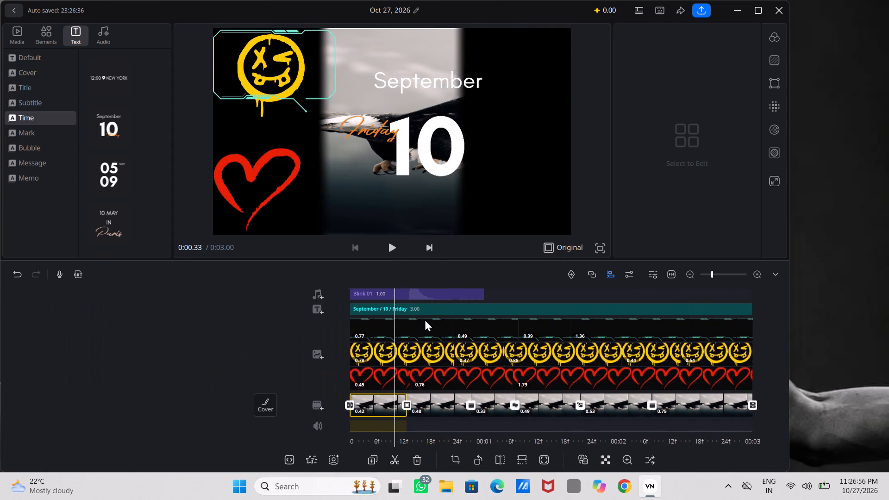
pyautogui.hscroll(1, 425, 319)
pyautogui.click(397, 356)
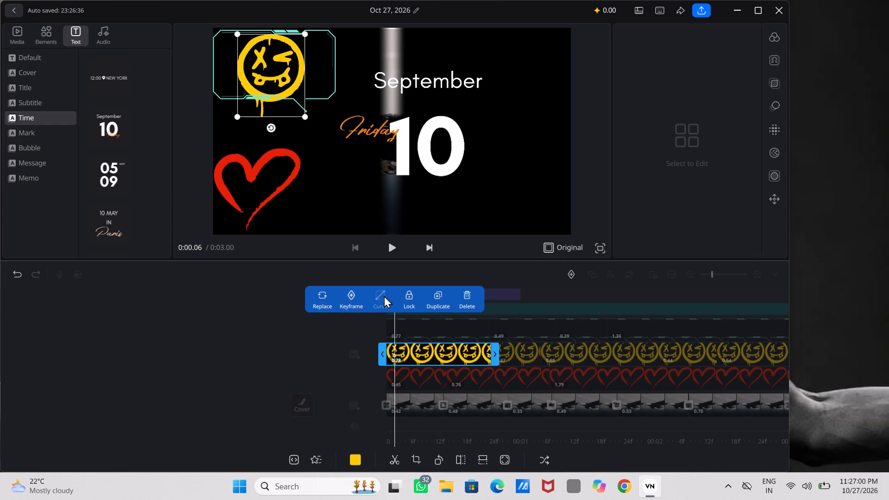
pyautogui.click(314, 456)
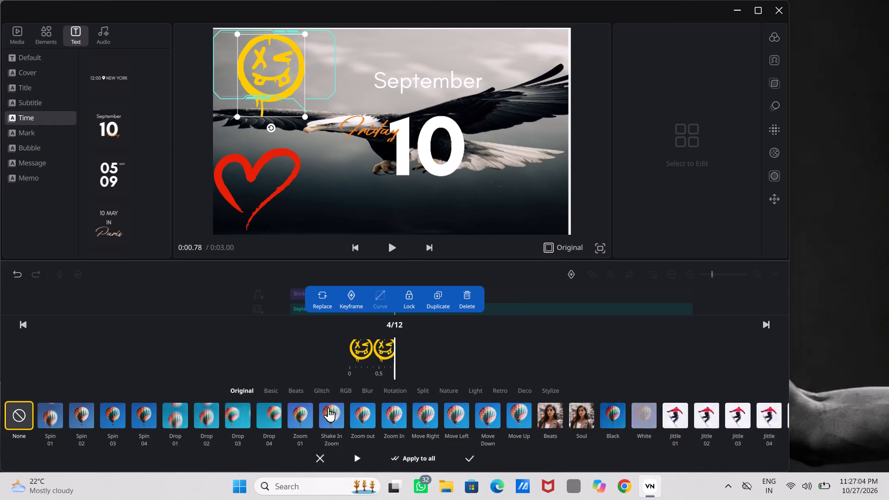
pyautogui.click(328, 407)
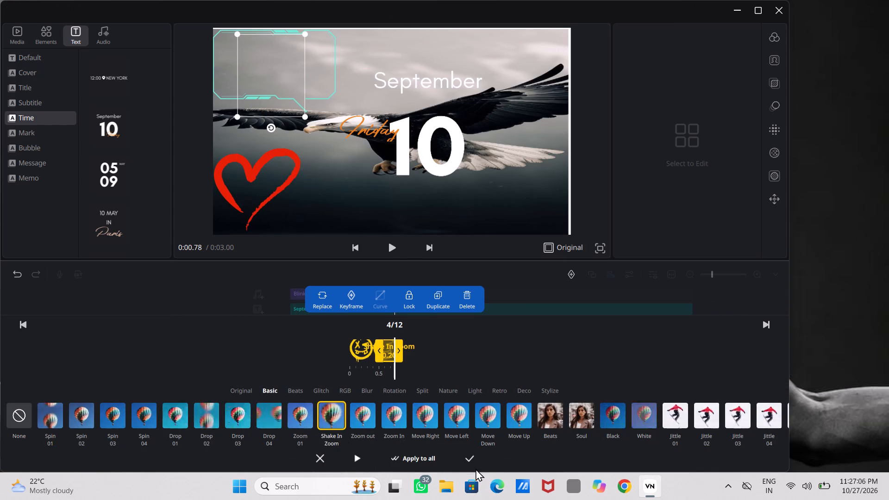
pyautogui.click(403, 458)
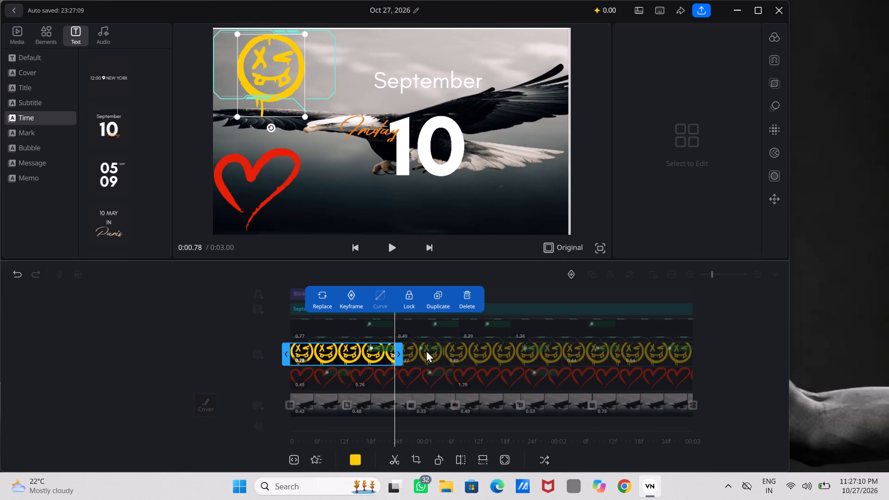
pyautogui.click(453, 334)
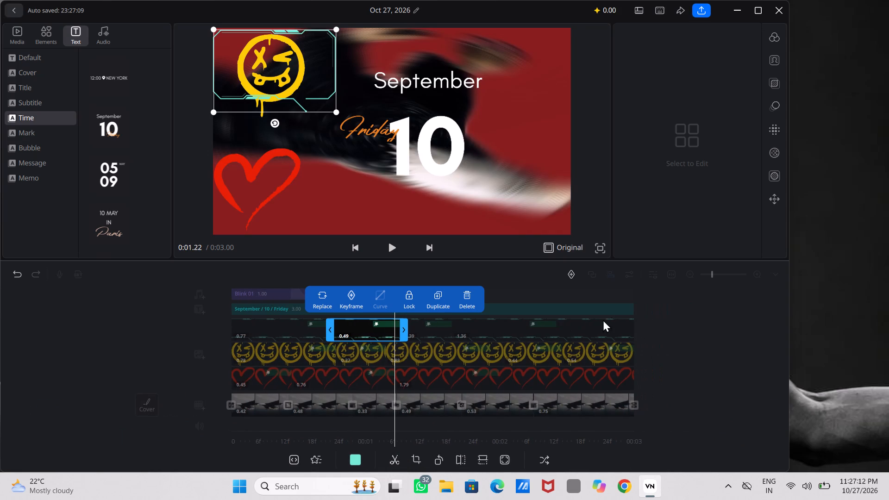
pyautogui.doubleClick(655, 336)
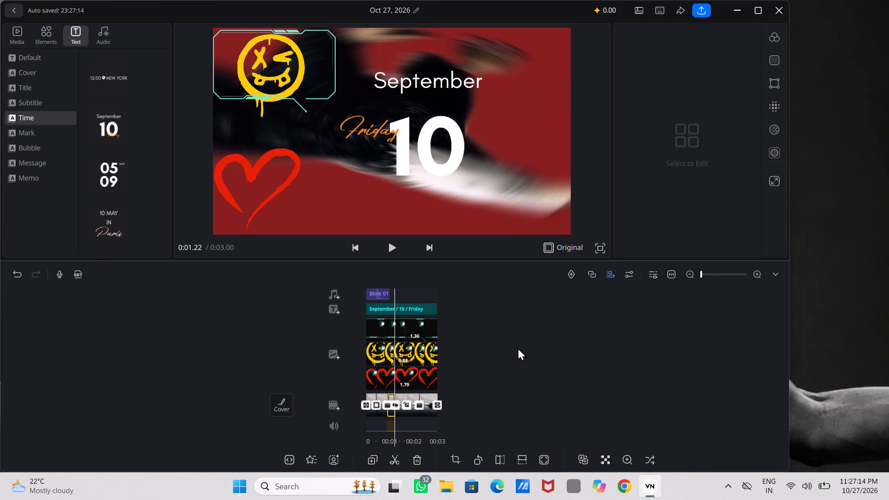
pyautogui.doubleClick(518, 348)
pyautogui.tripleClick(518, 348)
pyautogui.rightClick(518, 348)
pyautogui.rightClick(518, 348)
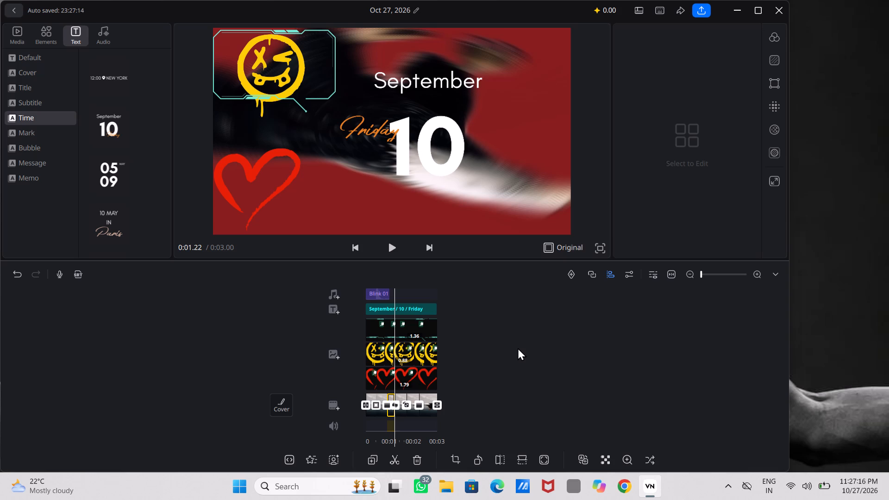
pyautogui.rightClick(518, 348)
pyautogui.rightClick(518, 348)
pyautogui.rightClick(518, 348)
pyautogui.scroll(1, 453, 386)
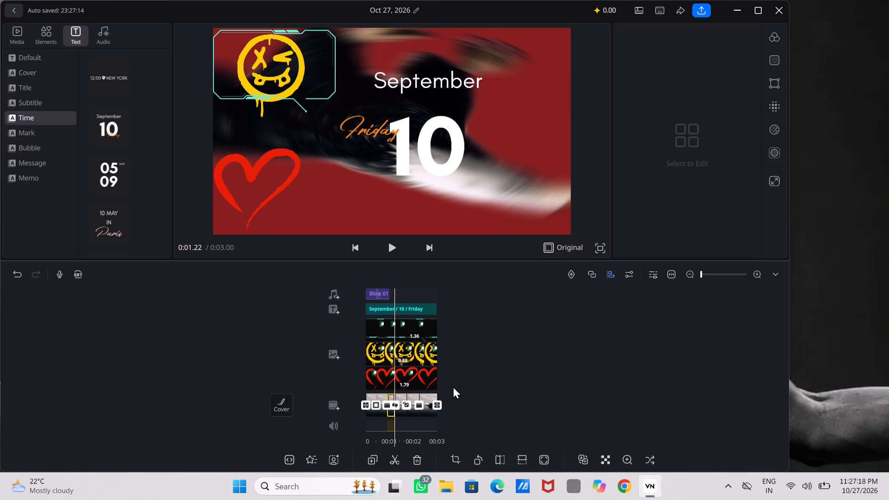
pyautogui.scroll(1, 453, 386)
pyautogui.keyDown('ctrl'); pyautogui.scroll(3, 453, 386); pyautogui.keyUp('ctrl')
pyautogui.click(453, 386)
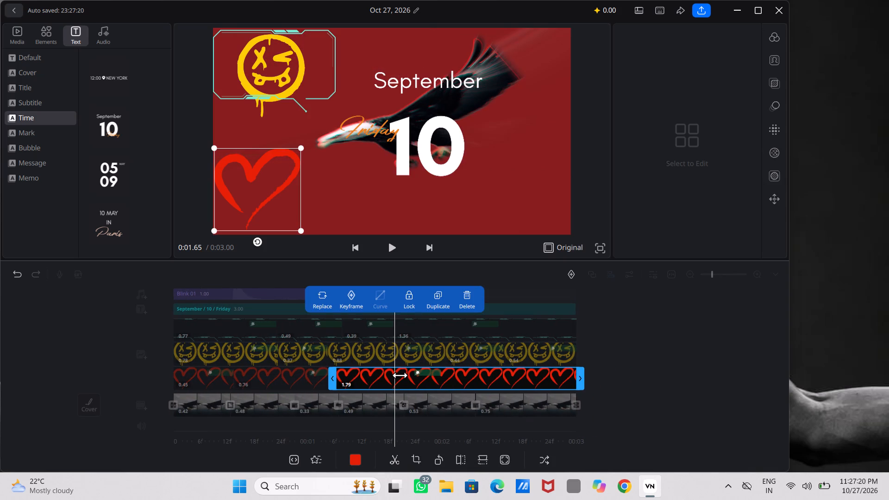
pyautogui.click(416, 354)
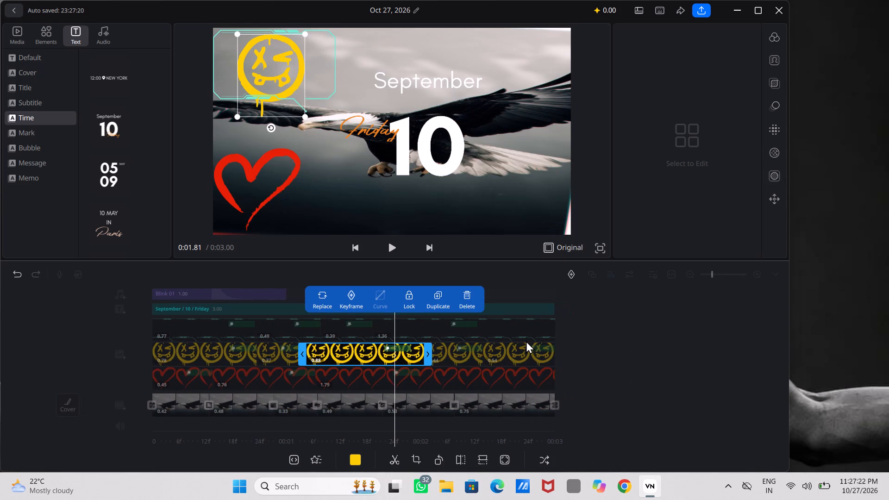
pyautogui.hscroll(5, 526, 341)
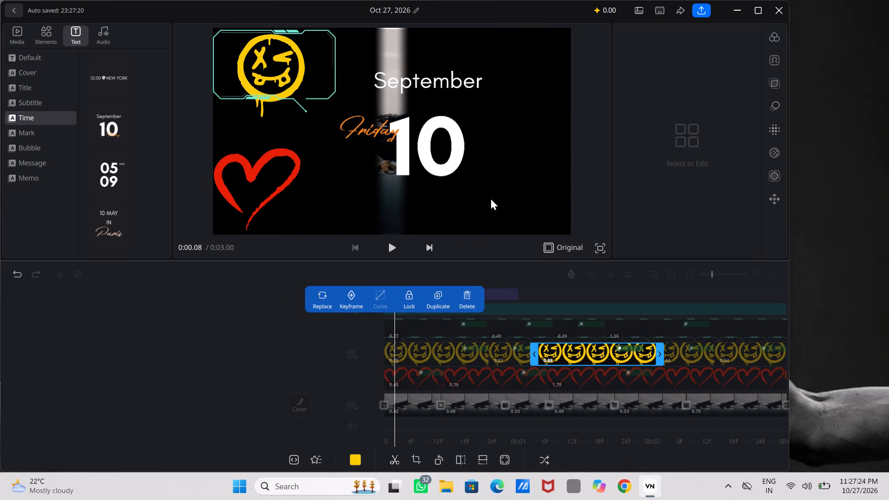
# Play the video to its end and scrub back through the timeline to review the overlay effects and transitions.
pyautogui.click(492, 194)
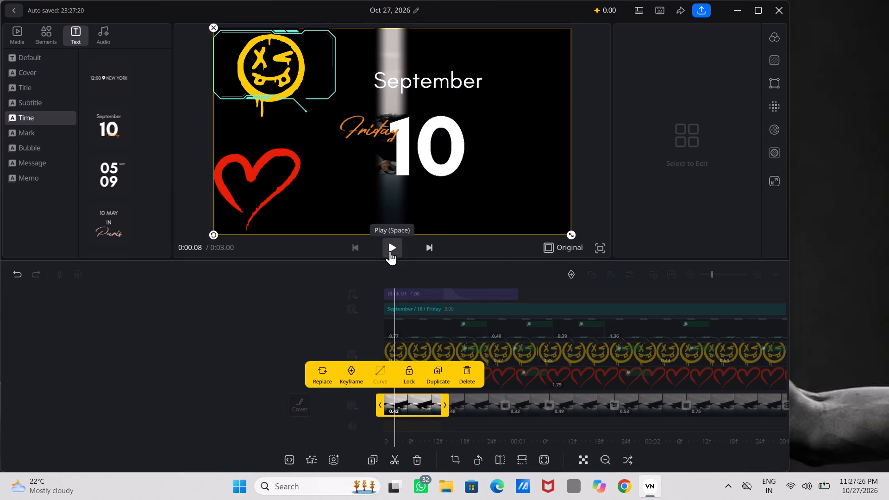
pyautogui.click(390, 251)
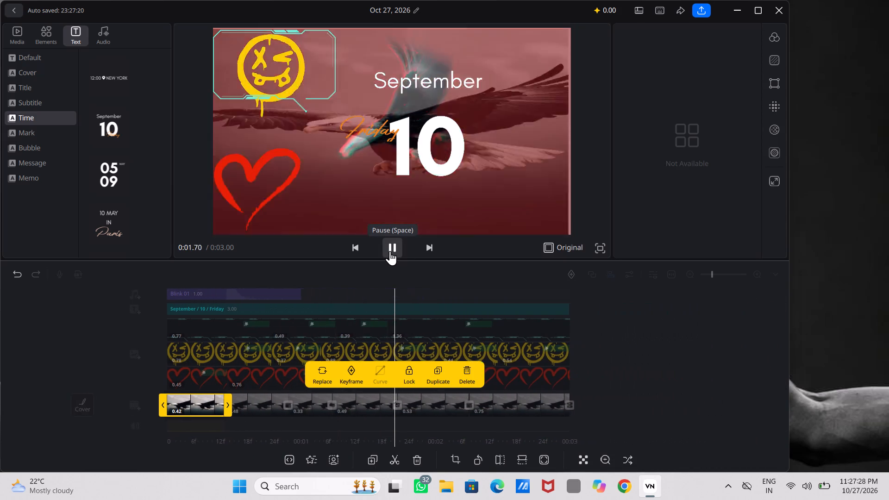
pyautogui.click(390, 251)
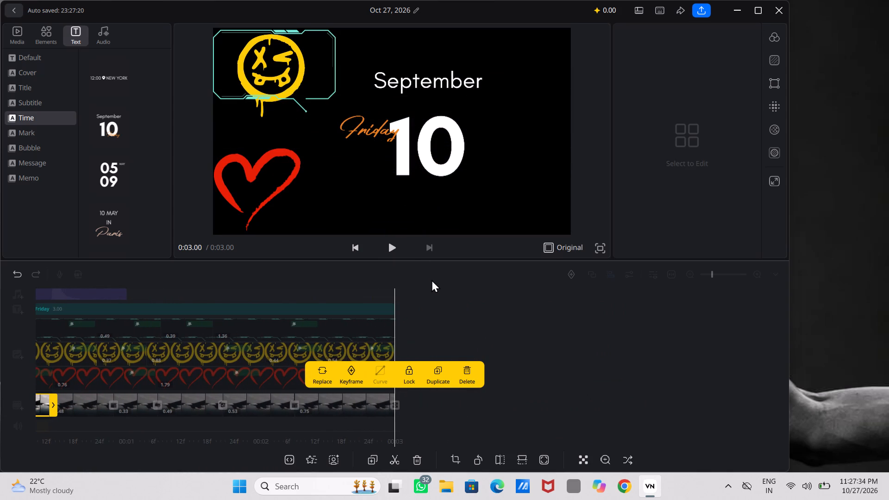
pyautogui.click(432, 280)
pyautogui.hscroll(1, 467, 315)
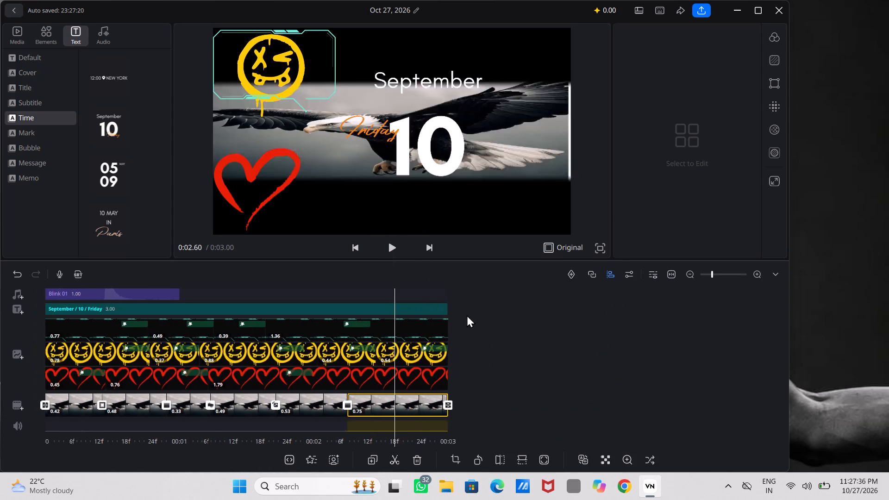
pyautogui.hscroll(4, 467, 315)
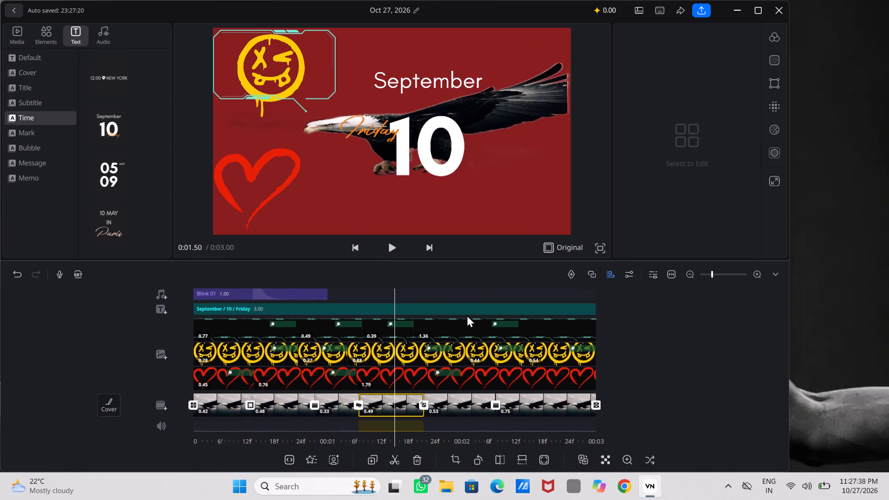
pyautogui.hscroll(3, 467, 315)
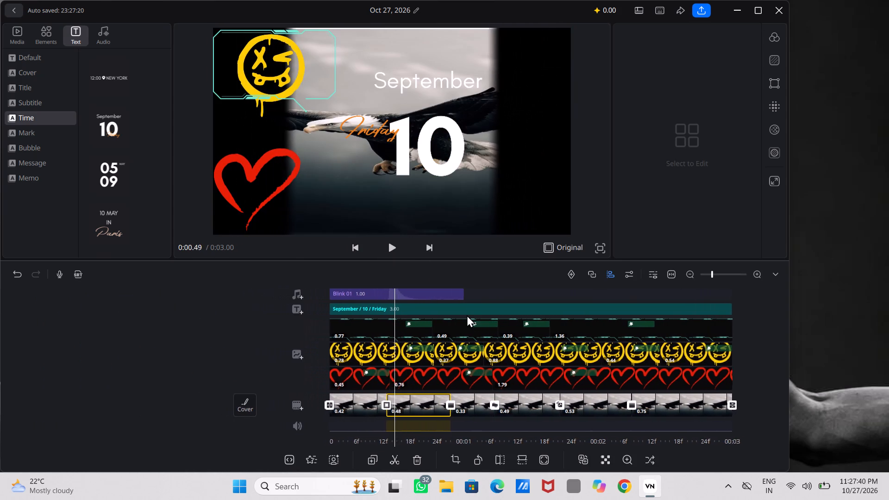
pyautogui.hscroll(1, 467, 315)
# Split the fifth eagle clip at about 1.93 s.
pyautogui.hscroll(-1, 467, 315)
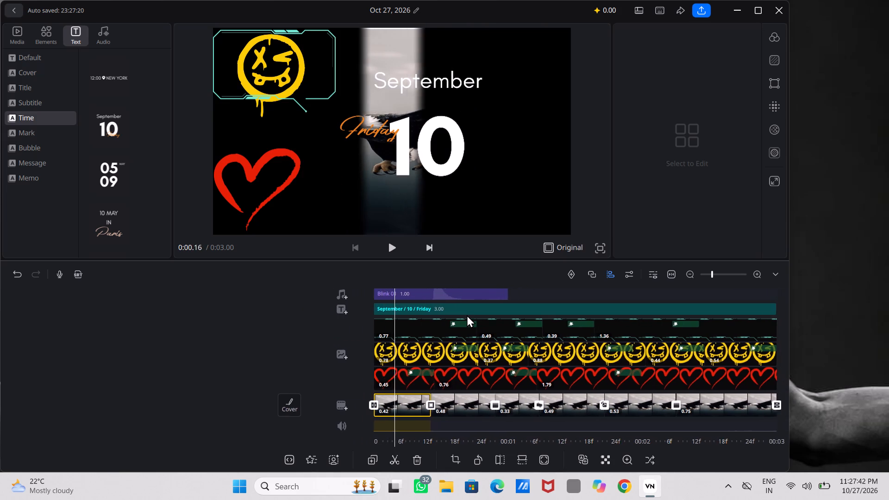
pyautogui.hscroll(-2, 467, 315)
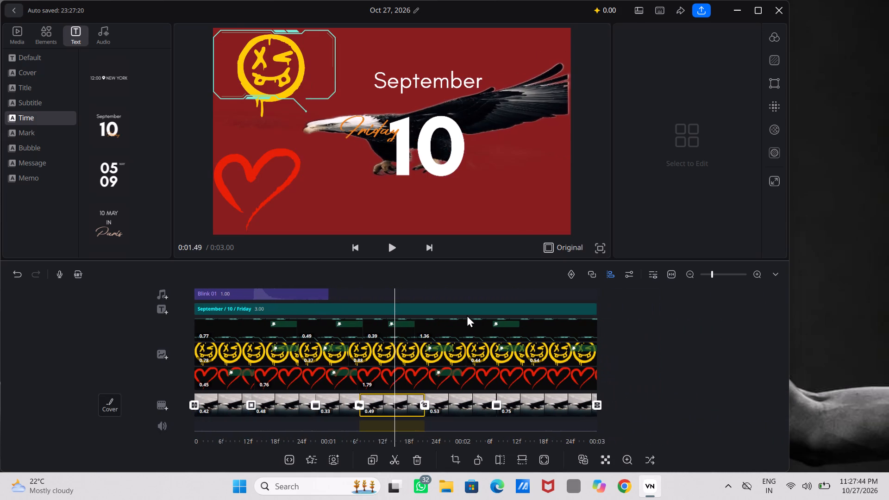
pyautogui.hscroll(-1, 467, 315)
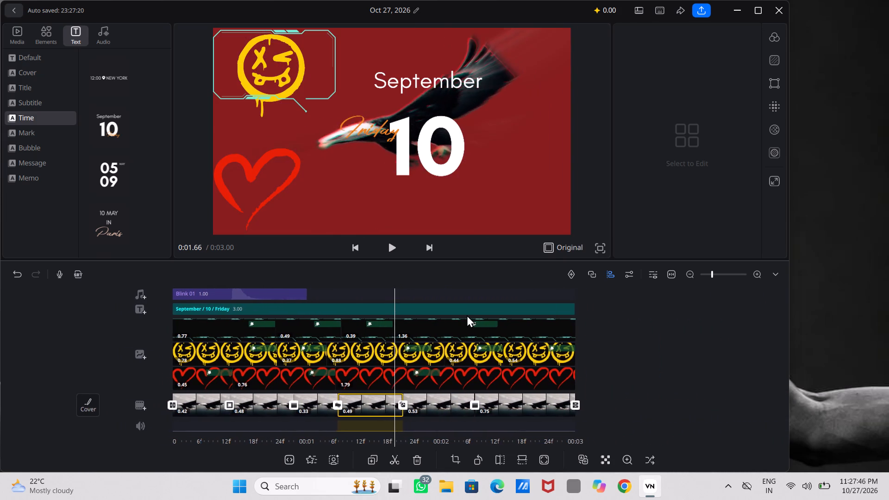
pyautogui.hscroll(-1, 467, 315)
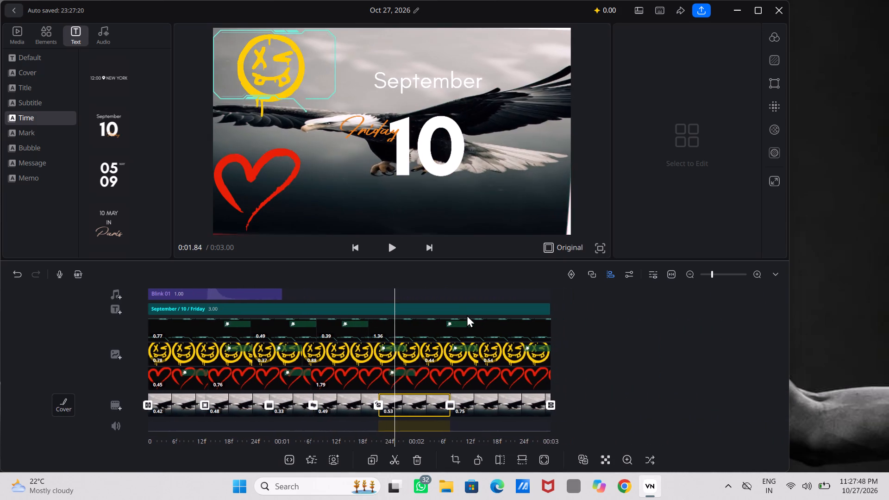
pyautogui.hscroll(-1, 467, 315)
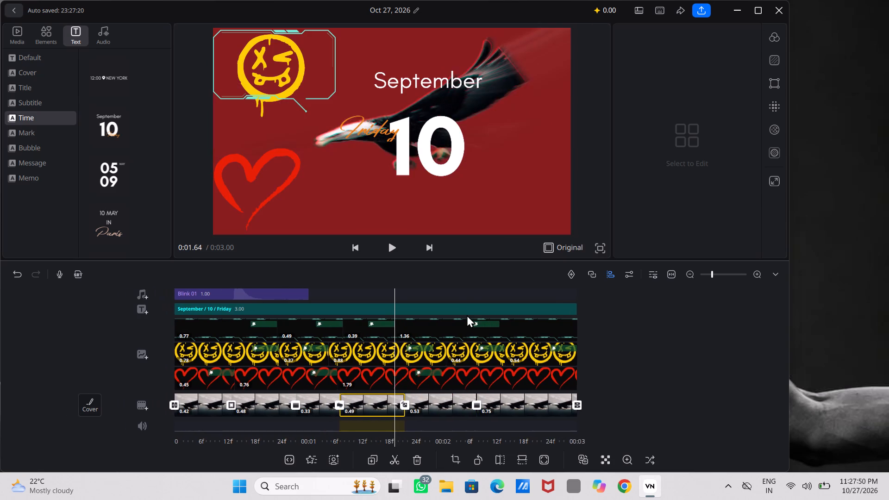
pyautogui.hscroll(-1, 467, 315)
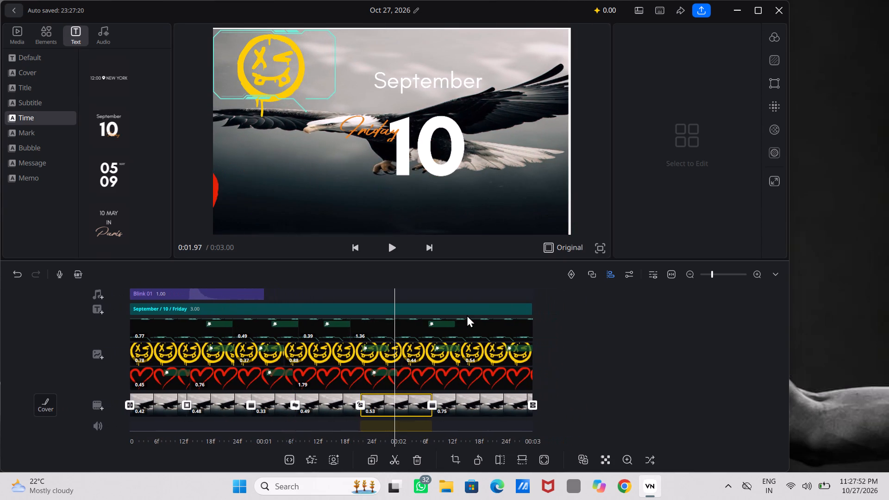
pyautogui.hscroll(-1, 467, 315)
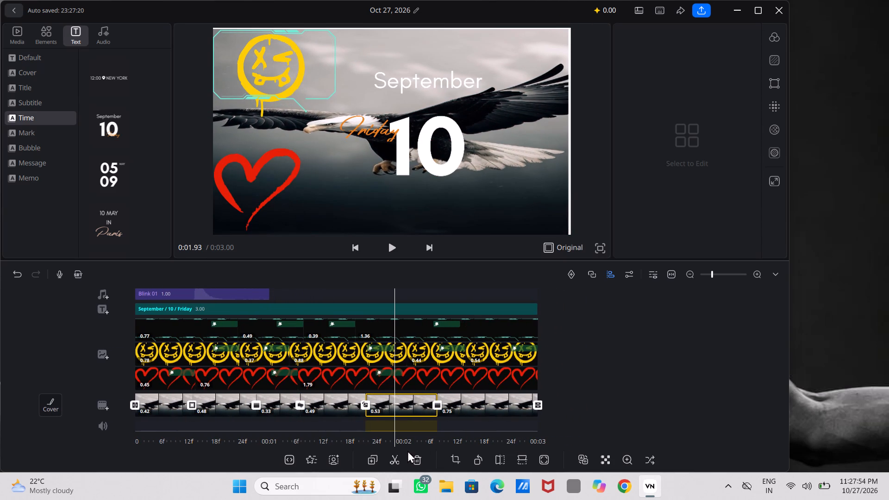
pyautogui.click(397, 457)
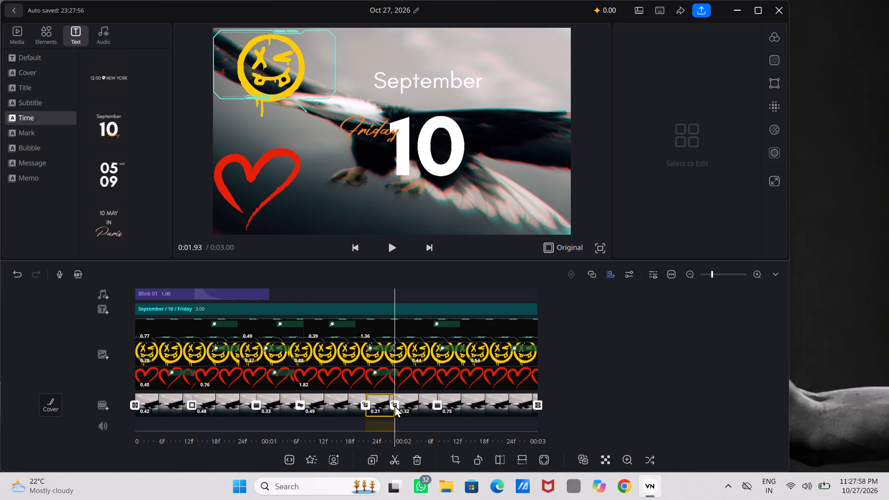
# Change the transition at the new split in the fifth eagle clip to Blink, with a duration of 0.2.
pyautogui.click(394, 403)
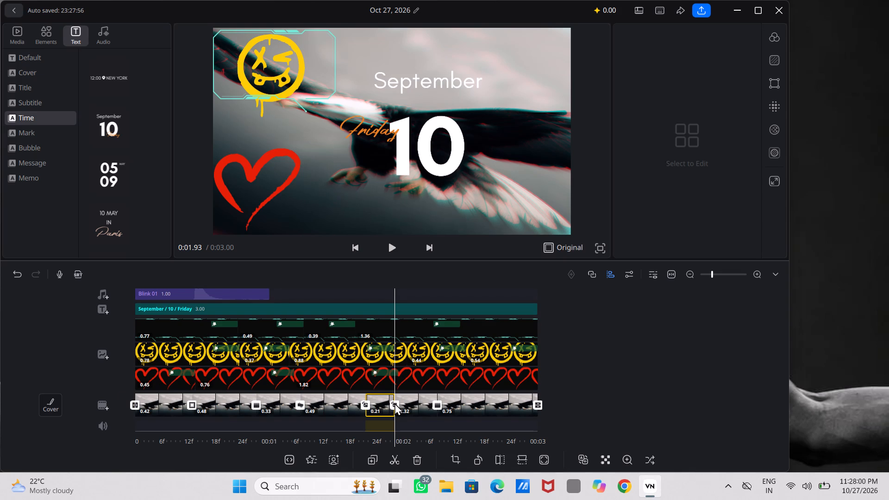
pyautogui.click(394, 403)
pyautogui.click(394, 403)
pyautogui.hscroll(1, 417, 404)
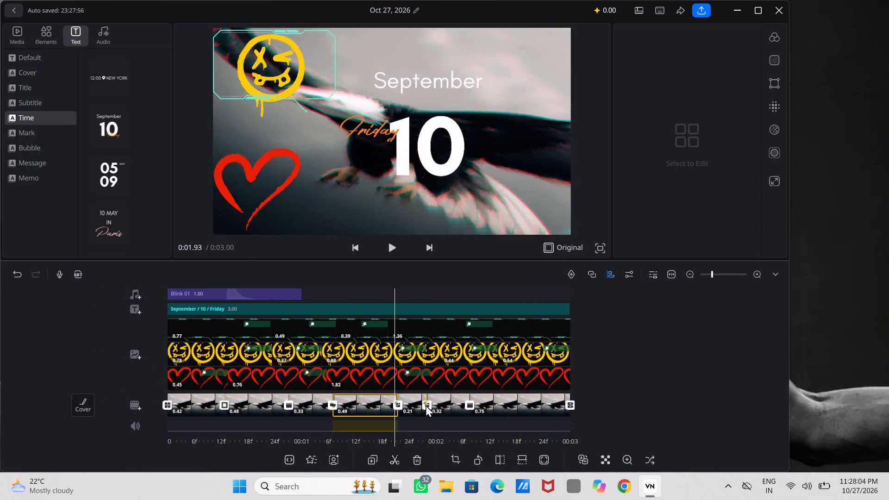
pyautogui.click(426, 403)
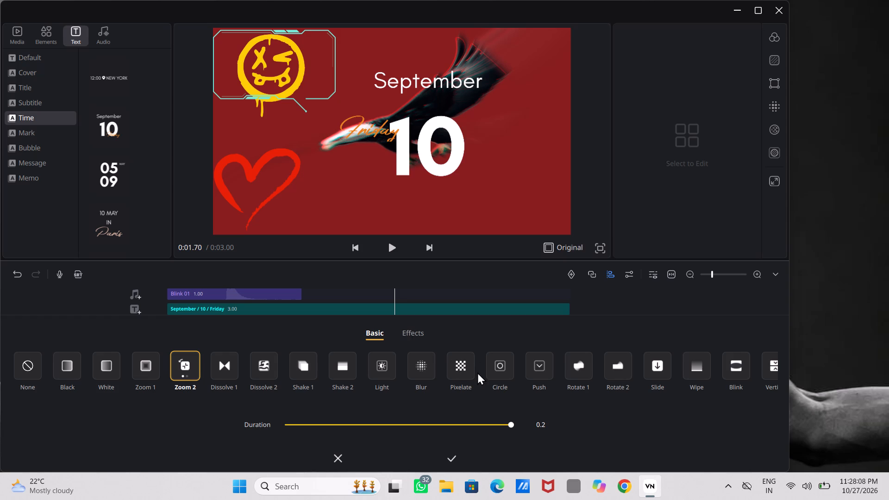
pyautogui.hscroll(-2, 477, 372)
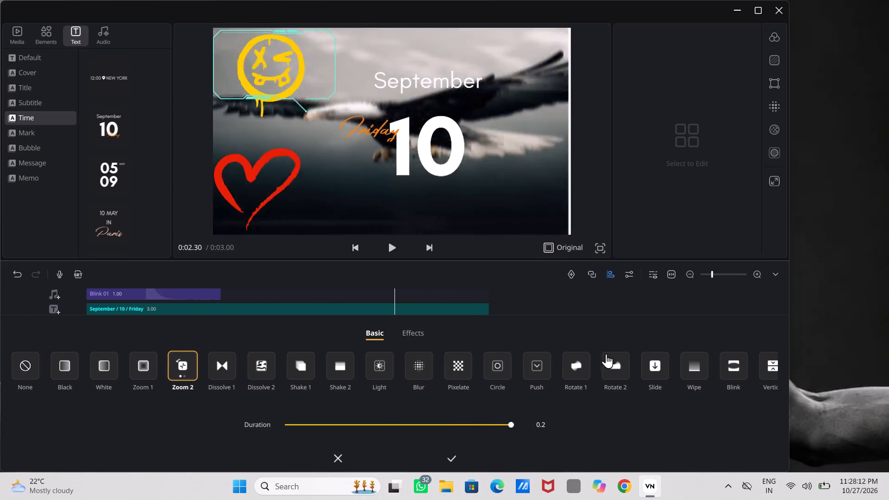
pyautogui.hscroll(2, 606, 354)
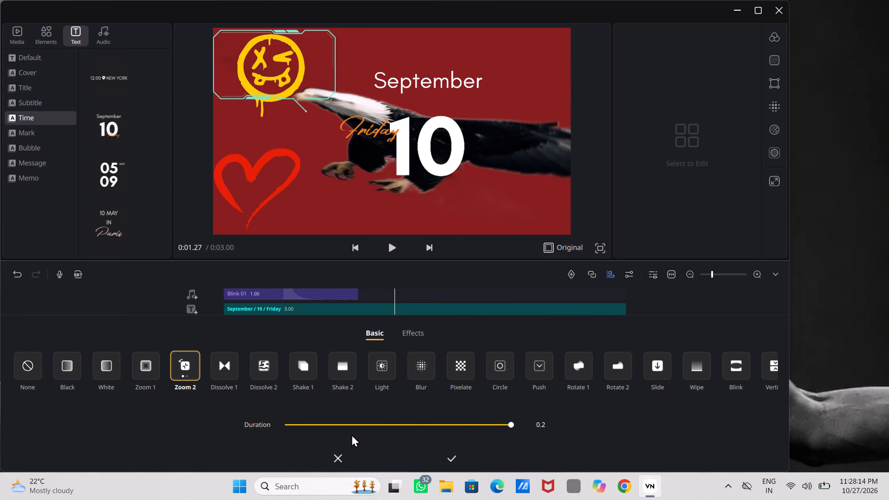
pyautogui.hscroll(2, 351, 434)
pyautogui.hscroll(-1, 250, 378)
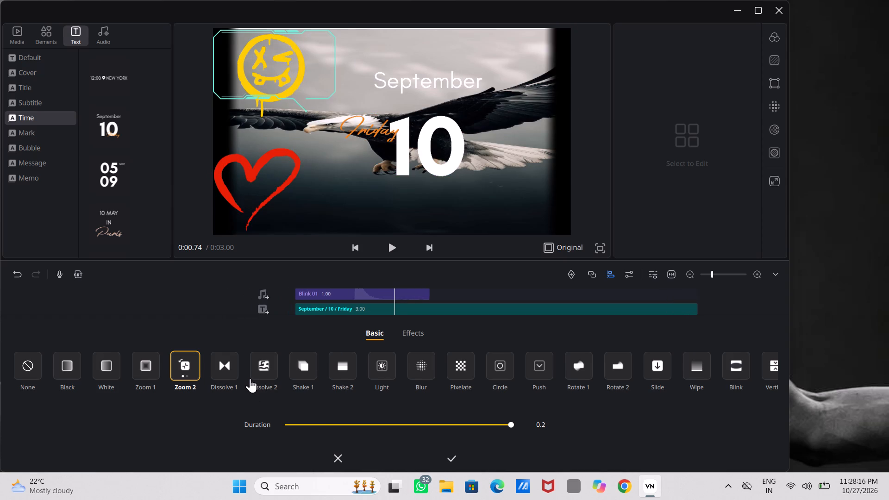
pyautogui.hscroll(-1, 250, 378)
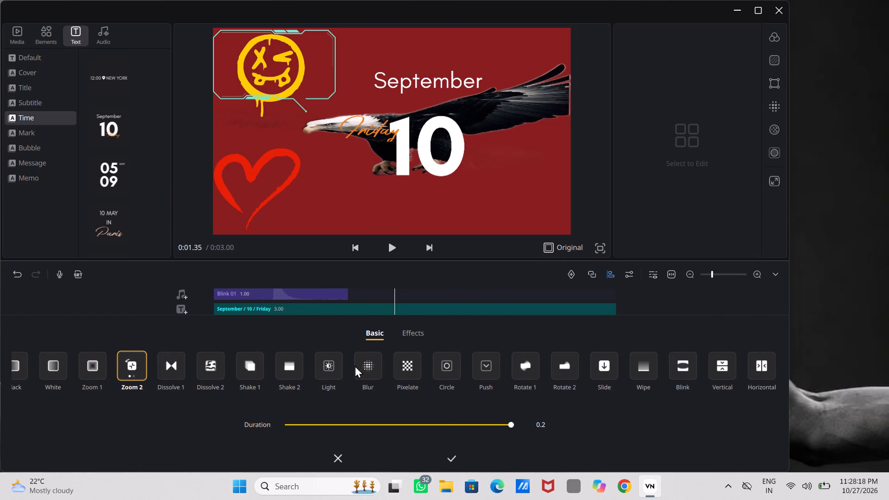
pyautogui.click(681, 369)
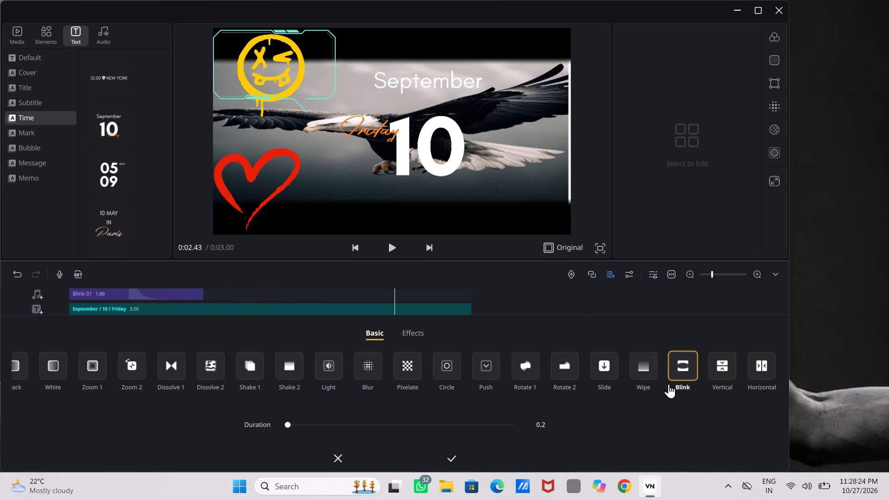
pyautogui.click(451, 452)
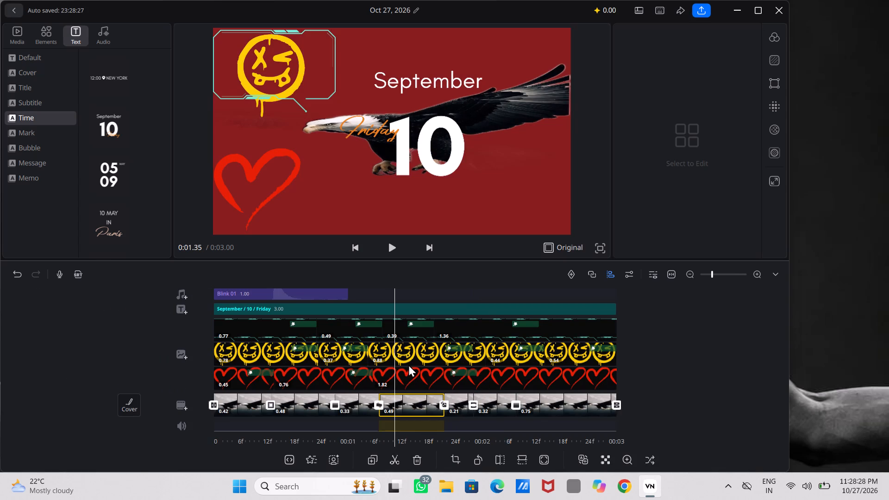
# Scrub back and forth through the timeline to review the clips, transitions and overlay effects.
pyautogui.scroll(1, 408, 364)
pyautogui.scroll(-2, 408, 364)
pyautogui.hscroll(-1, 422, 395)
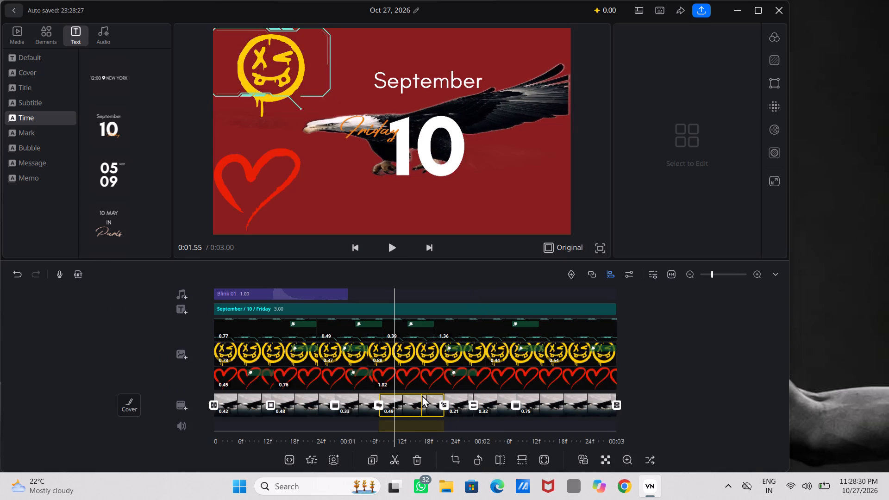
pyautogui.hscroll(-1, 422, 395)
pyautogui.hscroll(5, 422, 395)
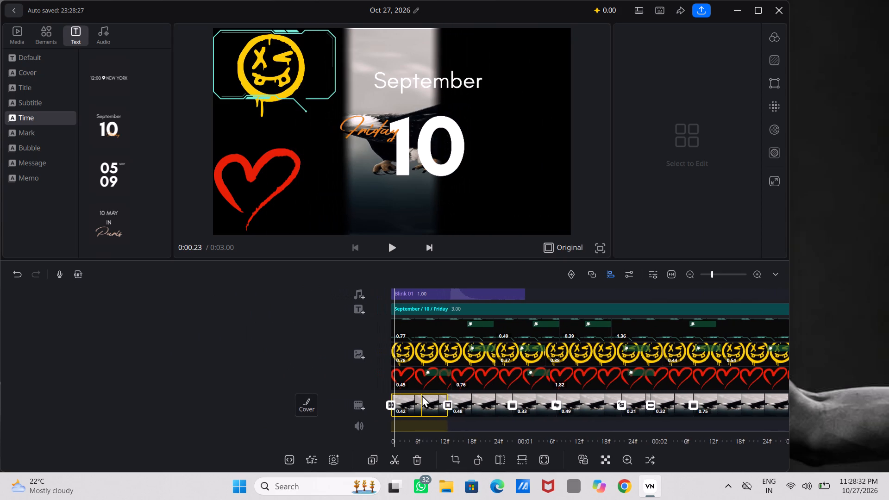
pyautogui.hscroll(1, 422, 395)
pyautogui.hscroll(-2, 422, 395)
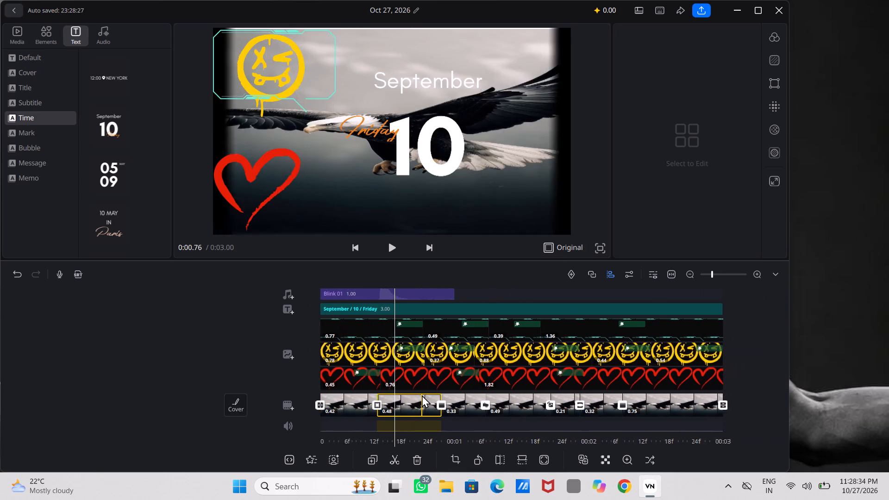
pyautogui.hscroll(-2, 422, 395)
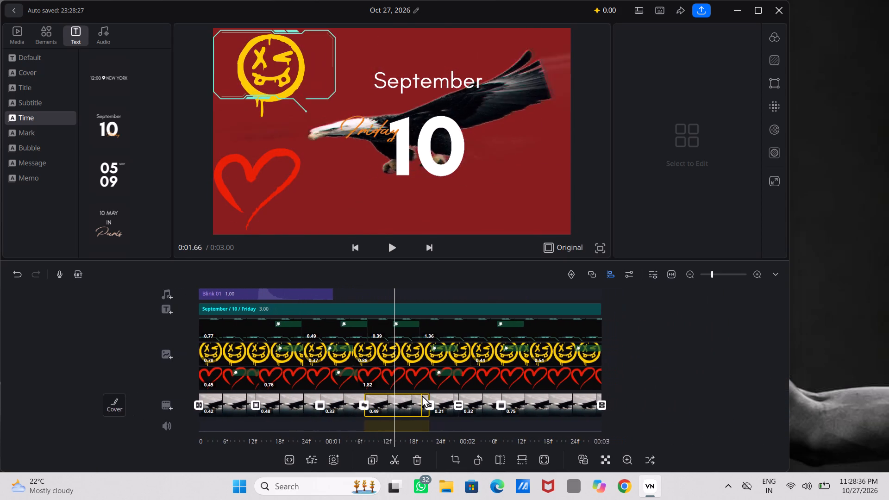
# Split the third red heart overlay piece at about 1.54 s.
pyautogui.hscroll(-1, 422, 395)
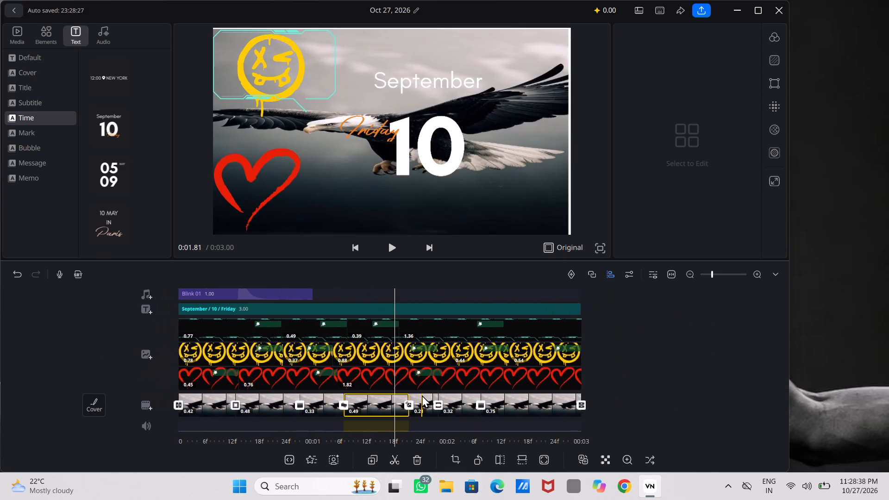
pyautogui.hscroll(-1, 422, 395)
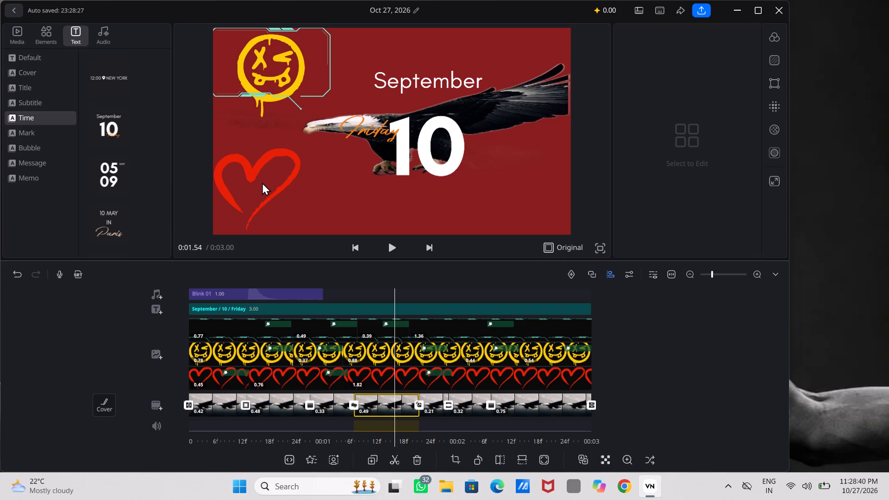
pyautogui.click(252, 166)
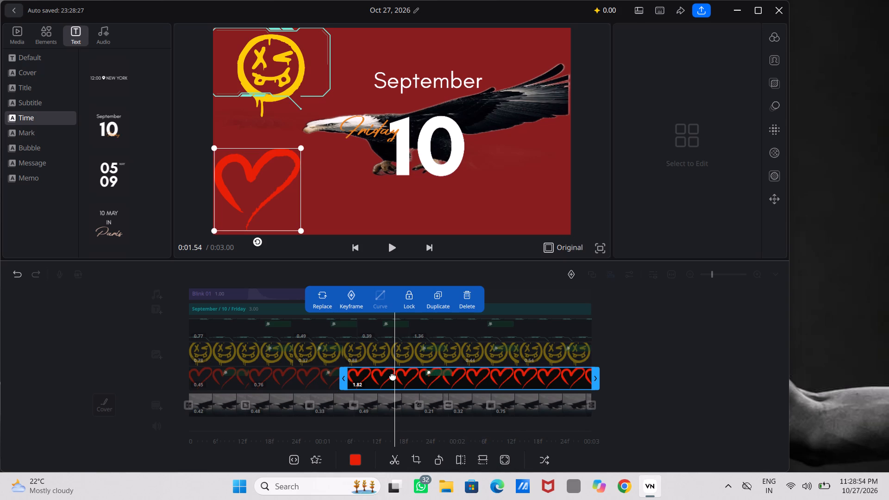
pyautogui.click(395, 455)
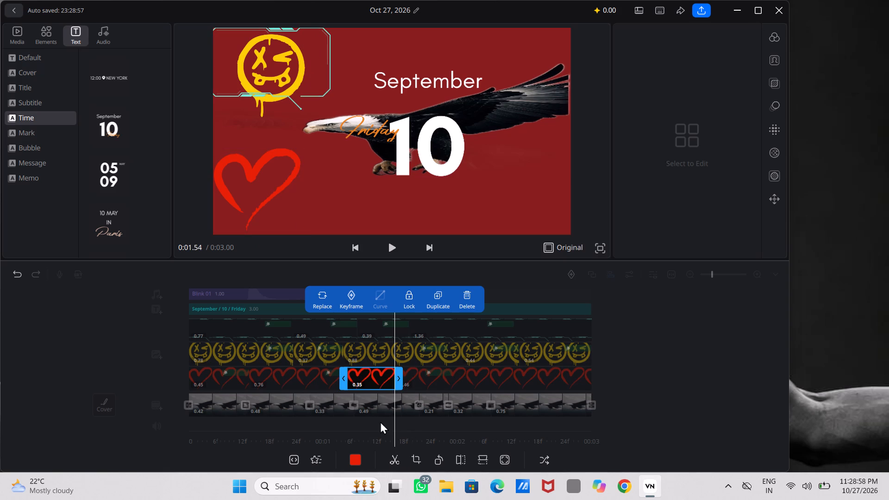
# Apply the Jittle 01 effect to the third red heart piece only.
pyautogui.click(312, 464)
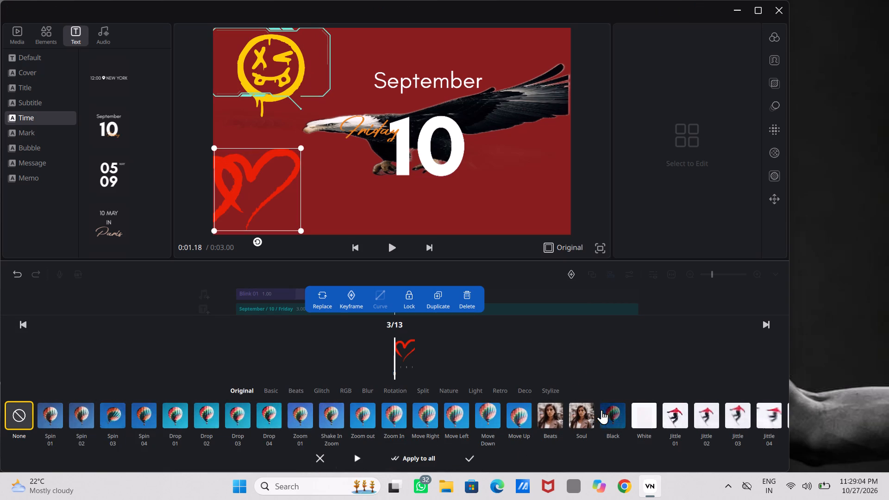
pyautogui.click(663, 411)
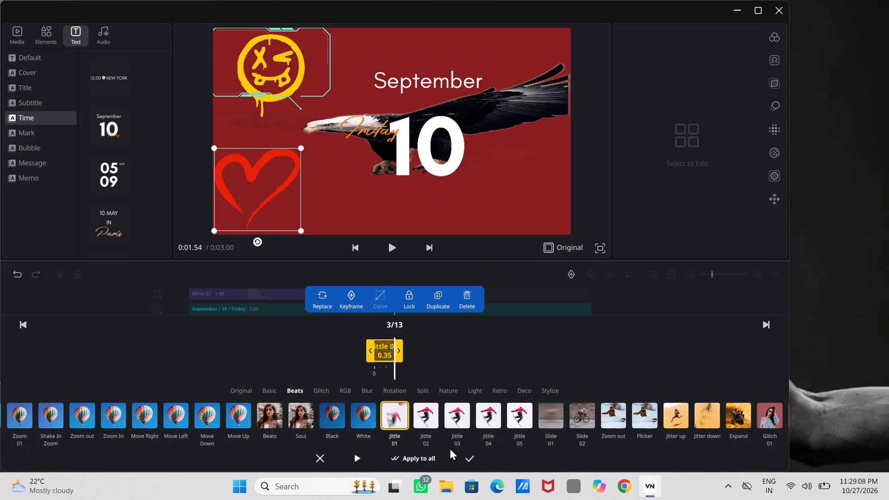
pyautogui.click(471, 452)
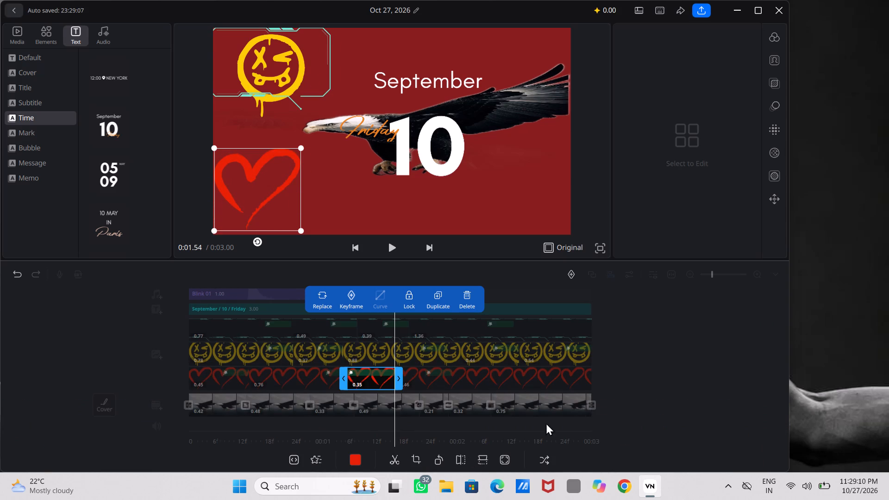
# Split the fourth eagle clip at about 1.54 s.
pyautogui.click(662, 364)
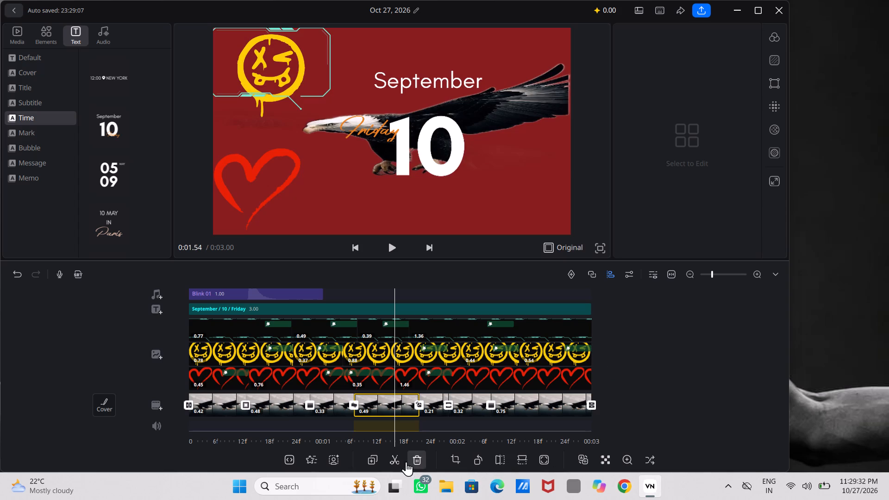
pyautogui.click(390, 460)
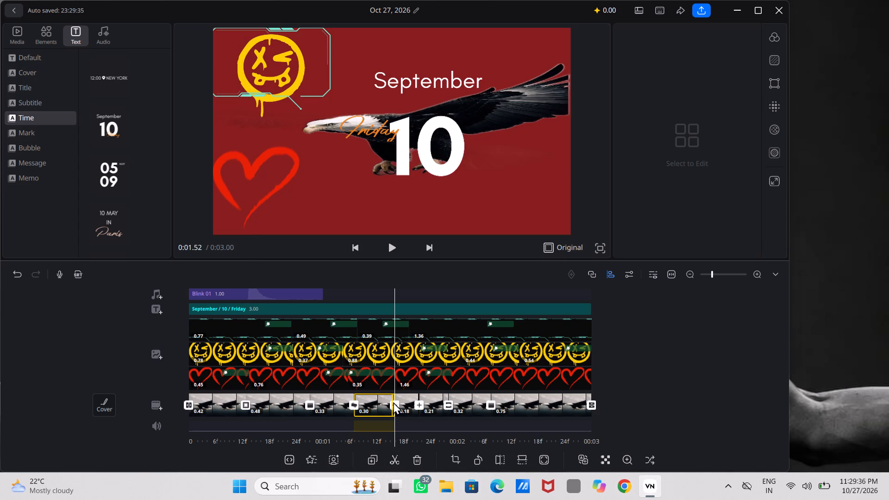
# Add a Rotate 1 transition with a duration of 0.2 at the new split in the fourth eagle clip.
pyautogui.click(396, 402)
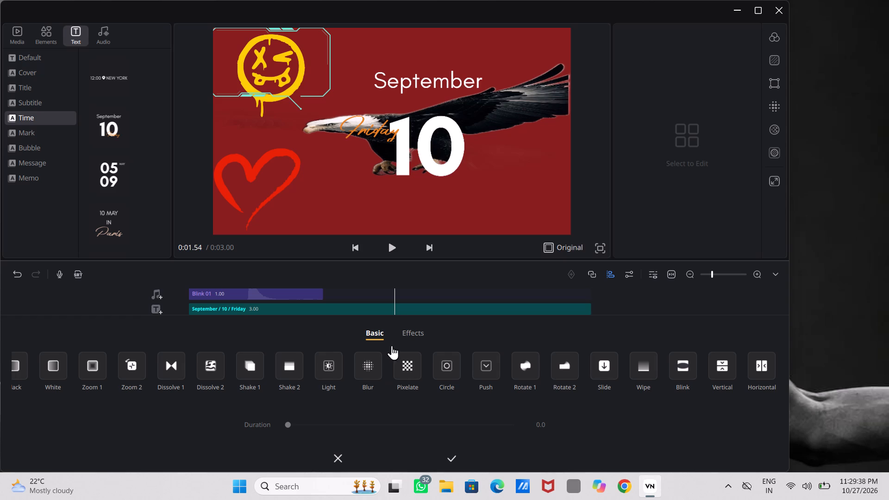
pyautogui.click(529, 365)
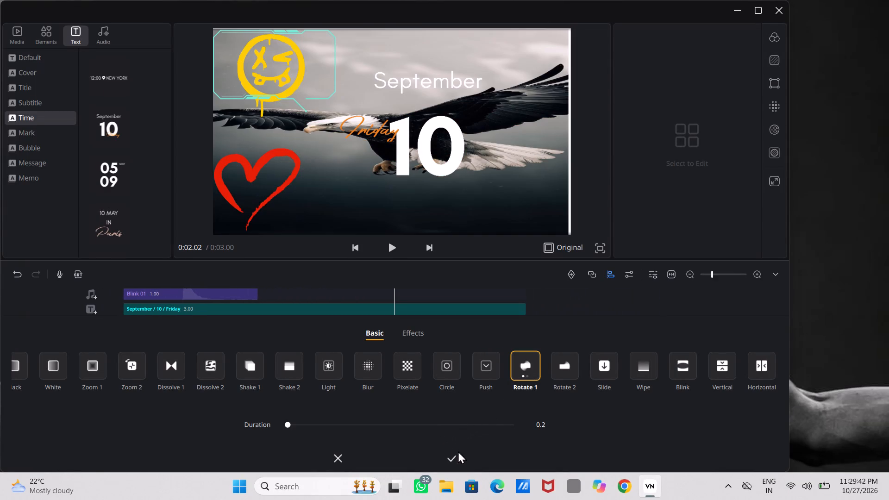
pyautogui.click(452, 456)
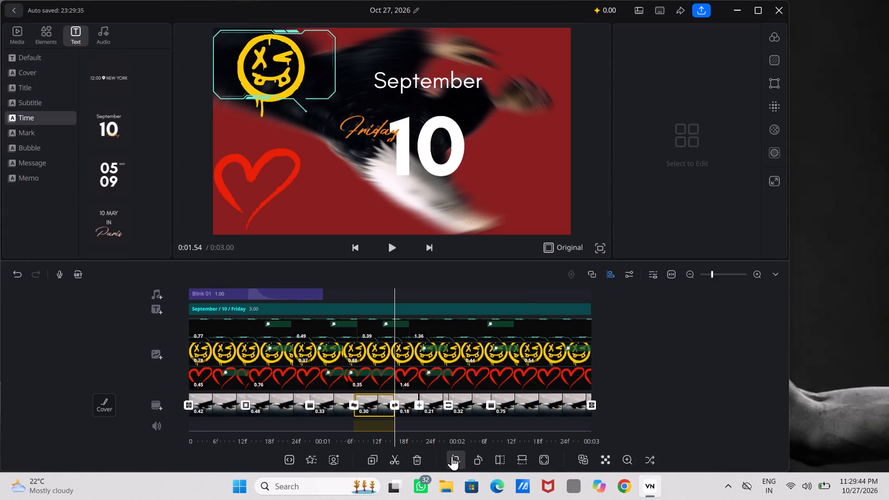
# Add a Dissolve 1 transition with a duration of 0.2 between the fifth and sixth eagle clips.
pyautogui.click(418, 404)
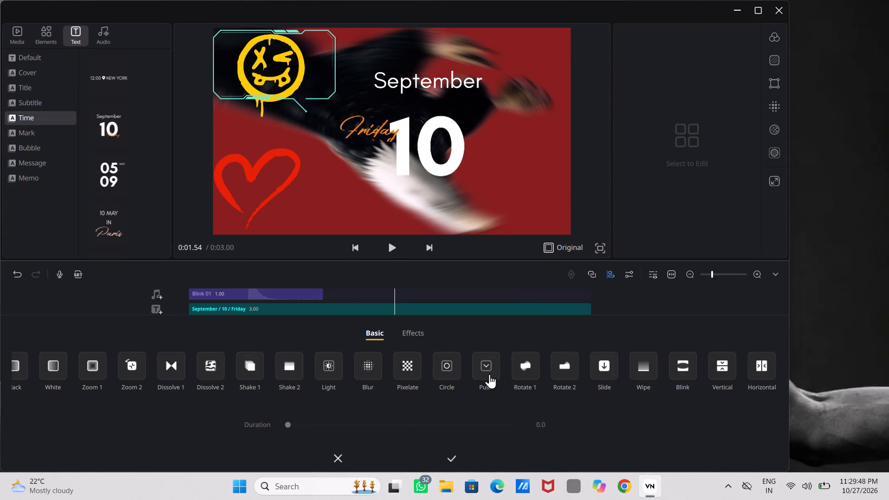
pyautogui.click(165, 369)
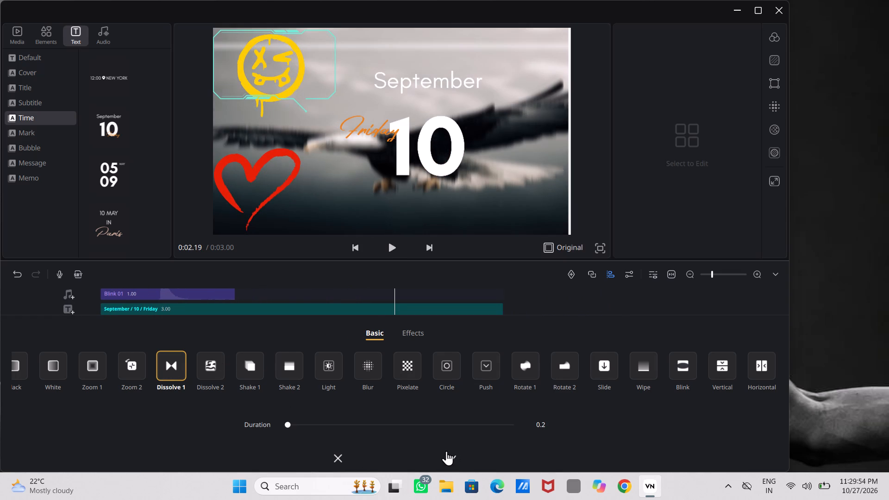
pyautogui.click(450, 454)
# Scrub back to the start of the timeline and forward again to review the clips and new transitions.
pyautogui.hscroll(1, 351, 415)
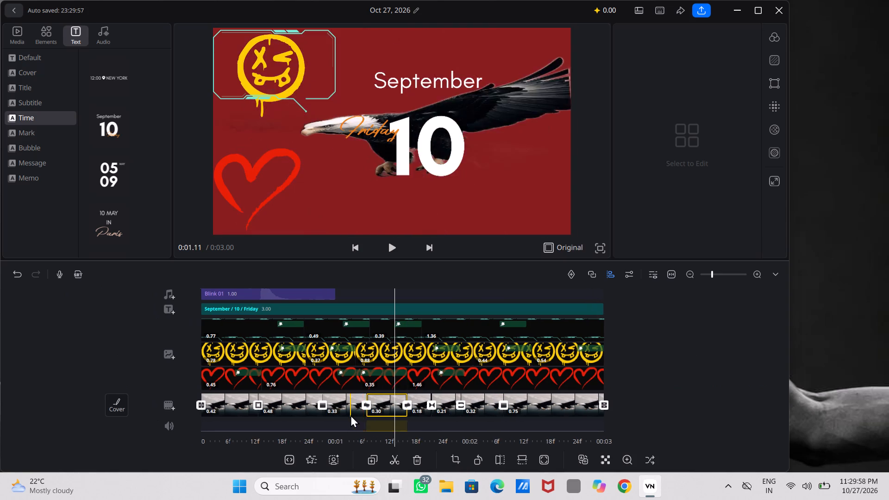
pyautogui.hscroll(8, 351, 415)
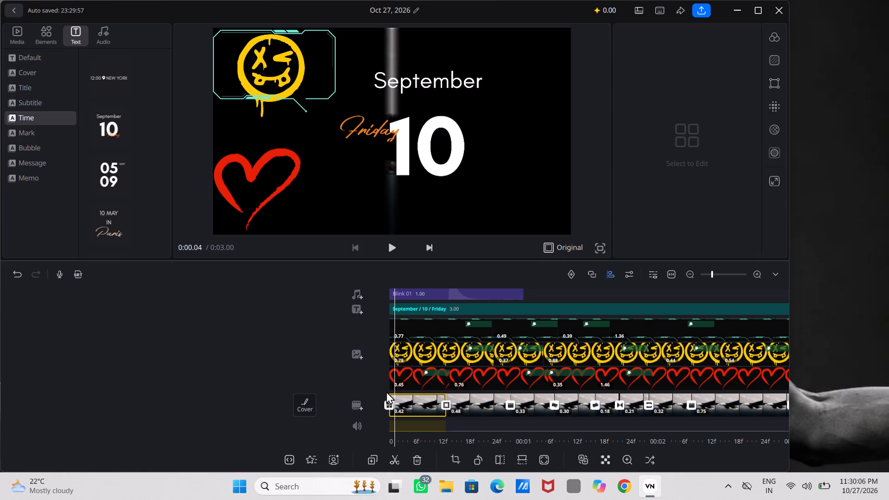
pyautogui.hscroll(-4, 488, 358)
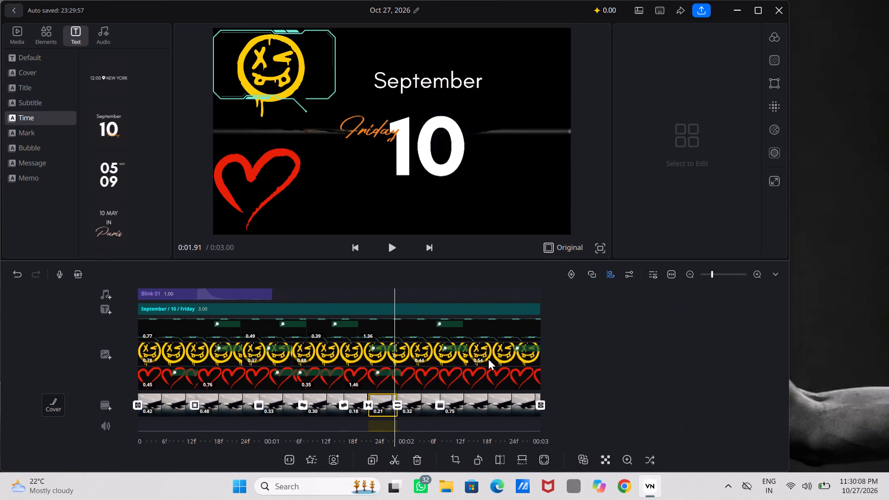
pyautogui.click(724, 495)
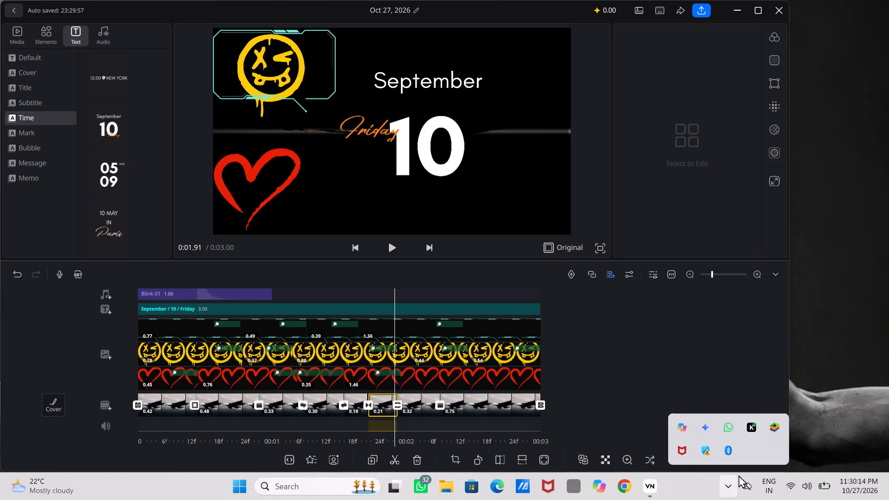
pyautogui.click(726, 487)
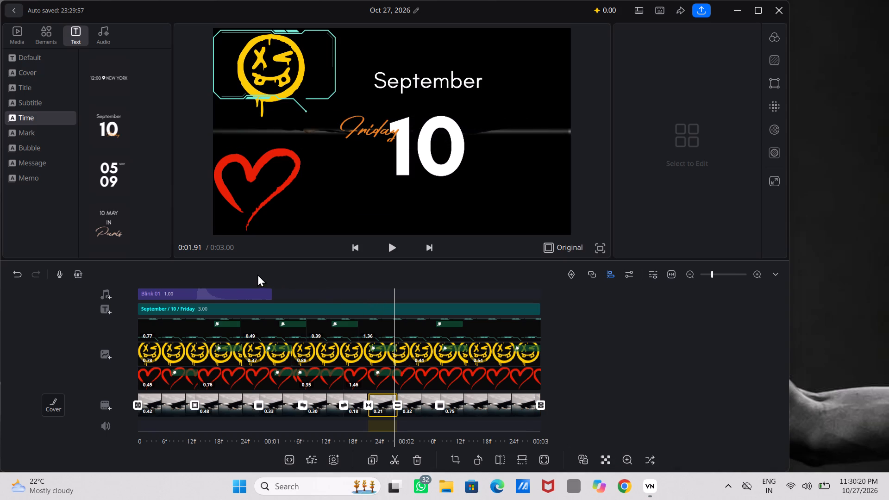
# Add the "10 MAY / IN / Paris" time text at about 1.91 s and place it in the frame's upper-right corner.
pyautogui.click(115, 216)
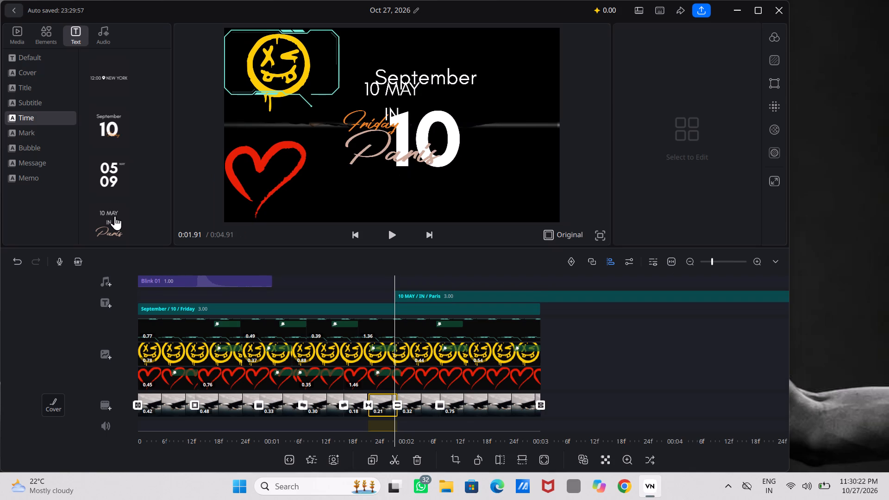
pyautogui.click(352, 135)
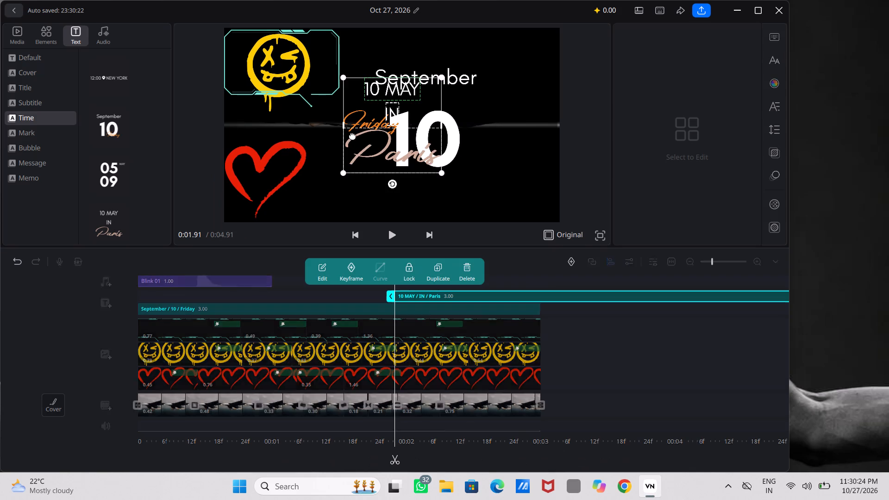
pyautogui.moveTo(352, 135); pyautogui.dragTo(472, 108)
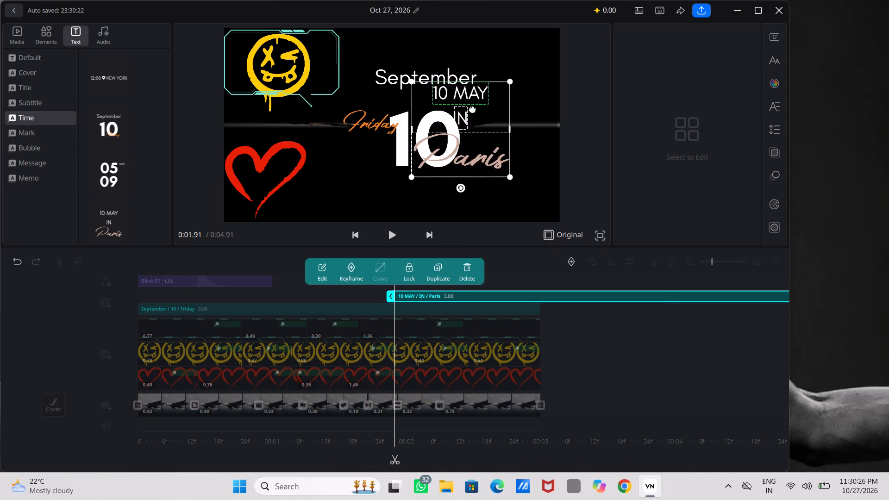
pyautogui.moveTo(472, 108); pyautogui.dragTo(484, 82)
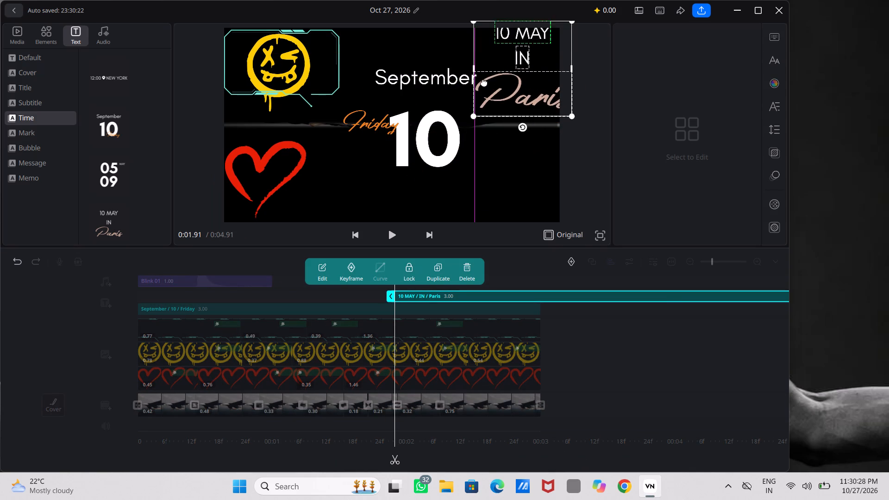
pyautogui.moveTo(484, 82); pyautogui.dragTo(471, 90)
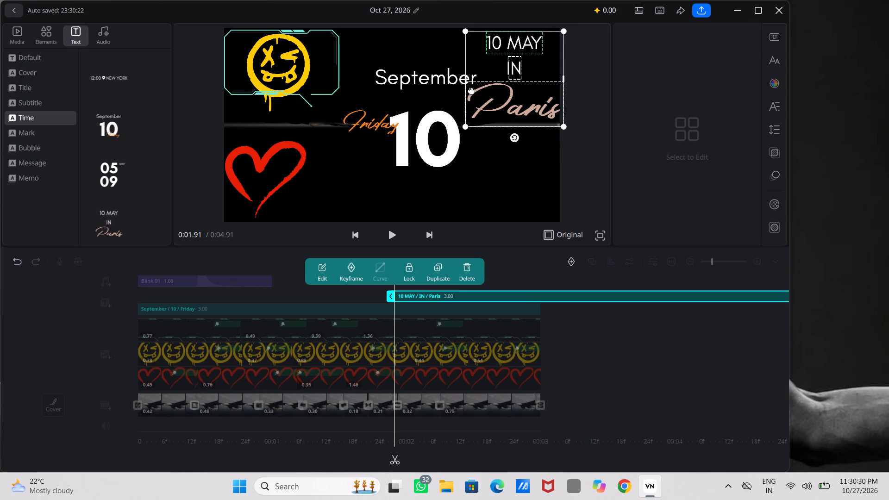
pyautogui.moveTo(471, 90); pyautogui.dragTo(467, 91)
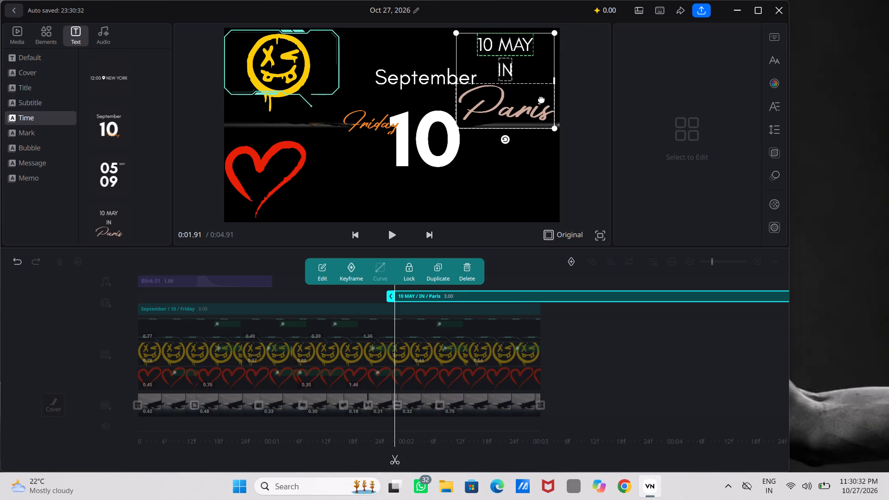
# Replace the third text line, "Paris", with "komtreds".
pyautogui.click(507, 102)
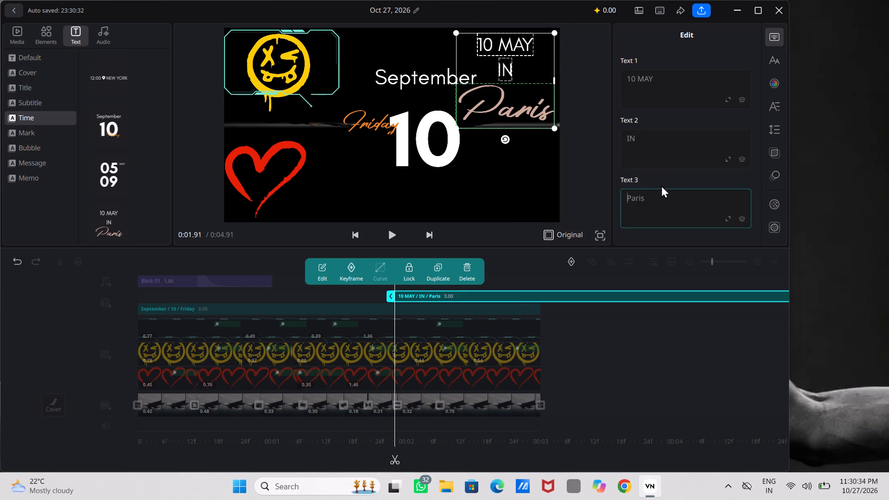
pyautogui.click(662, 193)
pyautogui.write('ko')
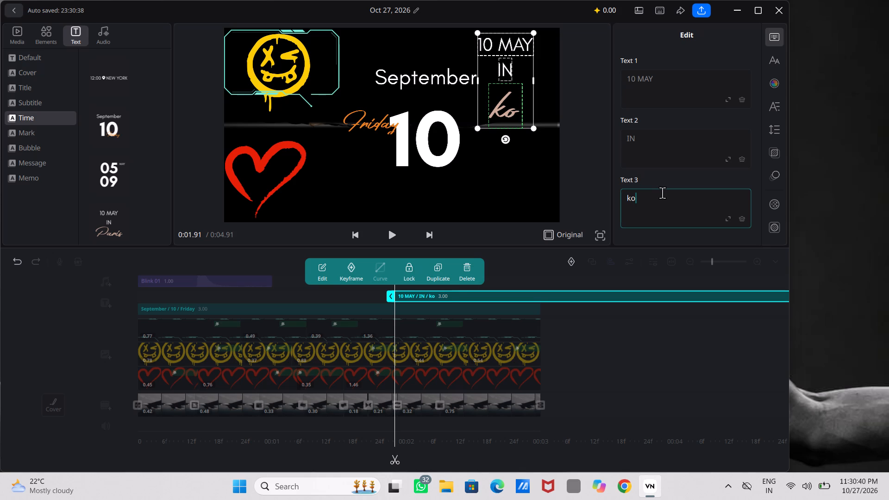
pyautogui.press('m')
pyautogui.write('treds')
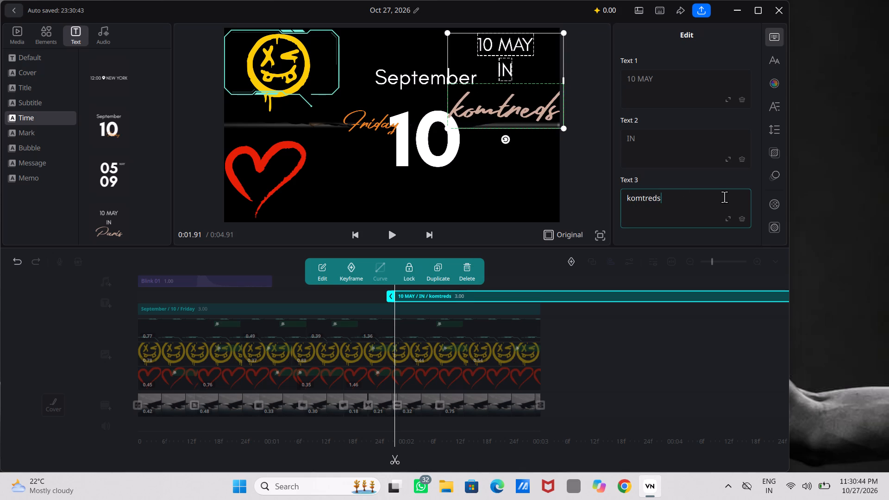
# Apply the Fade in-animation with a duration of 0.6 to the "10 MAY / IN / komtreds" text.
pyautogui.click(773, 165)
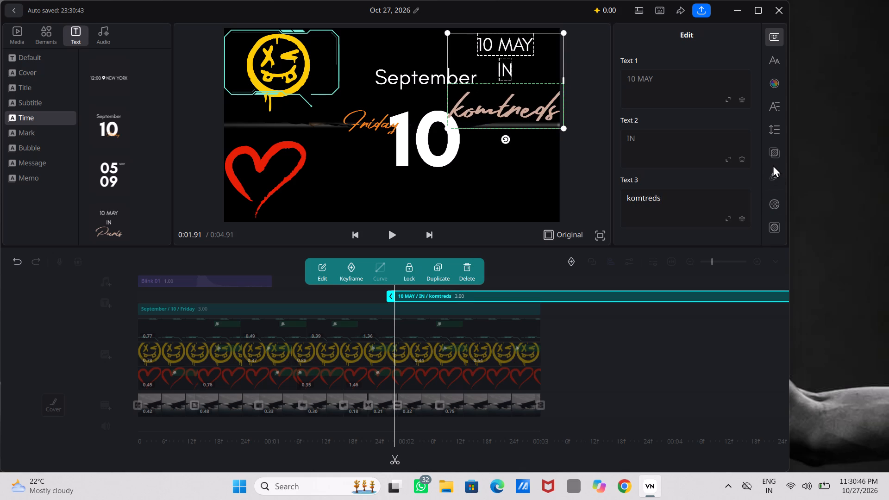
pyautogui.click(773, 170)
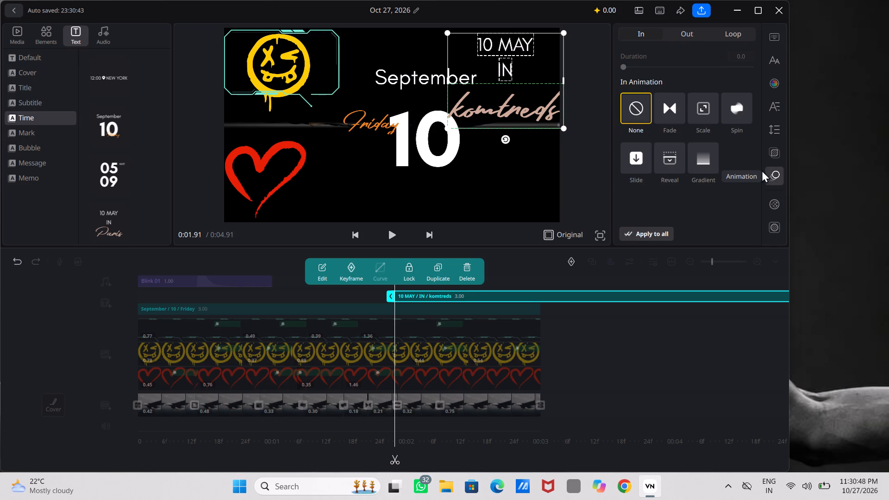
pyautogui.click(674, 109)
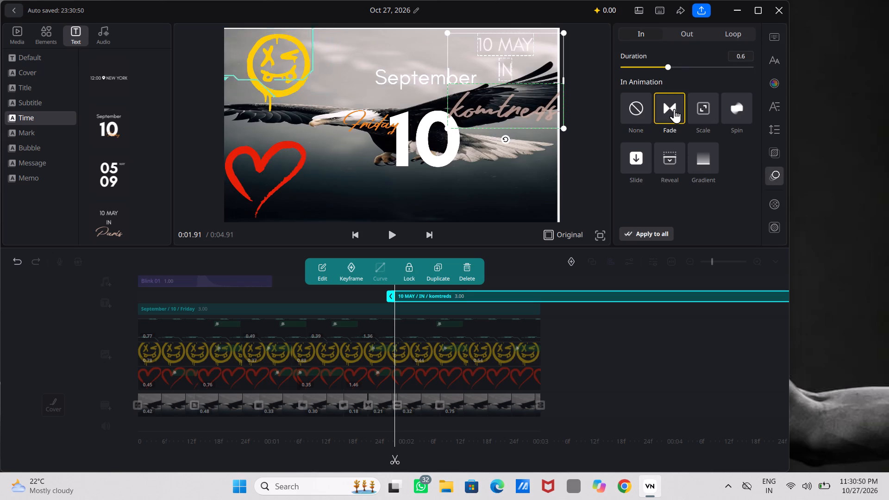
pyautogui.click(674, 109)
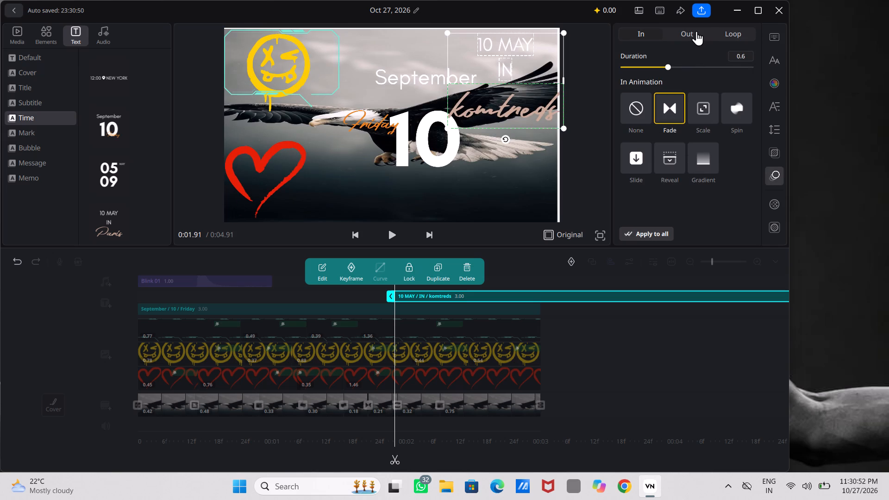
# Apply the text style with white lettering on a red background to the "komtreds" line.
pyautogui.click(773, 76)
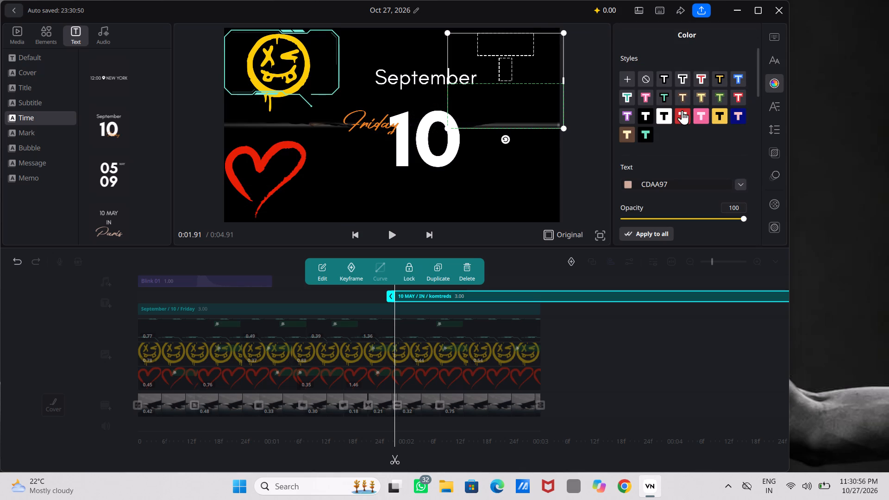
pyautogui.click(682, 110)
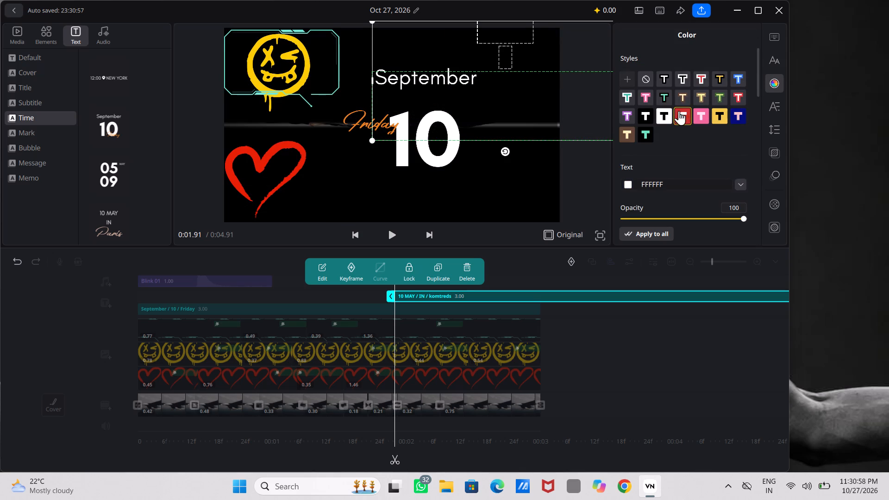
# Reduce the font size of the "komtreds" line to 6.
pyautogui.click(777, 66)
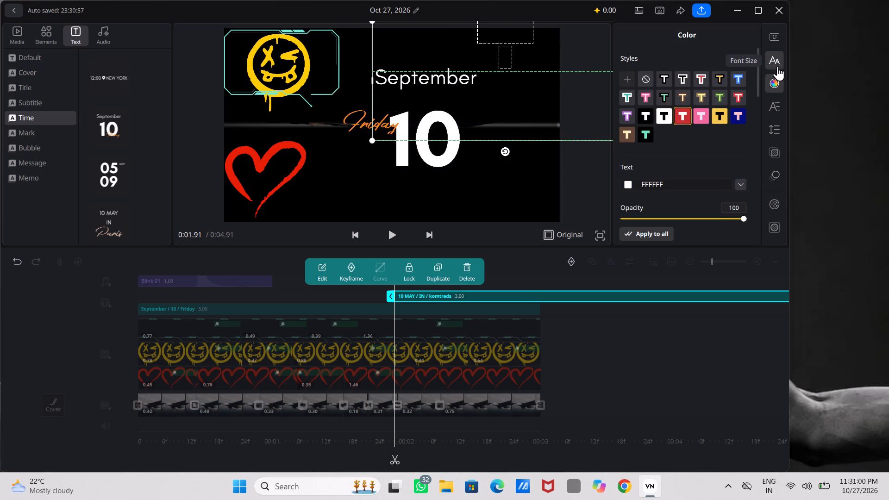
pyautogui.scroll(-1, 658, 141)
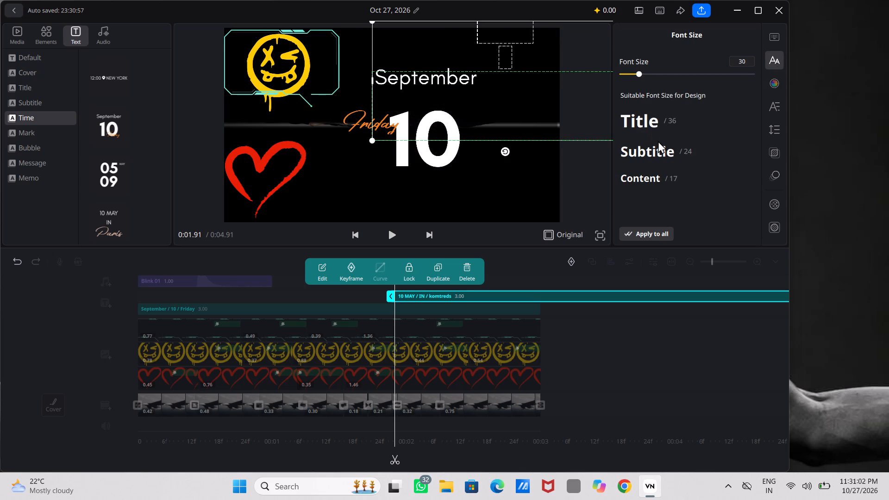
pyautogui.click(659, 155)
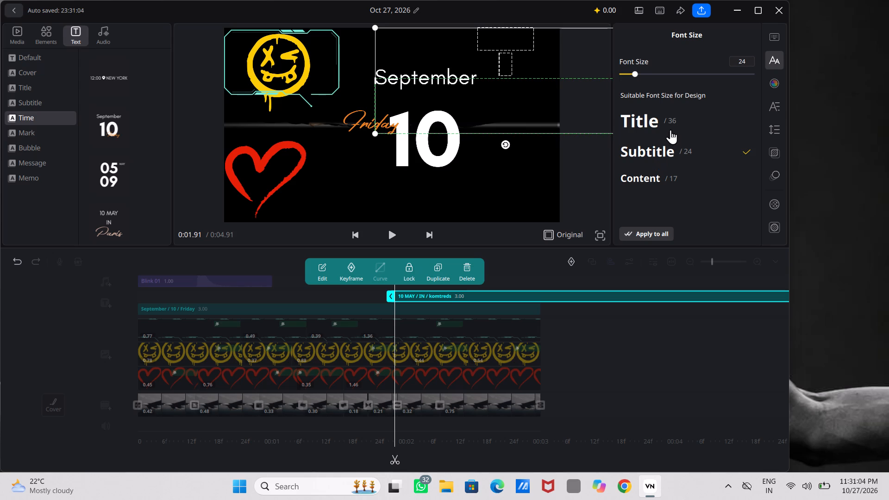
pyautogui.click(649, 65)
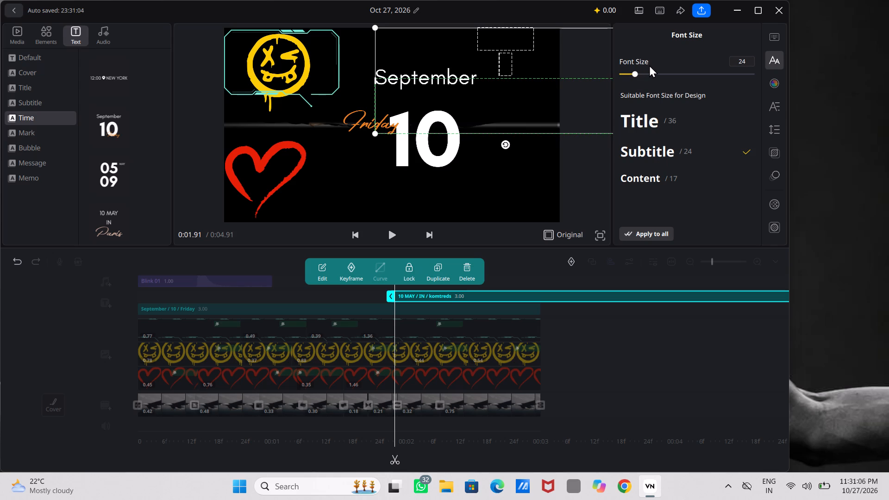
pyautogui.click(652, 69)
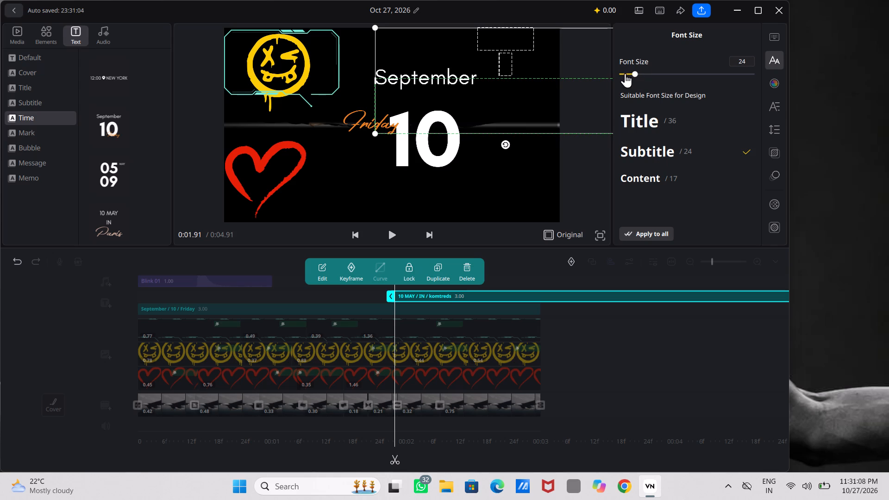
pyautogui.click(623, 71)
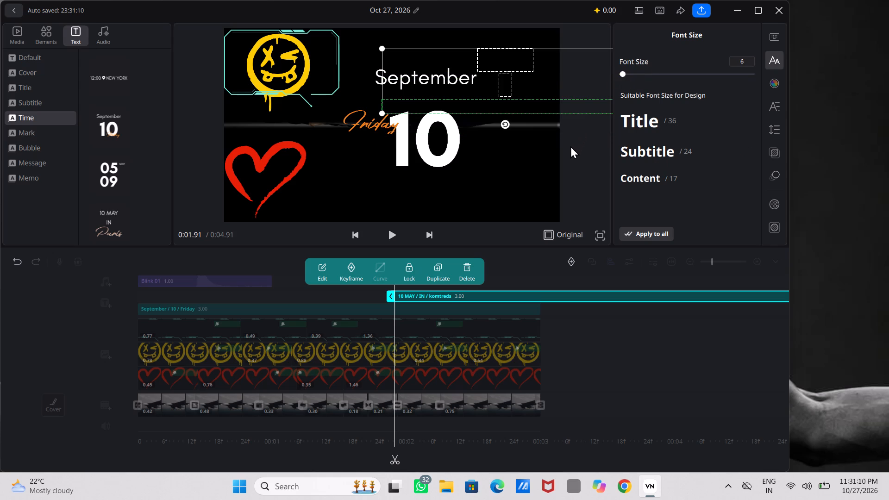
# Move the "10 MAY / IN / komtreds" text to the start of the timeline, directly above the "September / 10 / Friday" text.
pyautogui.click(570, 145)
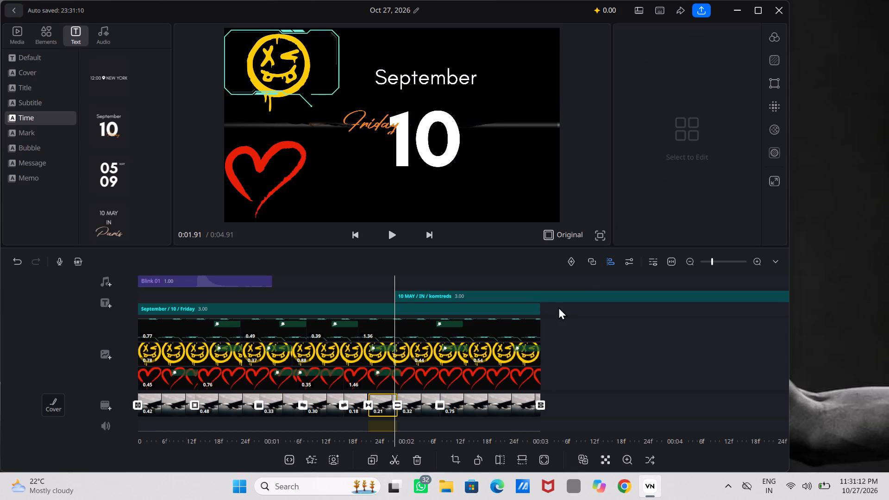
pyautogui.hscroll(-1, 536, 331)
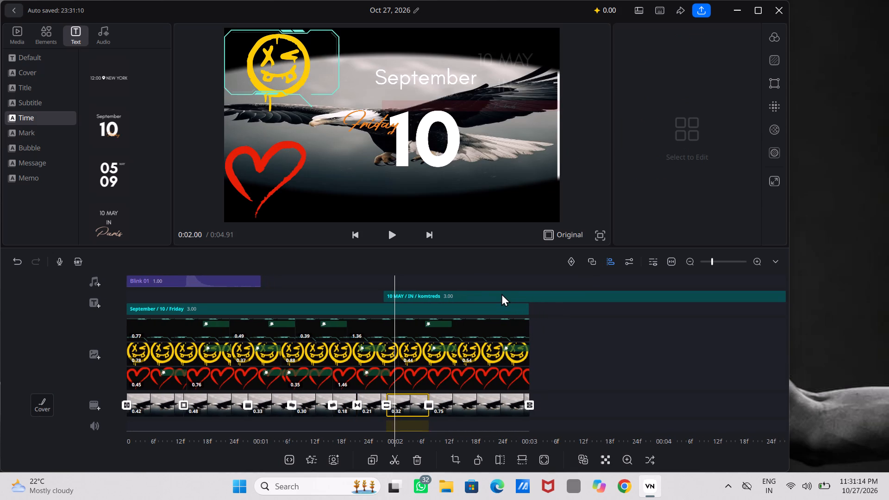
pyautogui.click(501, 294)
pyautogui.click(501, 294)
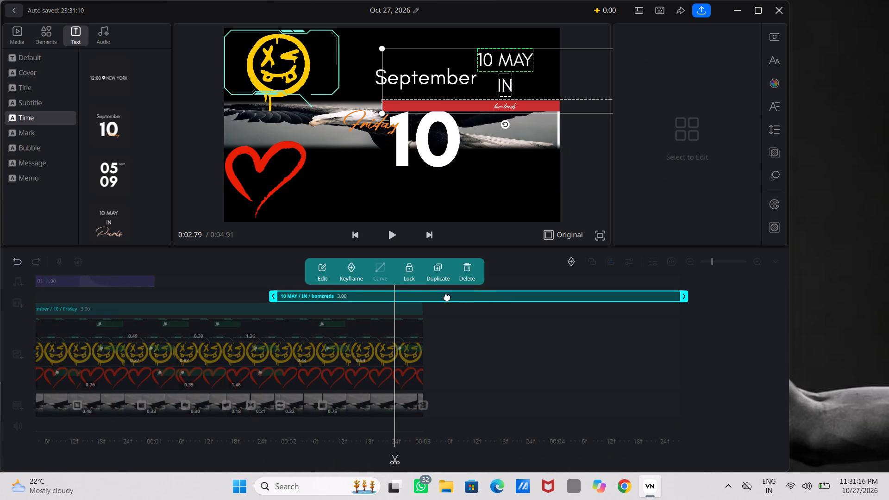
pyautogui.moveTo(430, 297); pyautogui.dragTo(267, 314)
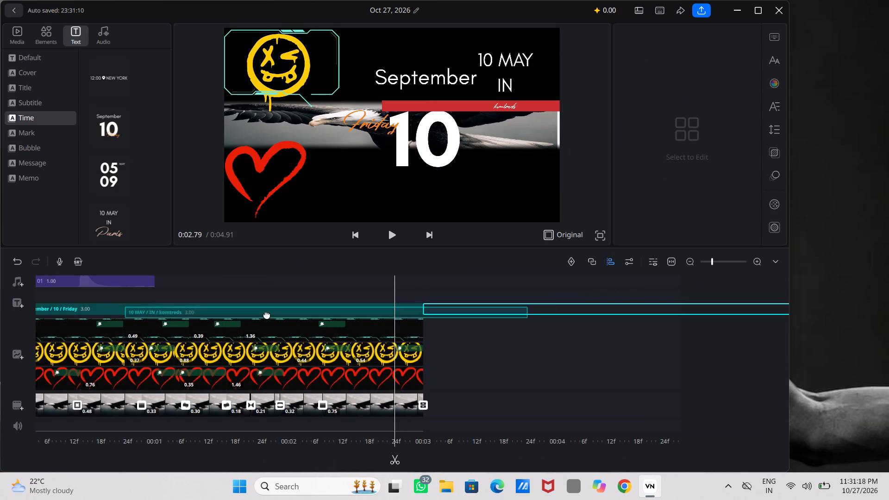
pyautogui.moveTo(267, 314); pyautogui.dragTo(57, 298)
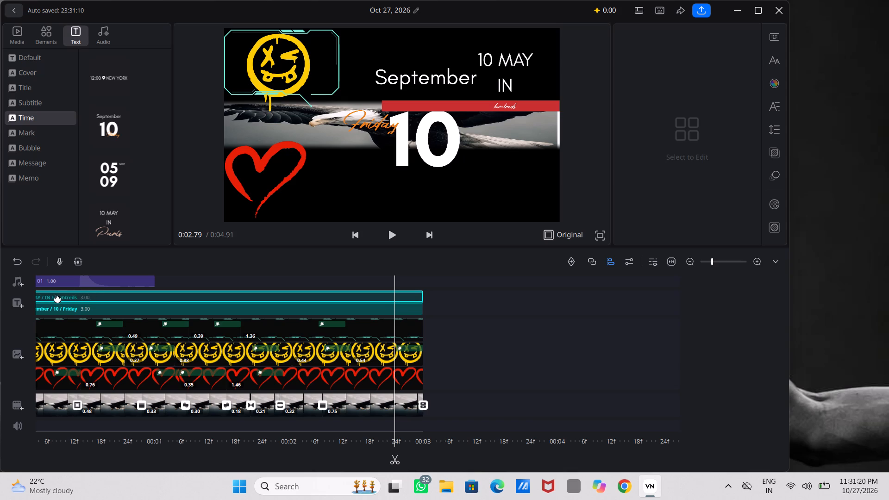
pyautogui.moveTo(57, 298); pyautogui.dragTo(0, 298)
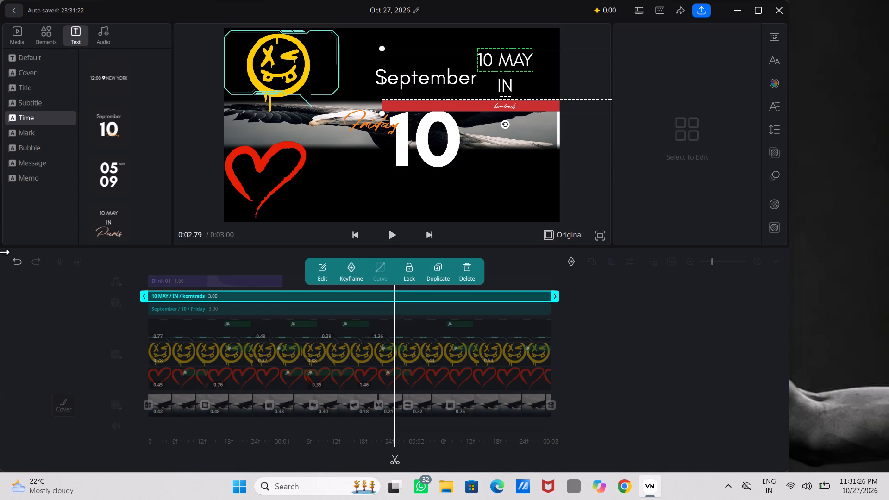
pyautogui.click(108, 287)
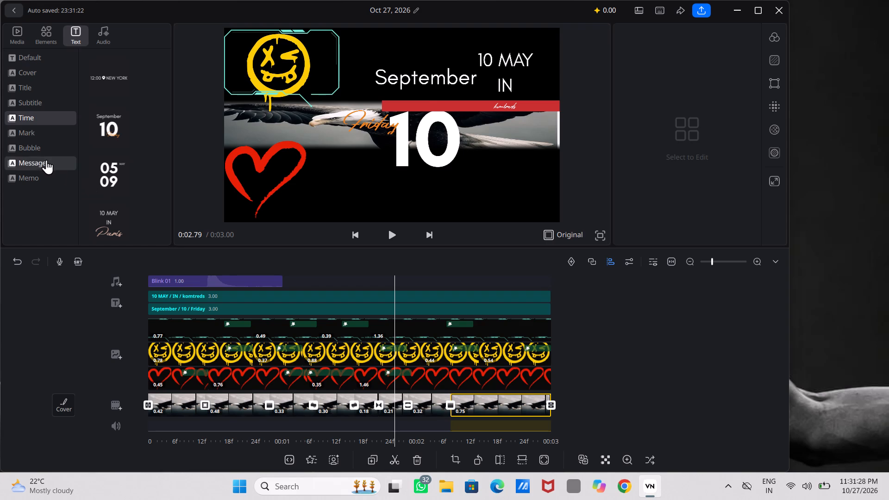
# Browse the text templates and add the "MOMENT OF POWER / WATCH IT WELL!" cover text at 0:02.79.
pyautogui.click(39, 155)
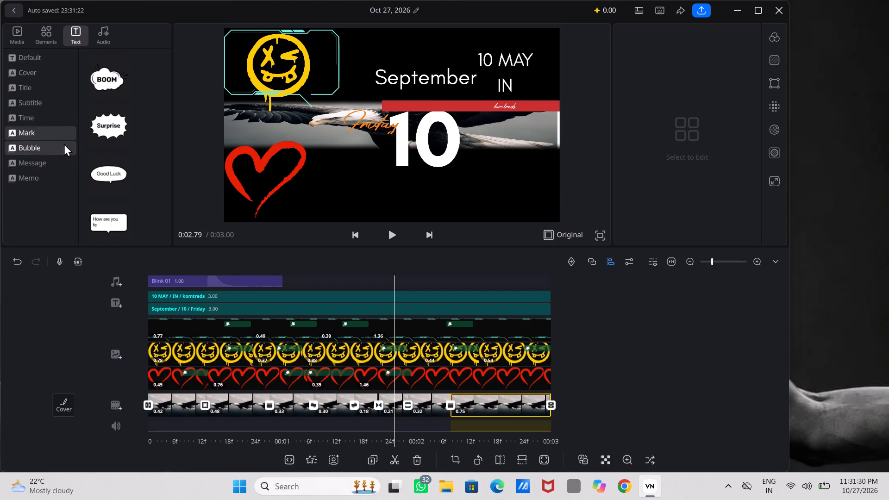
pyautogui.click(52, 163)
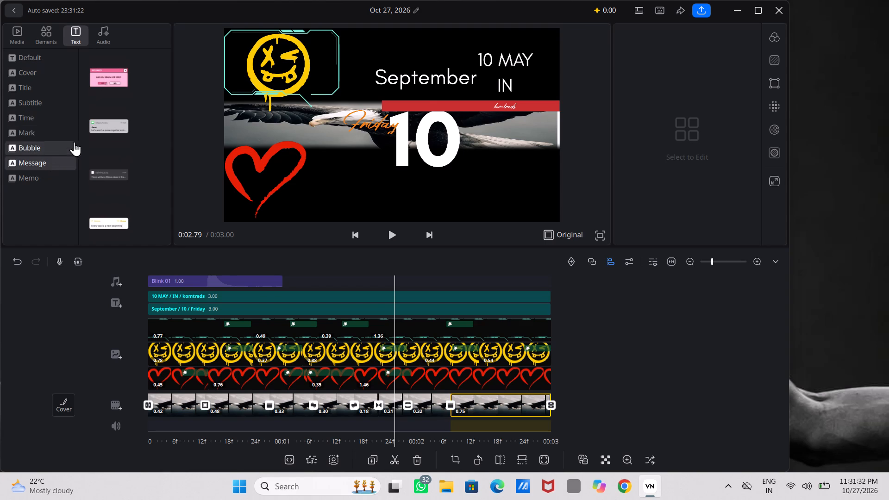
pyautogui.click(51, 175)
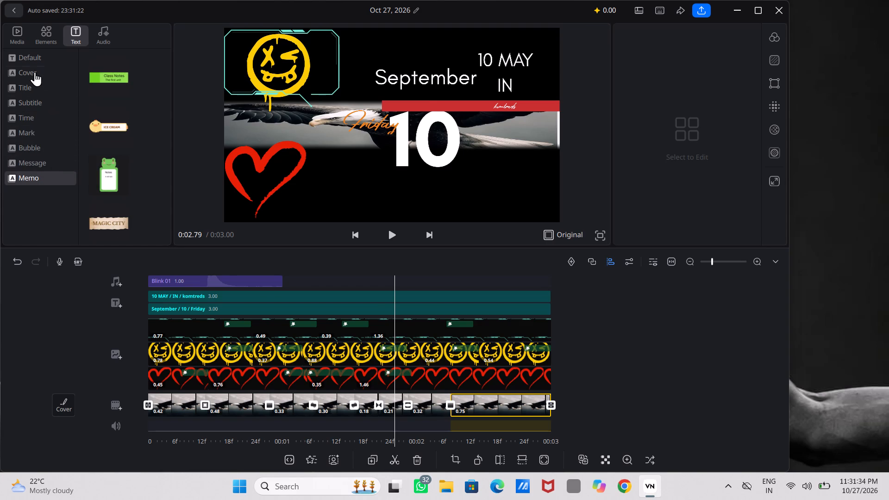
pyautogui.click(33, 69)
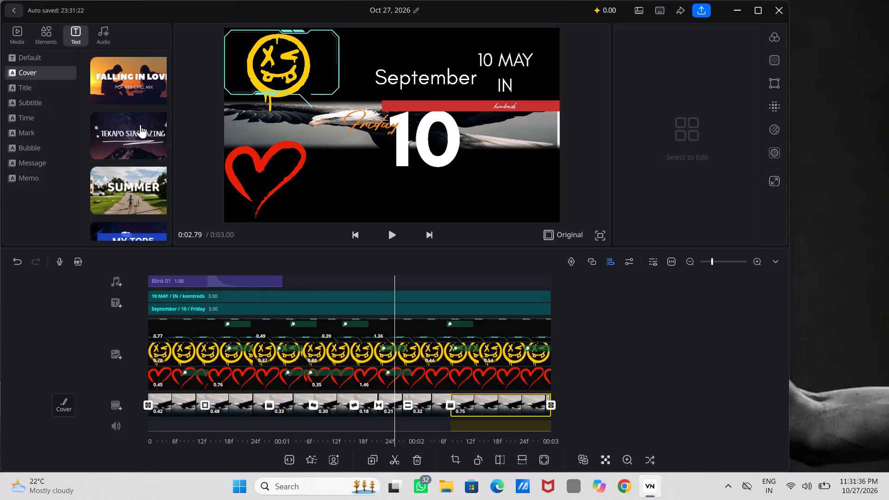
pyautogui.scroll(-1, 141, 125)
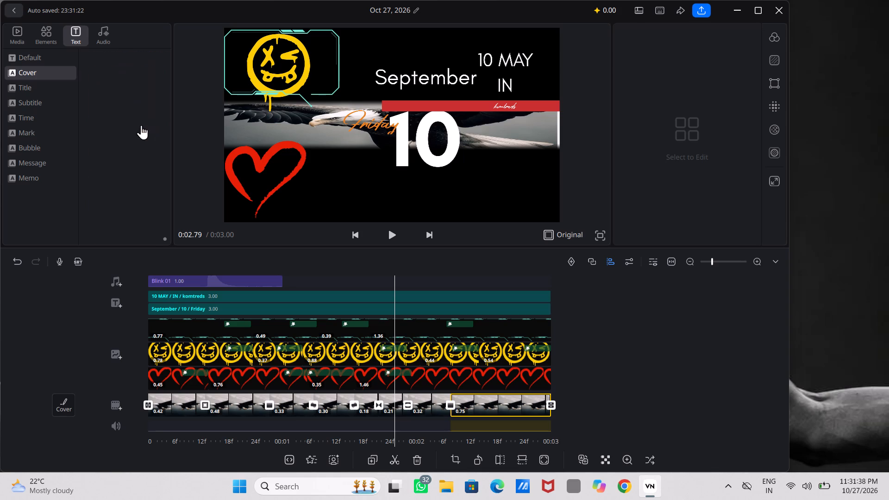
pyautogui.scroll(-1, 139, 197)
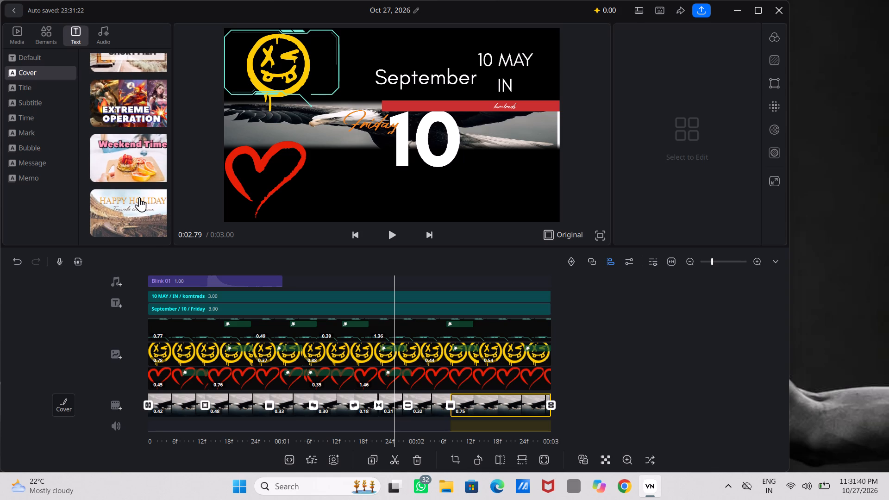
pyautogui.scroll(2, 139, 197)
pyautogui.doubleClick(139, 197)
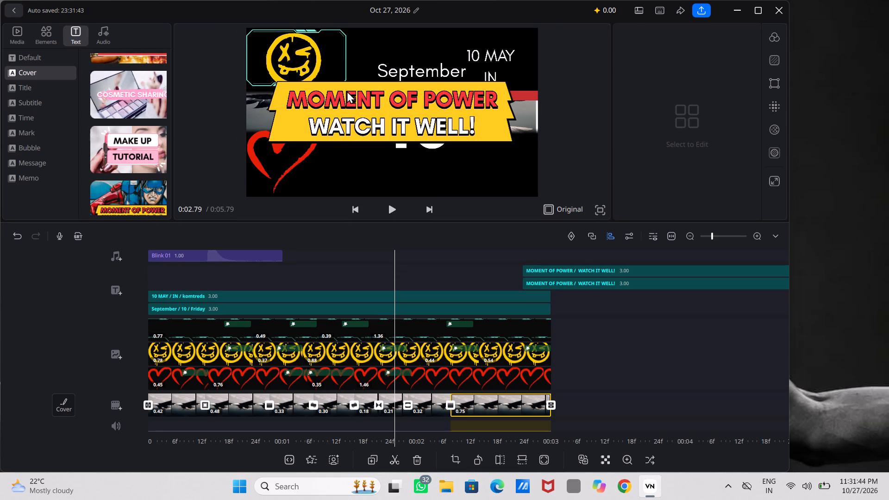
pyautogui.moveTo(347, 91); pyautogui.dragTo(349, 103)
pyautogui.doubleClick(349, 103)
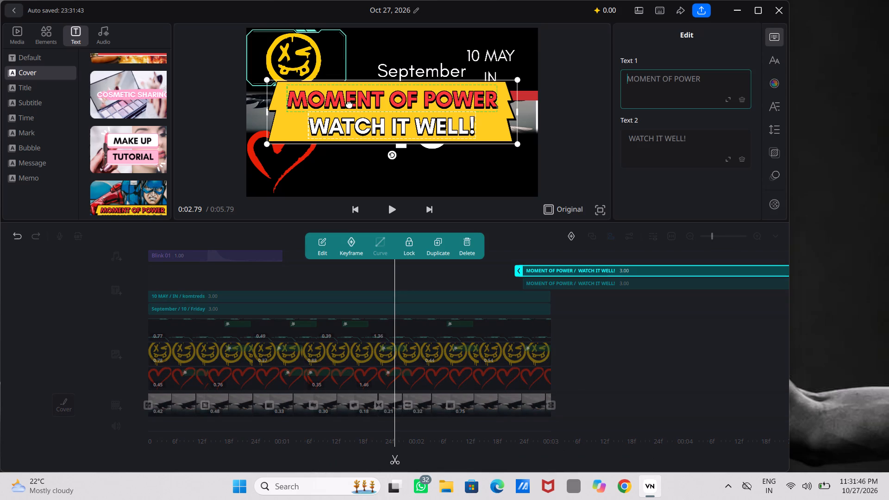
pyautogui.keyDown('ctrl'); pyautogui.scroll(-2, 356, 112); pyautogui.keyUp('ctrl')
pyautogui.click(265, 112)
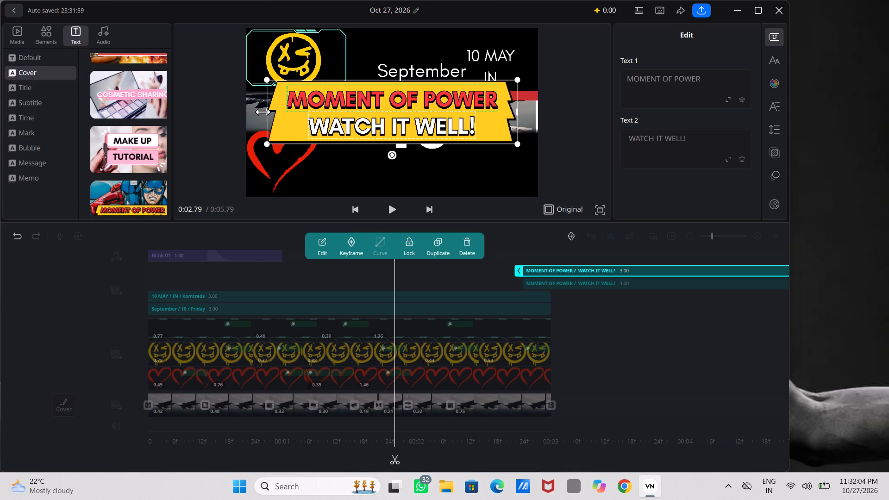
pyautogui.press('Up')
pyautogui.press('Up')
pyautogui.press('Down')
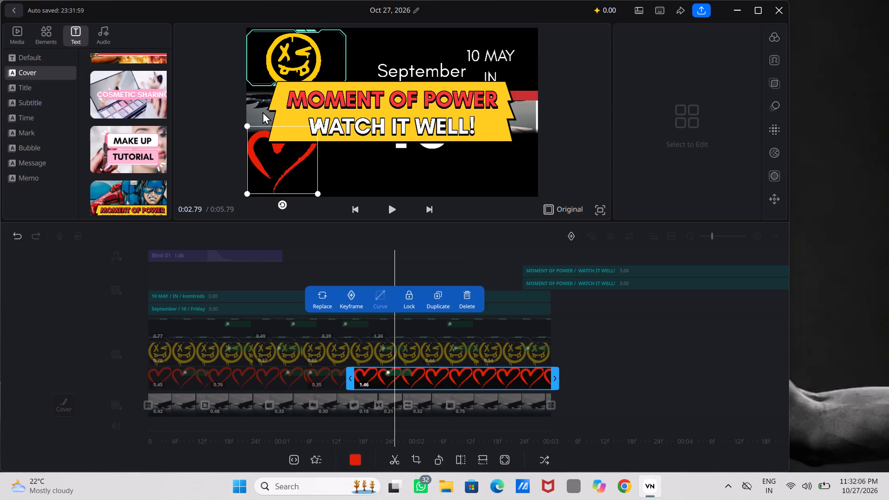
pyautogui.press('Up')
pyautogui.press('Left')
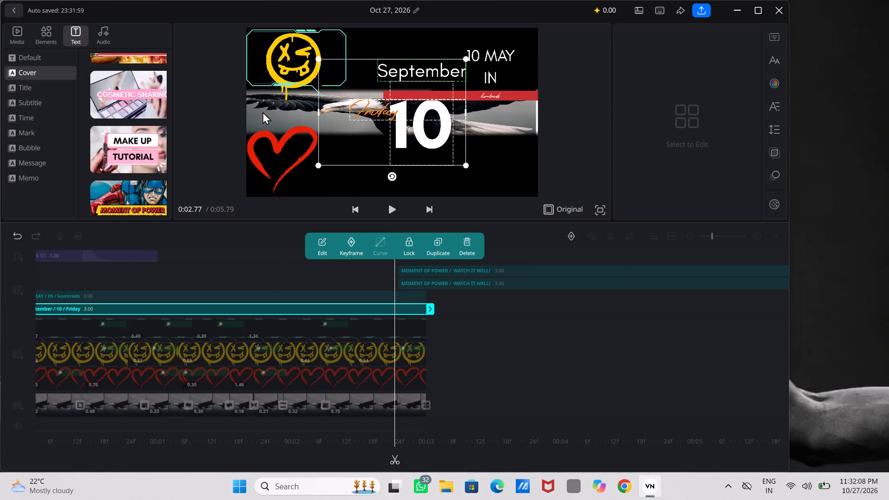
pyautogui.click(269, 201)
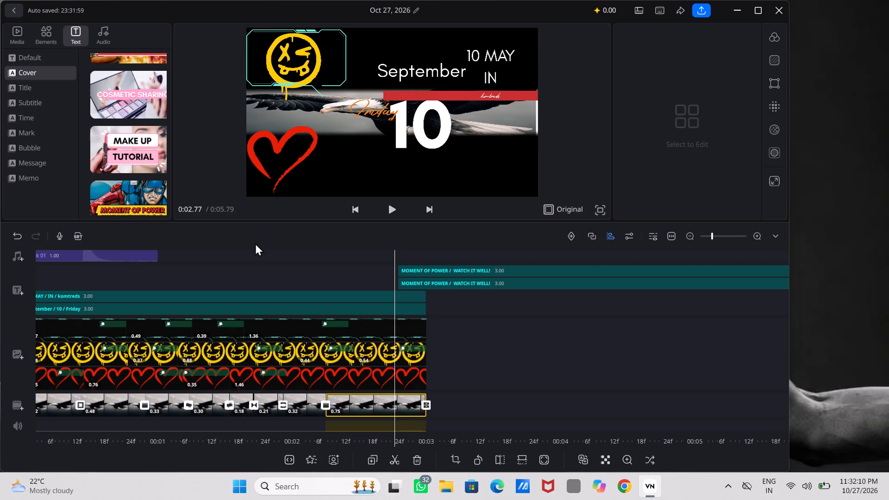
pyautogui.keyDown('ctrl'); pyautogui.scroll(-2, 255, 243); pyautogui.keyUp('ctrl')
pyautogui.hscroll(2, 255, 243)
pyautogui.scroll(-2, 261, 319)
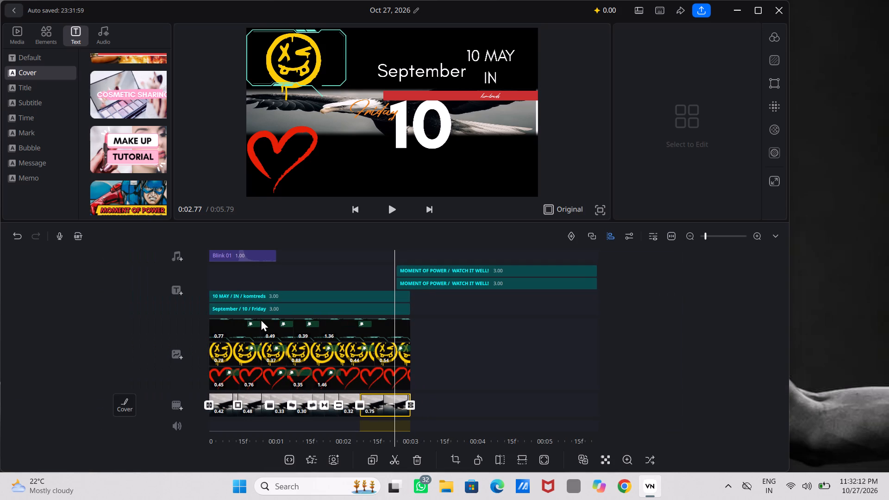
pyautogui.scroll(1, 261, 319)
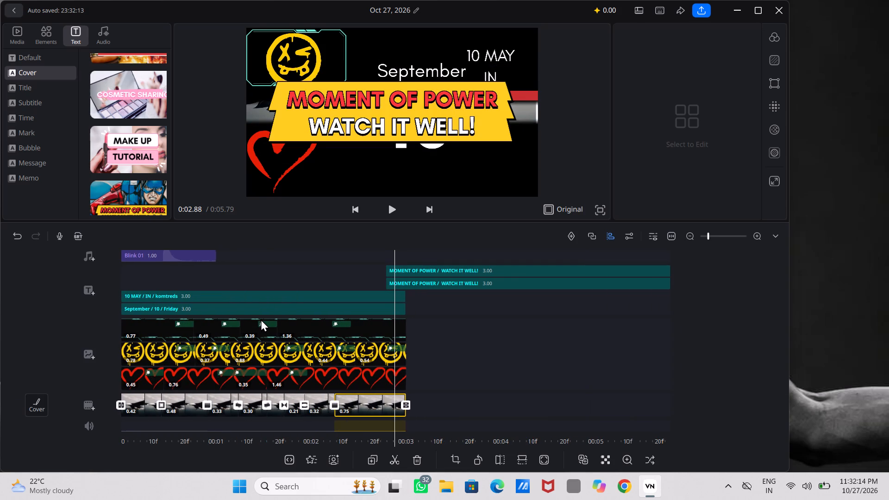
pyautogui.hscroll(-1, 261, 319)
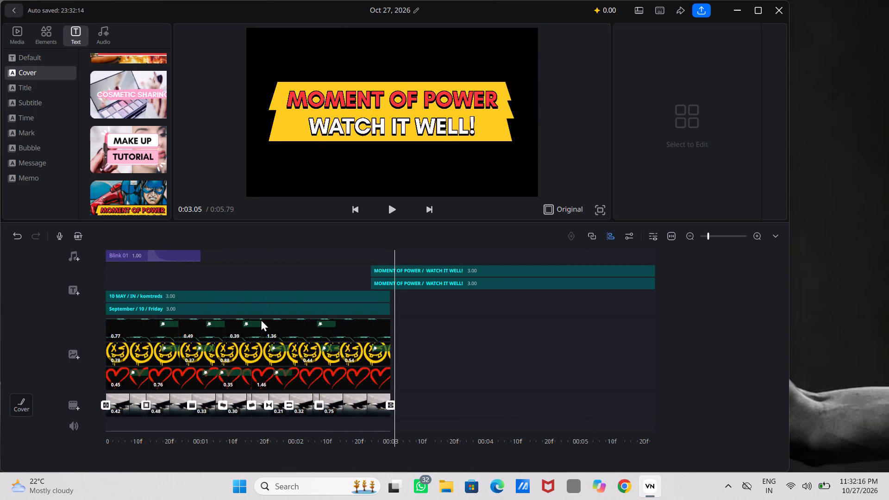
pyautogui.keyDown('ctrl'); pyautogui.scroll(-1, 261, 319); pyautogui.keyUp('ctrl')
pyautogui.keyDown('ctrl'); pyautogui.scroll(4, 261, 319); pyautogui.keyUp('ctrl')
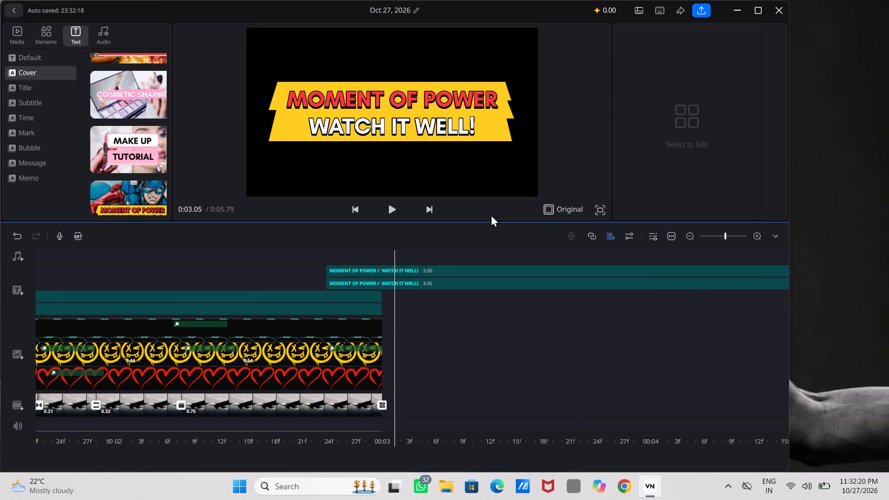
# Set the project's aspect ratio to 3:2.
pyautogui.click(547, 208)
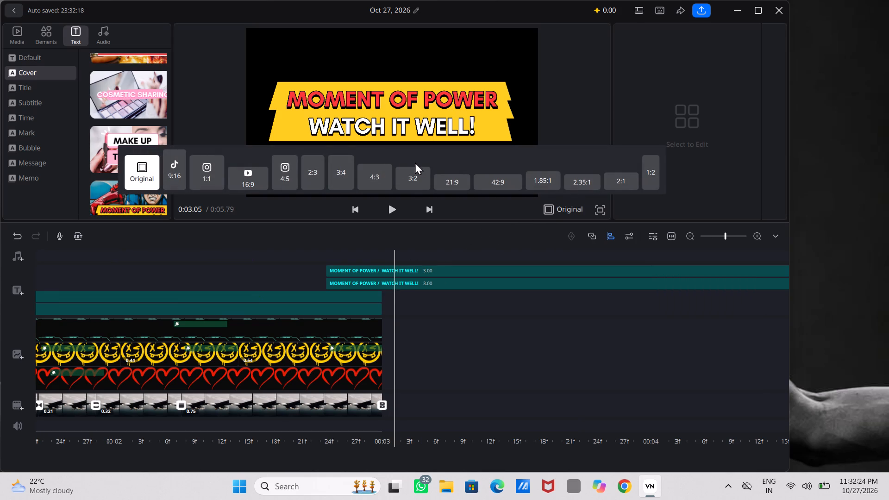
pyautogui.click(414, 177)
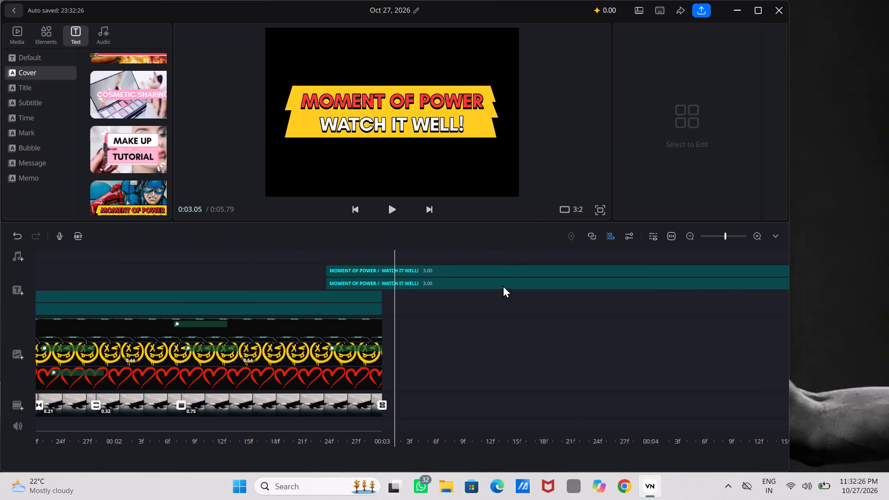
# Delete the upper duplicate of the "MOMENT OF POWER / WATCH IT WELL!" text from the timeline.
pyautogui.click(501, 291)
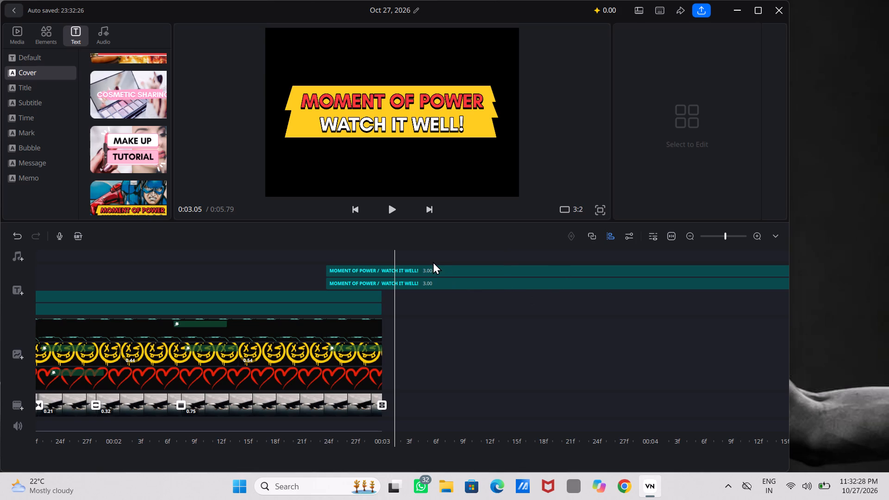
pyautogui.click(433, 261)
pyautogui.click(428, 270)
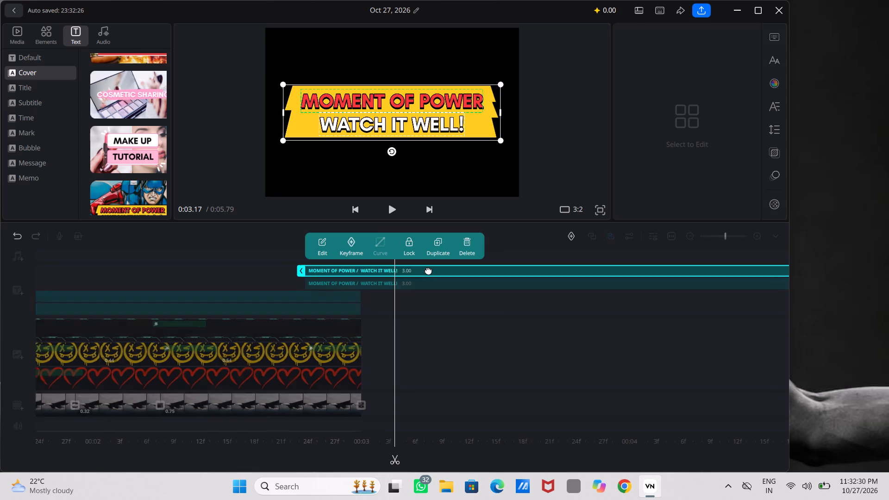
pyautogui.click(471, 249)
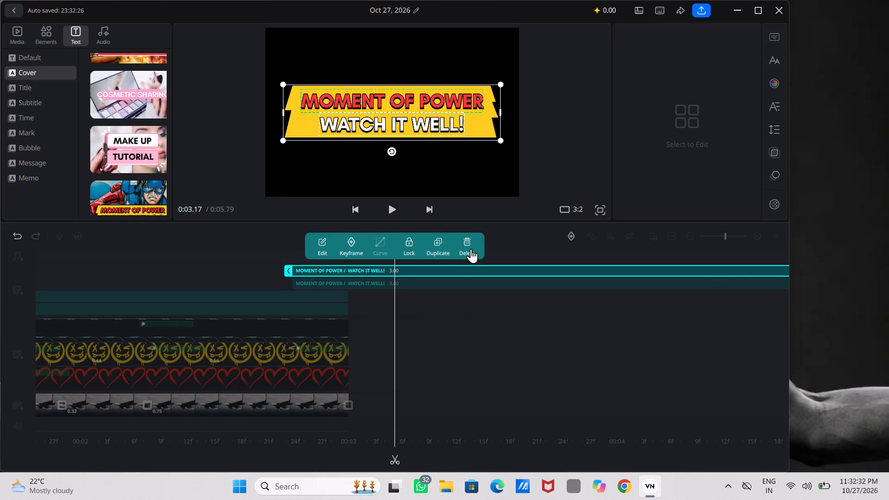
# Move the remaining "MOMENT OF POWER / WATCH IT WELL!" text to the start of the timeline, above the "10 MAY / IN / komtreds" text.
pyautogui.moveTo(442, 279); pyautogui.dragTo(118, 296)
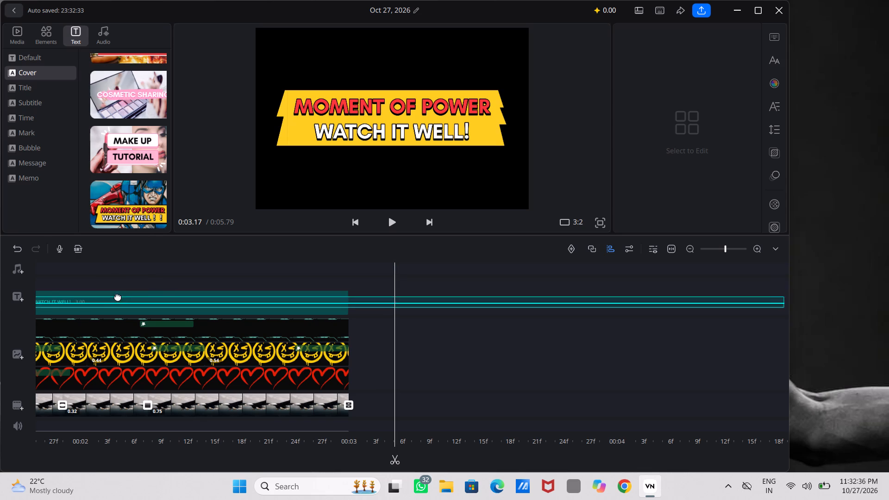
pyautogui.moveTo(118, 296); pyautogui.dragTo(0, 280)
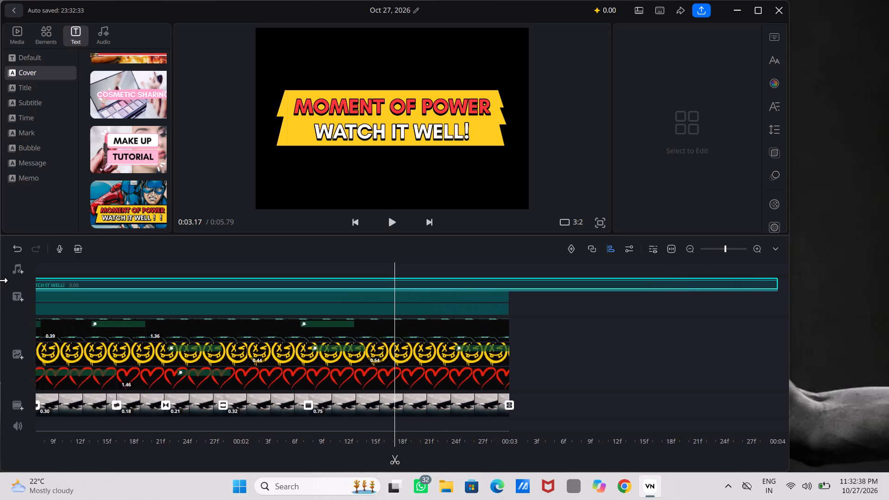
pyautogui.moveTo(0, 280); pyautogui.dragTo(0, 281)
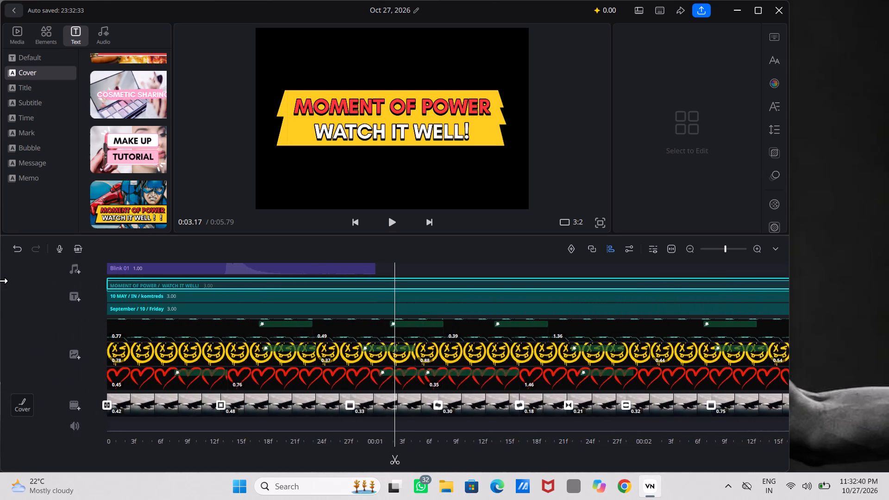
pyautogui.moveTo(0, 281); pyautogui.dragTo(0, 280)
pyautogui.click(400, 308)
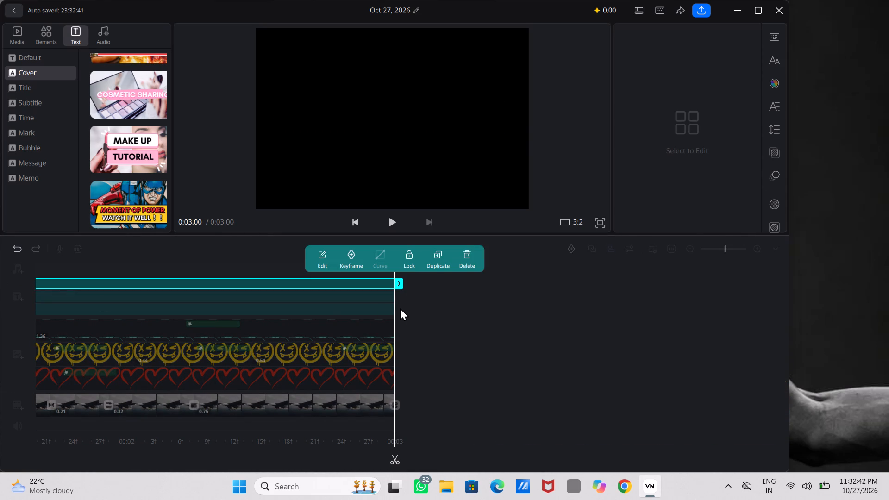
# Return the playhead to the beginning of the timeline.
pyautogui.keyDown('ctrl'); pyautogui.scroll(-1, 319, 354); pyautogui.keyUp('ctrl')
pyautogui.hscroll(2, 319, 354)
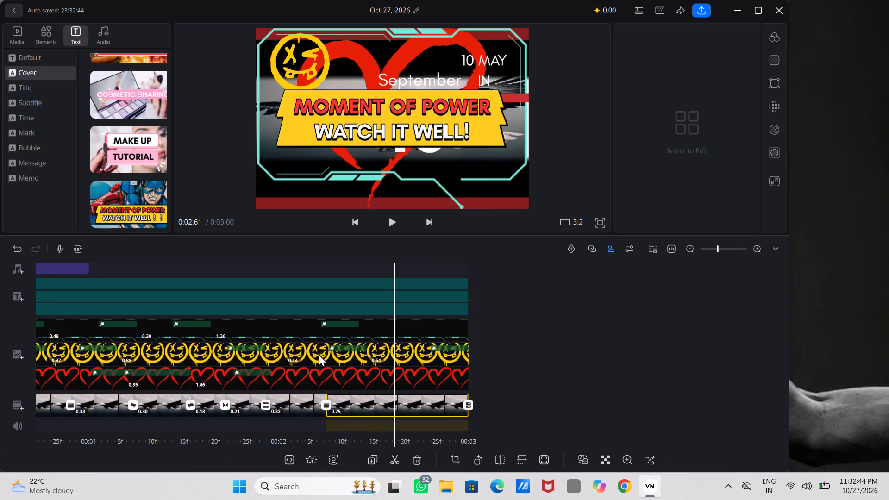
pyautogui.hscroll(4, 319, 354)
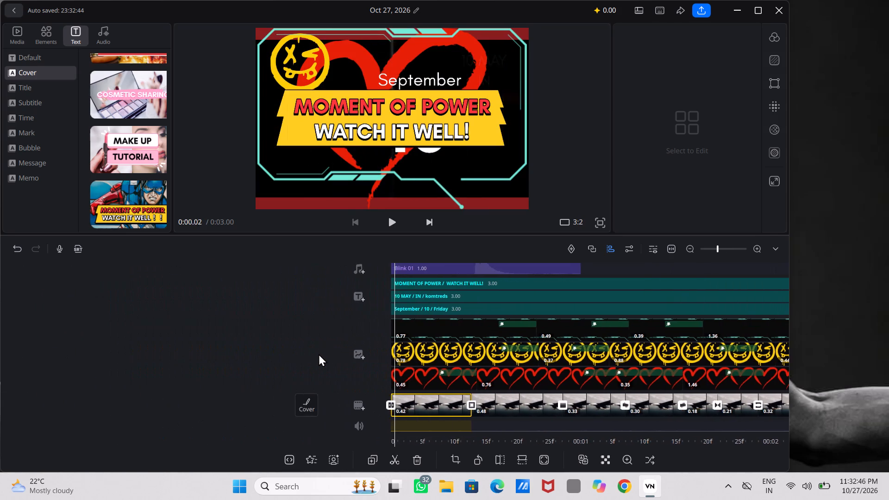
# Set the text box of the "MOMENT OF POWER / WATCH IT WELL!" text to the multi-line option in its spacing settings.
pyautogui.hscroll(-1, 319, 354)
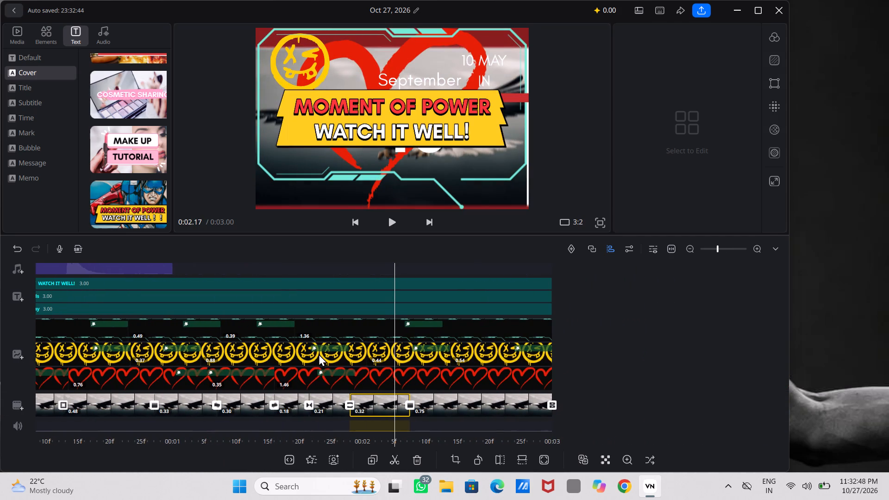
pyautogui.click(326, 297)
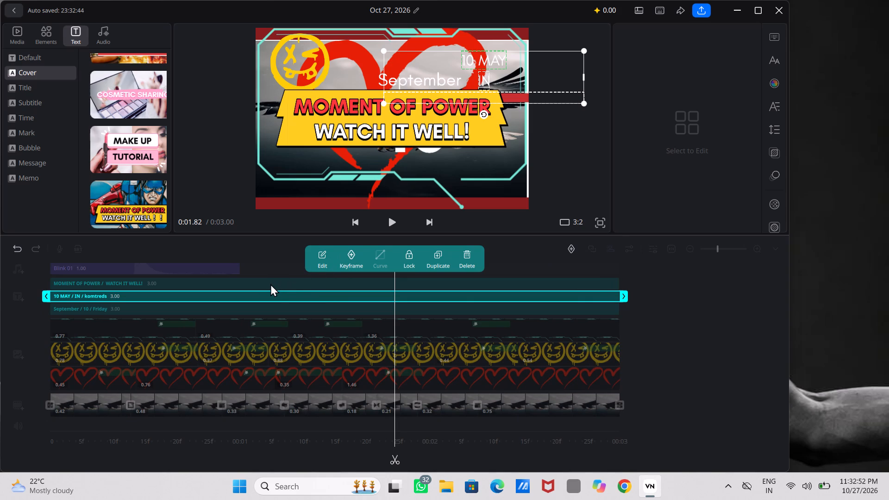
pyautogui.click(270, 284)
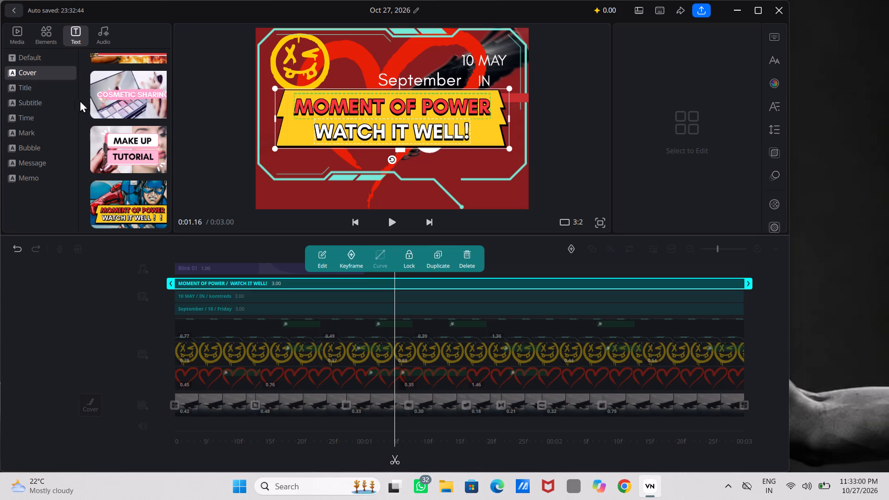
pyautogui.click(76, 26)
pyautogui.click(324, 253)
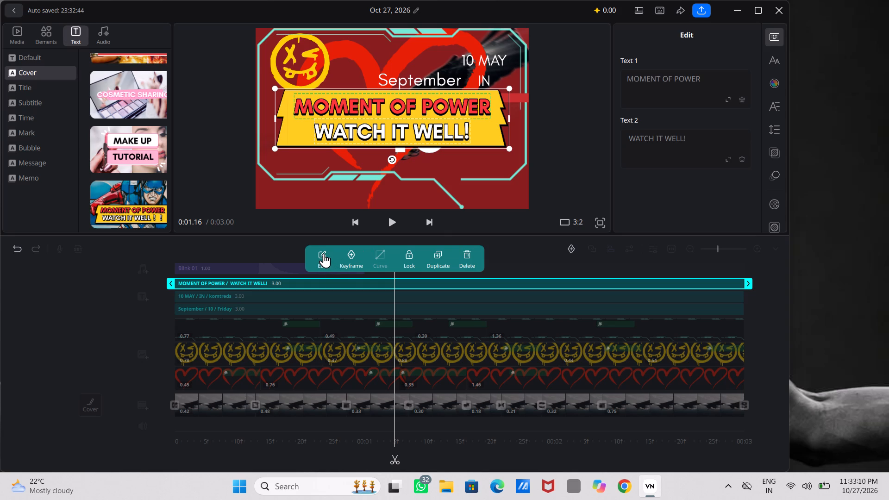
pyautogui.click(780, 123)
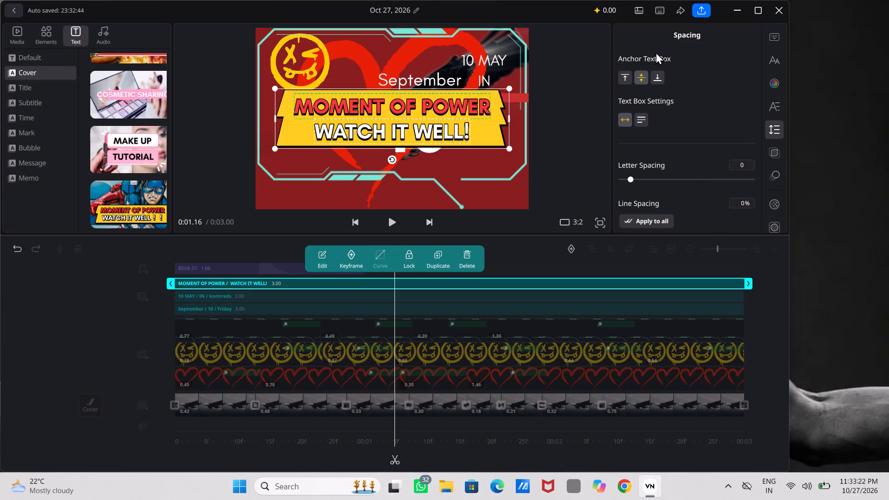
pyautogui.click(643, 115)
pyautogui.click(643, 115)
pyautogui.click(643, 115)
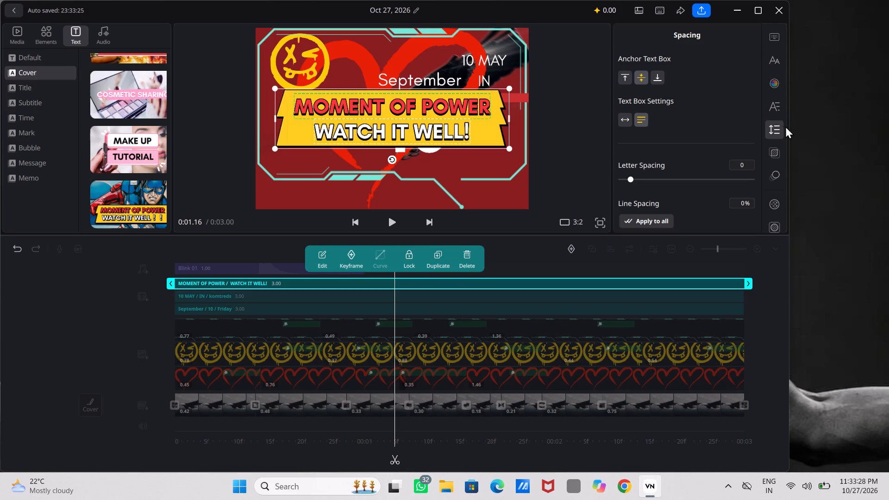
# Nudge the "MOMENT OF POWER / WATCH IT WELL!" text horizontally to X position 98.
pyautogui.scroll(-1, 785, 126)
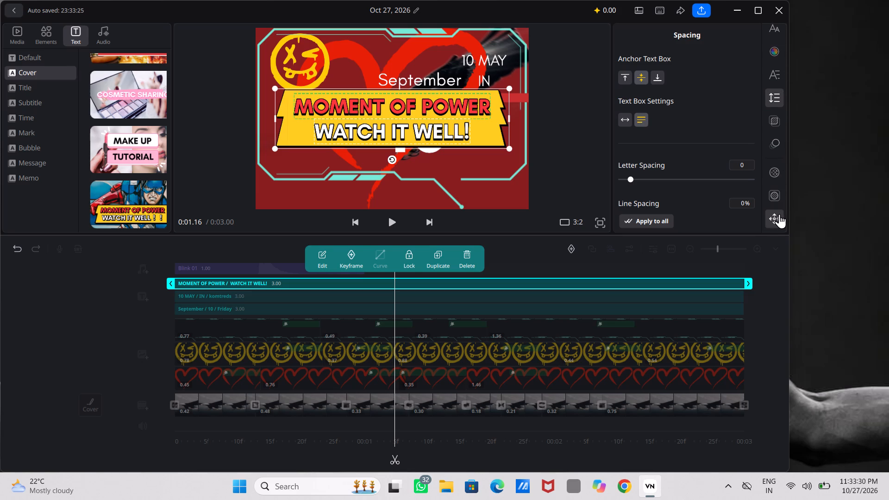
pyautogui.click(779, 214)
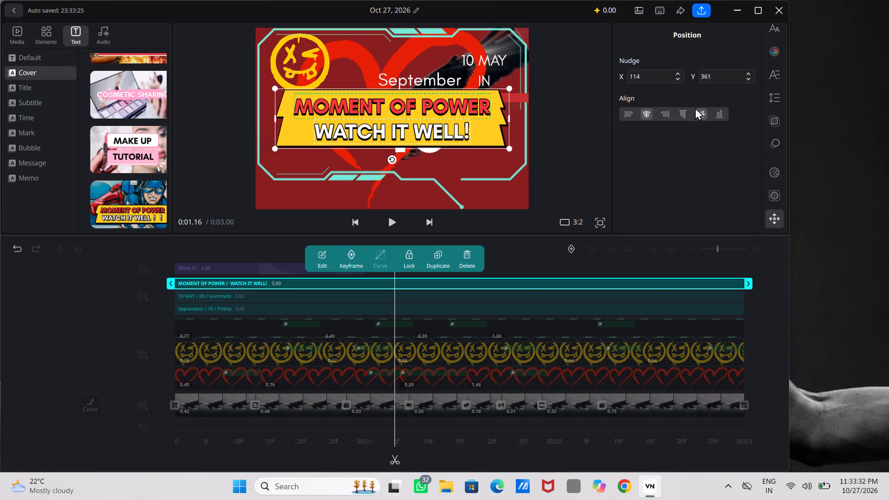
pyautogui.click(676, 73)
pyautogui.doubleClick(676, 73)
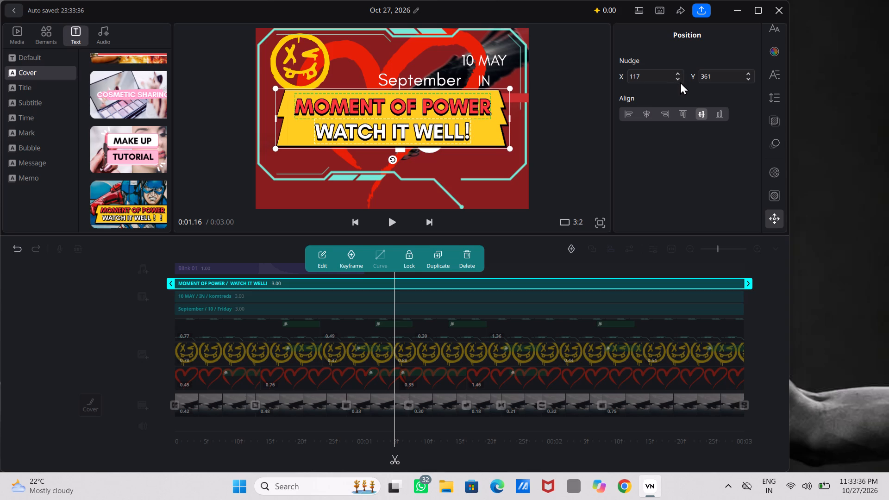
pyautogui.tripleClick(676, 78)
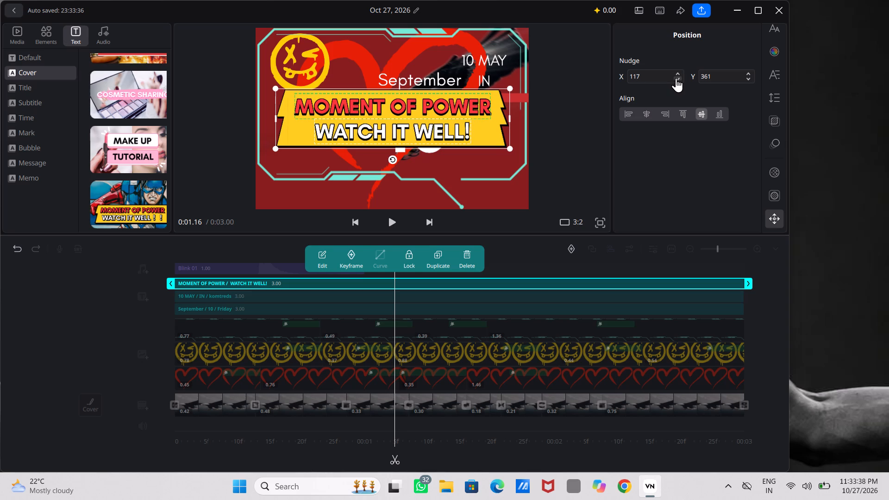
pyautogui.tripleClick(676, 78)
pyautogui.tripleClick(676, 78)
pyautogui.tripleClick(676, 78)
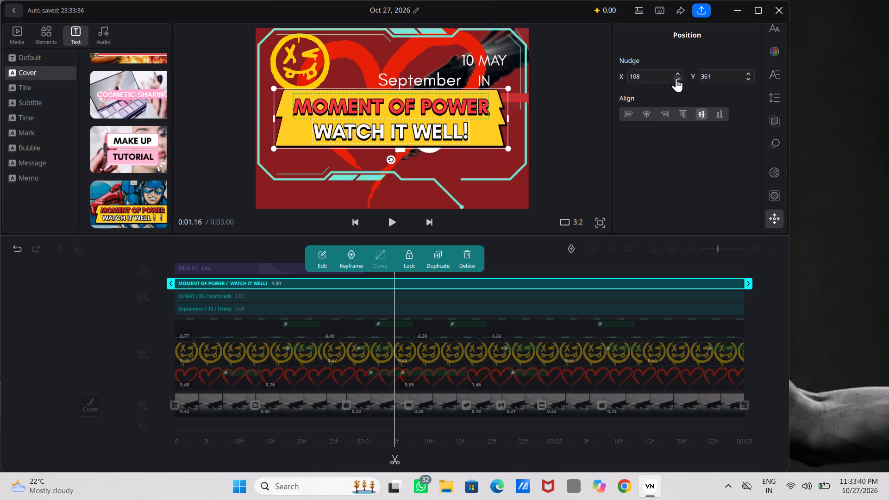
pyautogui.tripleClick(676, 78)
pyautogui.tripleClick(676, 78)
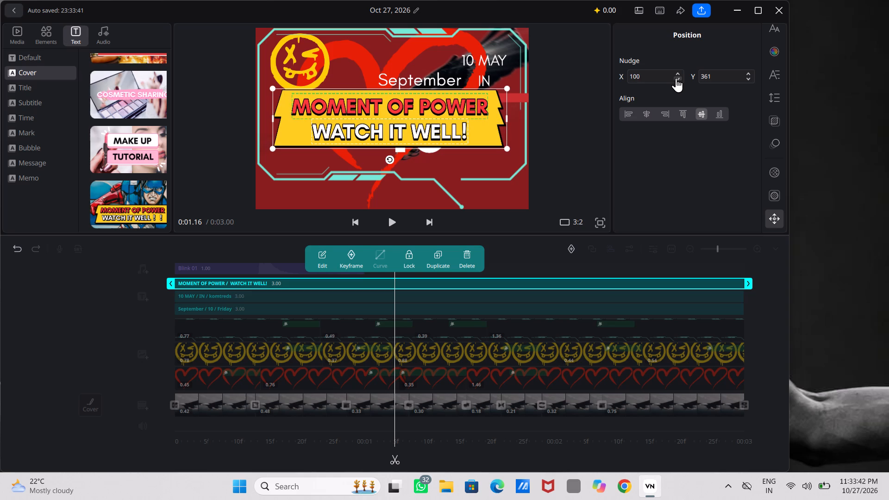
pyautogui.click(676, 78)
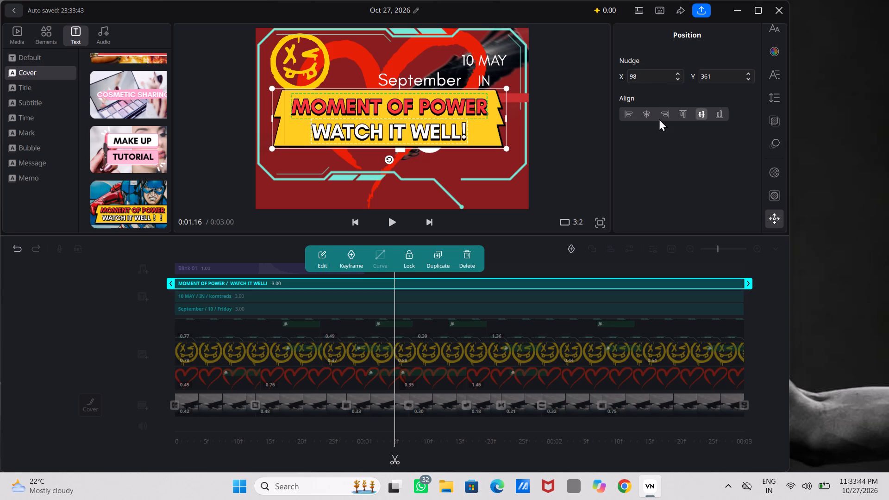
# Align the "MOMENT OF POWER / WATCH IT WELL!" text to the frame's bottom and left edges, then nudge its Y position to 718.
pyautogui.click(716, 111)
pyautogui.click(664, 110)
pyautogui.click(634, 110)
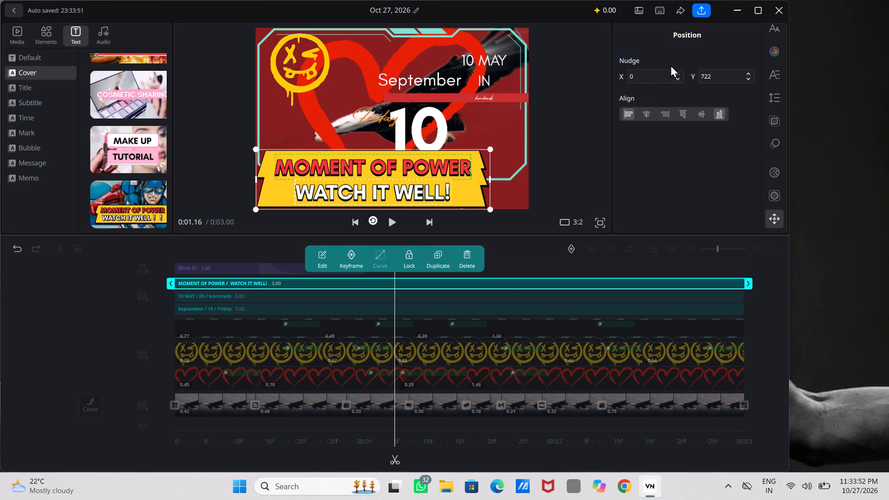
pyautogui.tripleClick(750, 76)
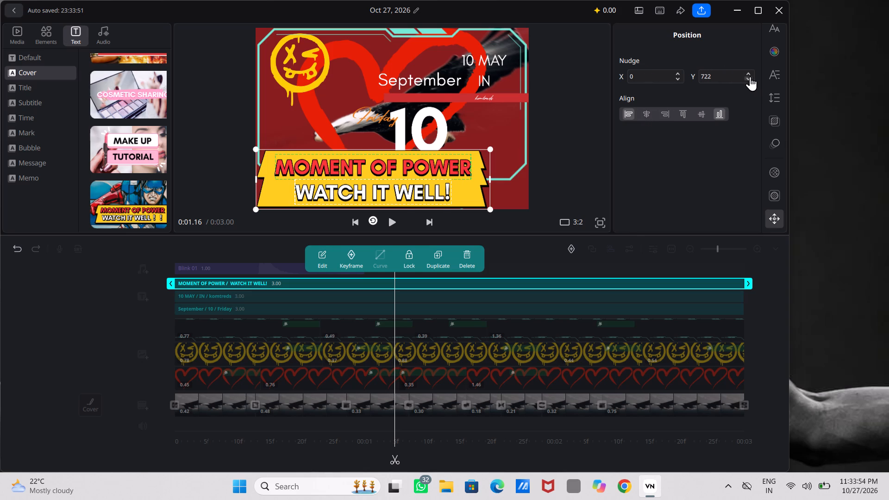
pyautogui.click(750, 76)
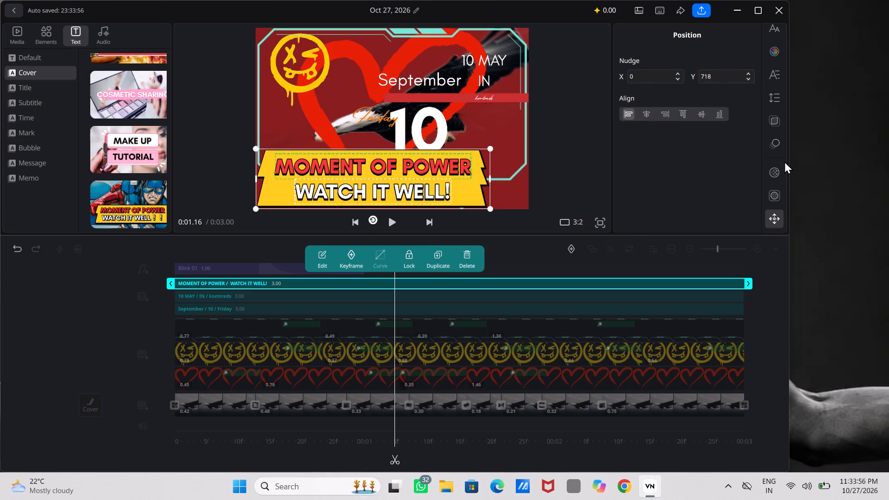
# Set the opacity of the "MOMENT OF POWER / WATCH IT WELL!" text to 66% and deselect it.
pyautogui.click(782, 172)
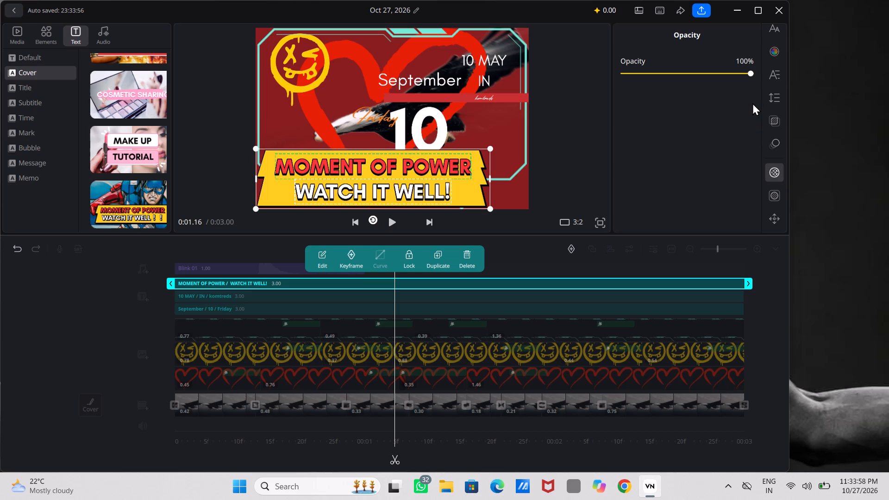
pyautogui.click(707, 70)
pyautogui.click(727, 73)
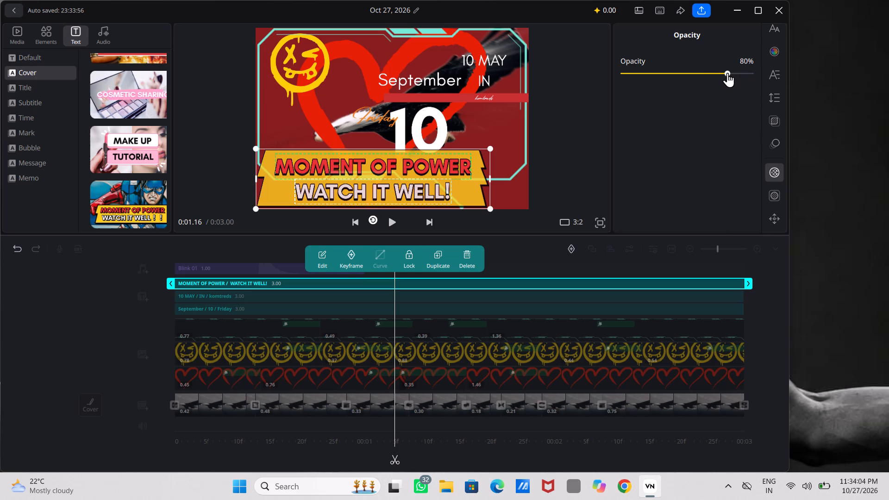
pyautogui.click(669, 72)
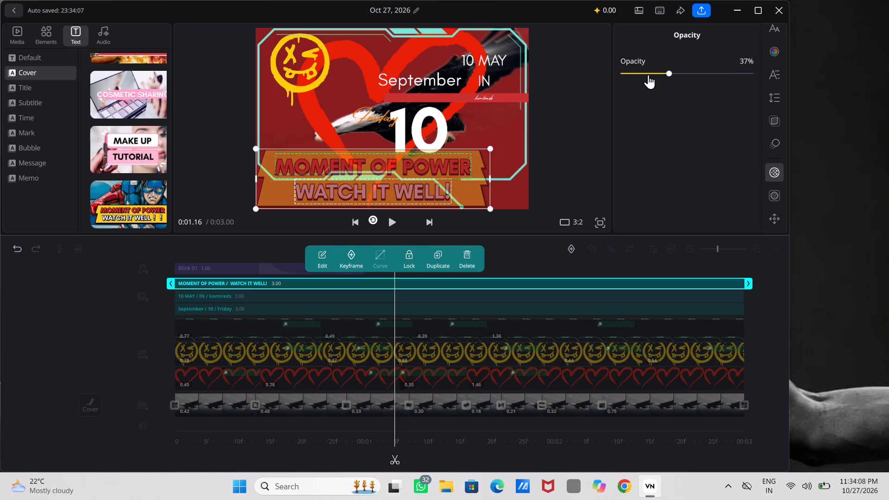
pyautogui.click(636, 72)
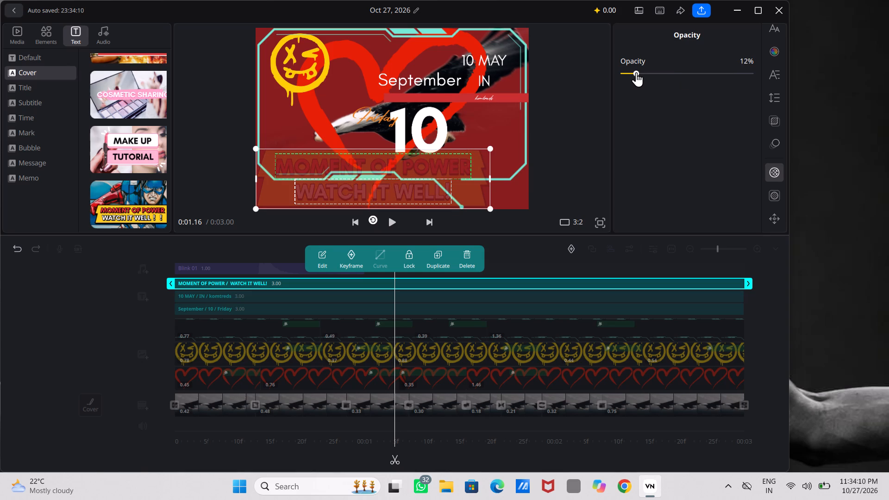
pyautogui.click(651, 71)
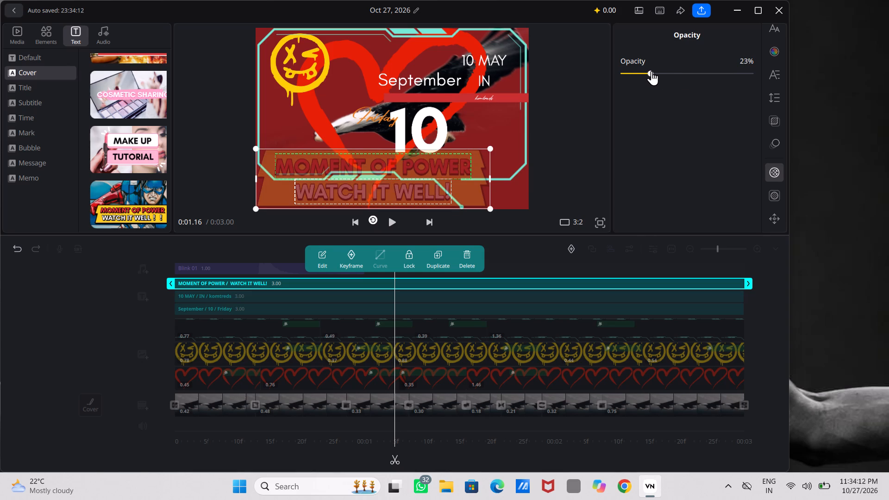
pyautogui.click(665, 70)
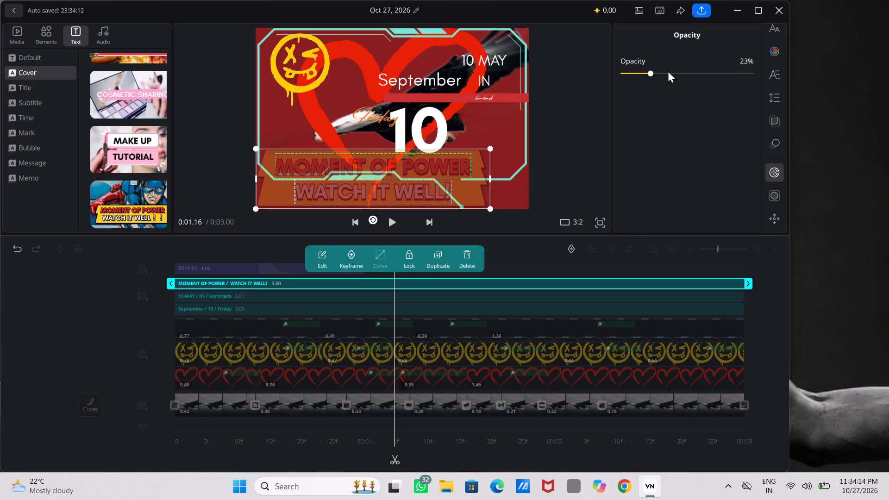
pyautogui.click(671, 74)
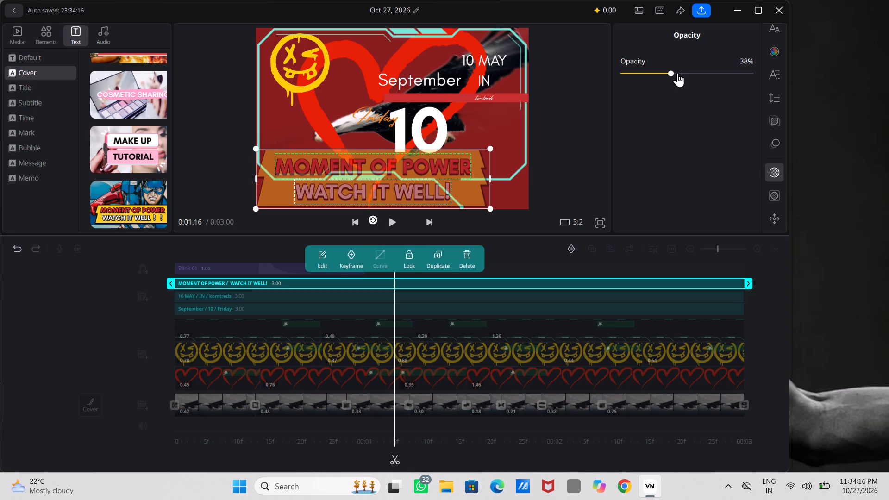
pyautogui.click(692, 71)
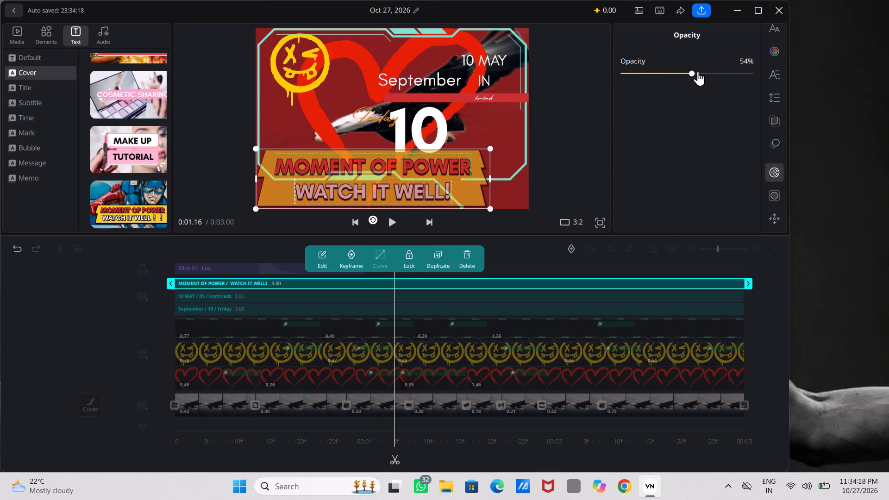
pyautogui.click(708, 71)
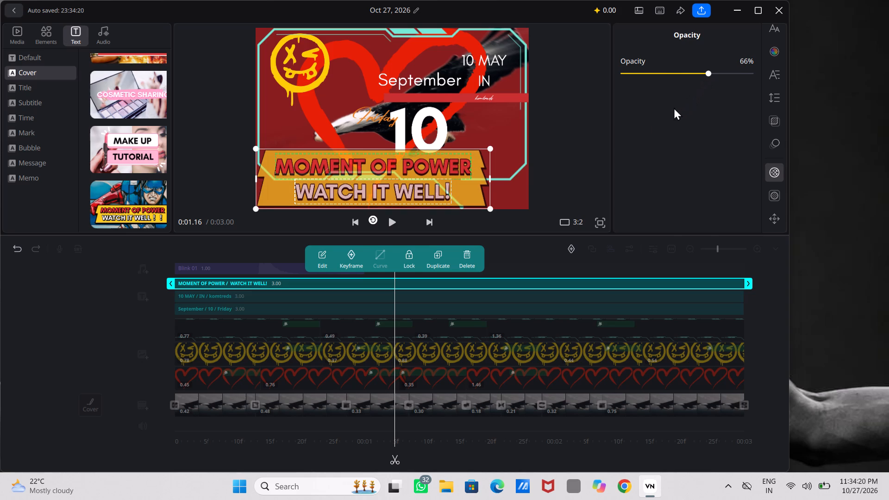
pyautogui.click(649, 126)
pyautogui.click(515, 152)
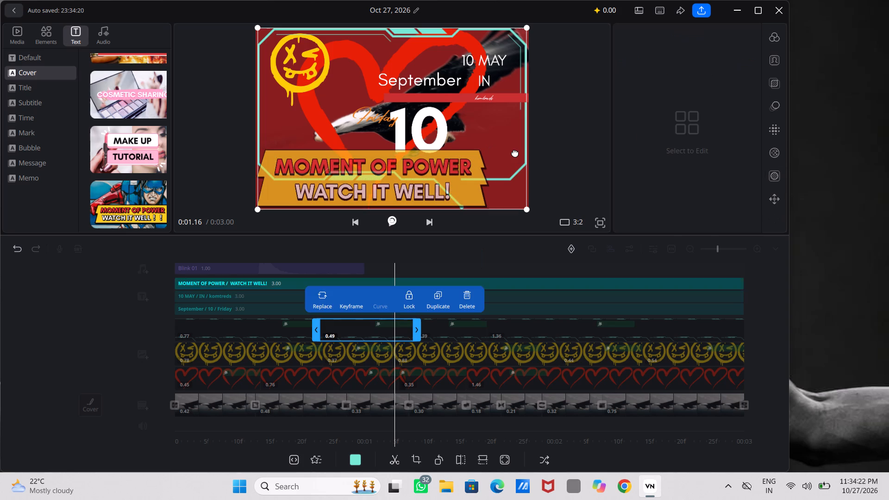
pyautogui.click(438, 180)
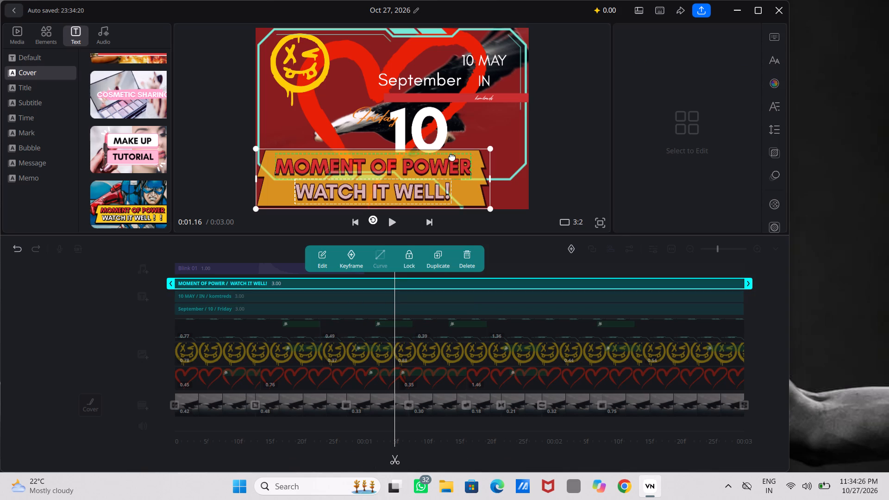
# Add the "EXTREME OPERATION" cover text template to the timeline at the playhead.
pyautogui.scroll(-2, 452, 156)
pyautogui.click(176, 156)
pyautogui.scroll(-1, 152, 156)
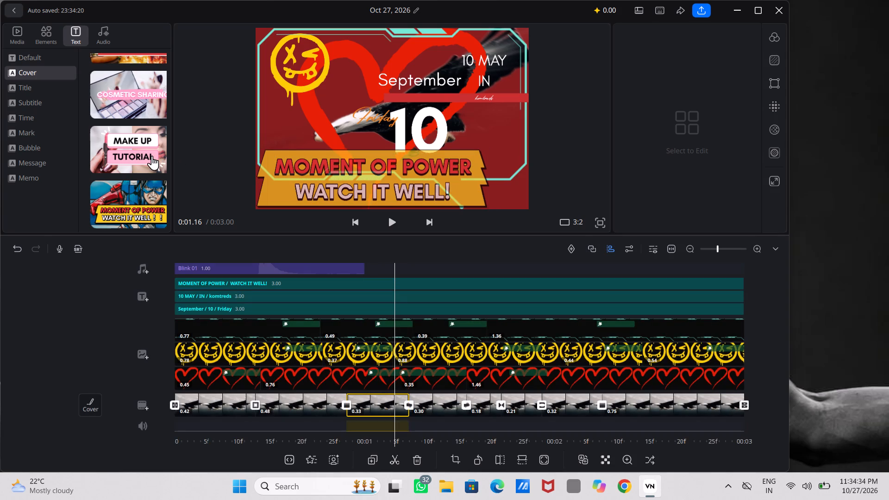
pyautogui.scroll(-3, 152, 156)
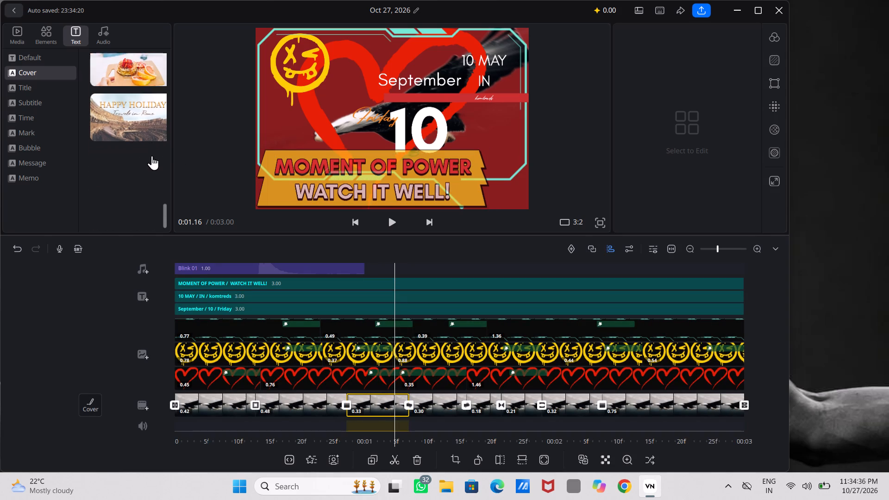
pyautogui.scroll(-1, 152, 156)
pyautogui.click(133, 82)
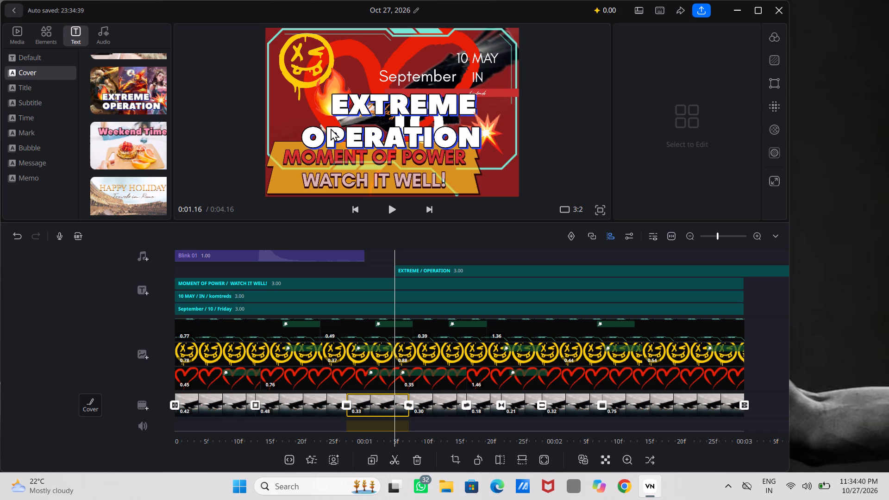
# Move the "EXTREME / OPERATION" text clip to the start of the timeline, directly above the "MOMENT OF POWER" clip, and deselect it.
pyautogui.click(331, 128)
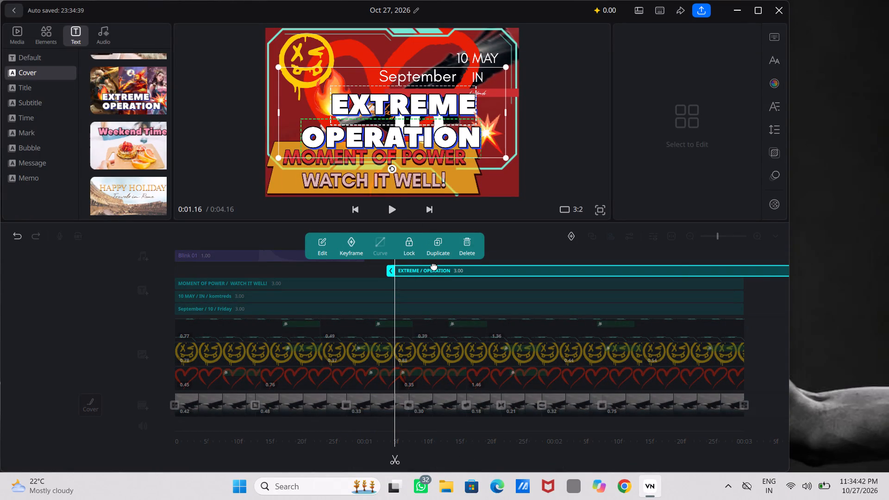
pyautogui.moveTo(434, 266); pyautogui.dragTo(205, 238)
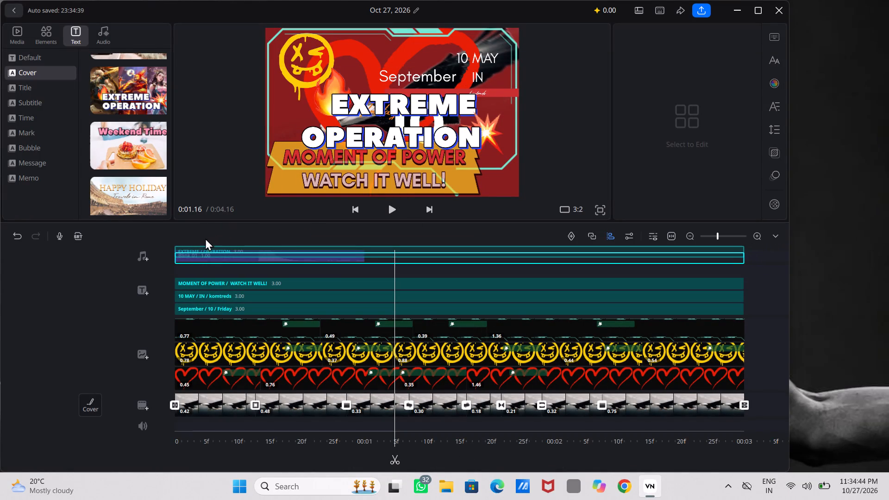
pyautogui.moveTo(205, 238); pyautogui.dragTo(192, 265)
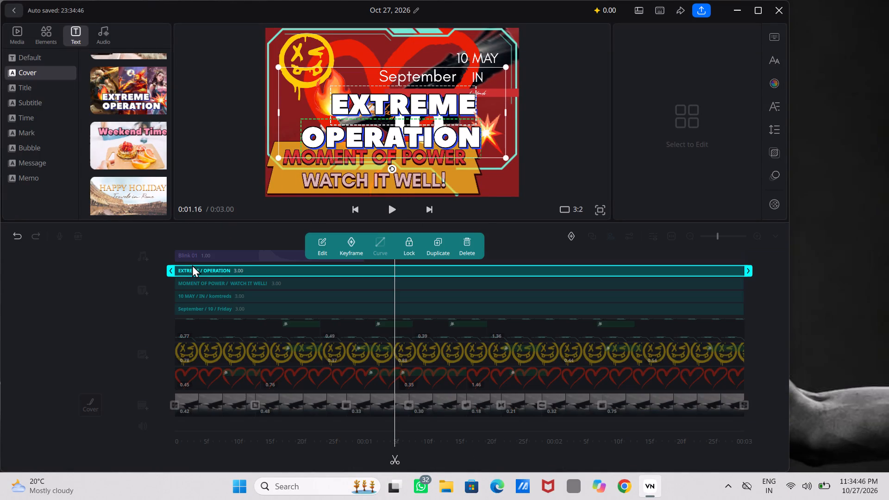
pyautogui.click(373, 245)
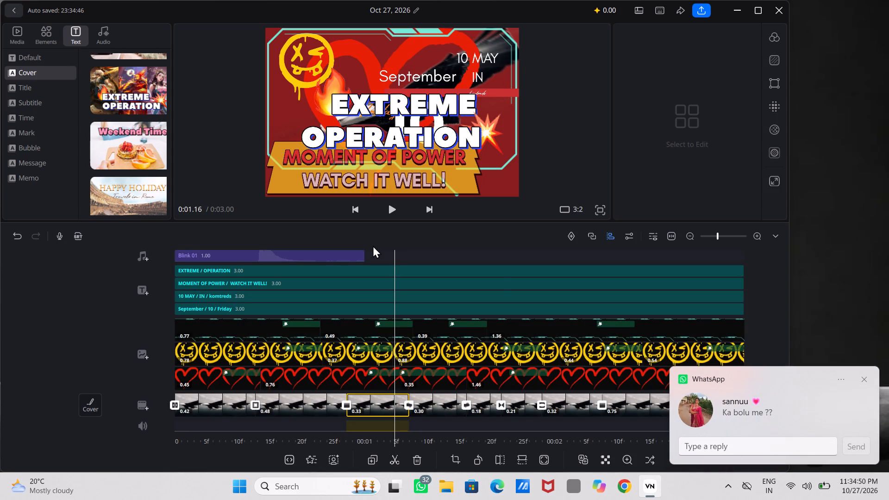
# Dismiss the WhatsApp message notification.
pyautogui.click(864, 378)
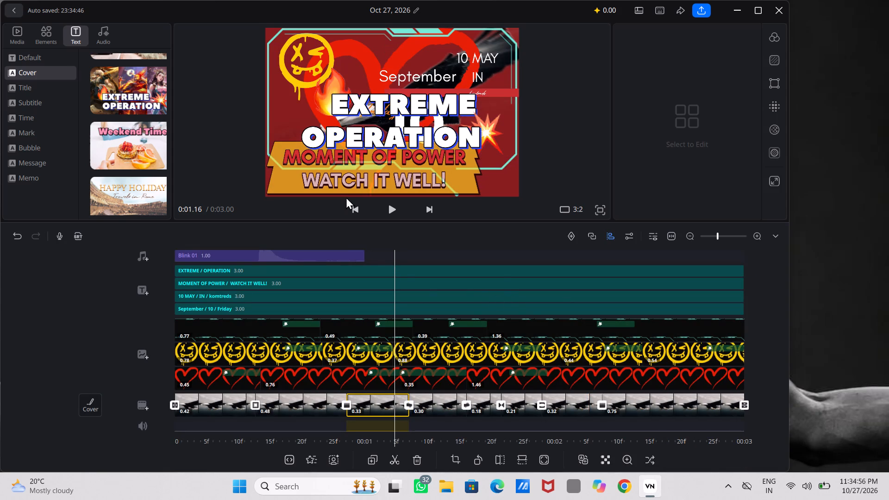
# Select the "EXTREME / OPERATION" text clip on the timeline.
pyautogui.click(299, 265)
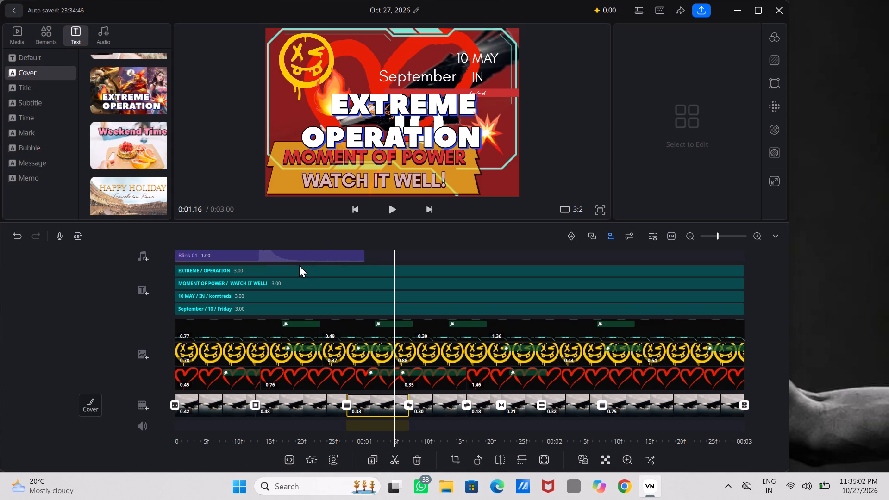
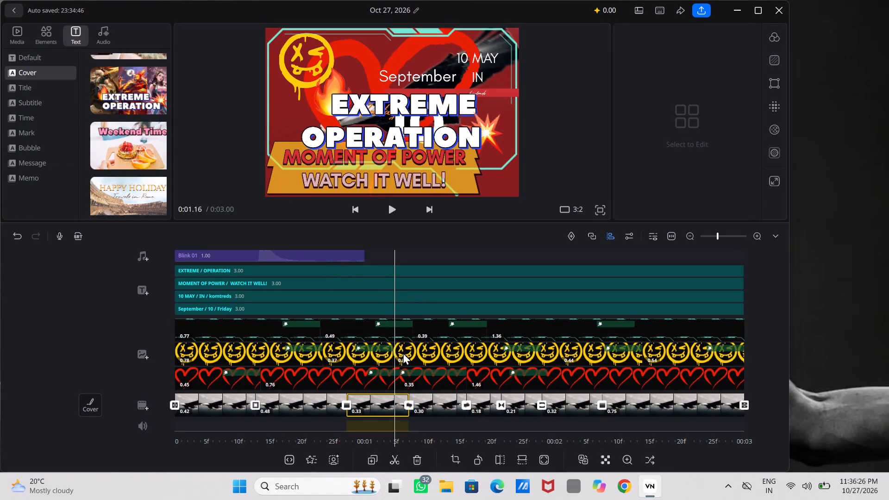
# Split the "MOMENT OF POWER / WATCH IT WELL!" text at 1.15, 1.48 and 1.83 seconds.
pyautogui.click(392, 279)
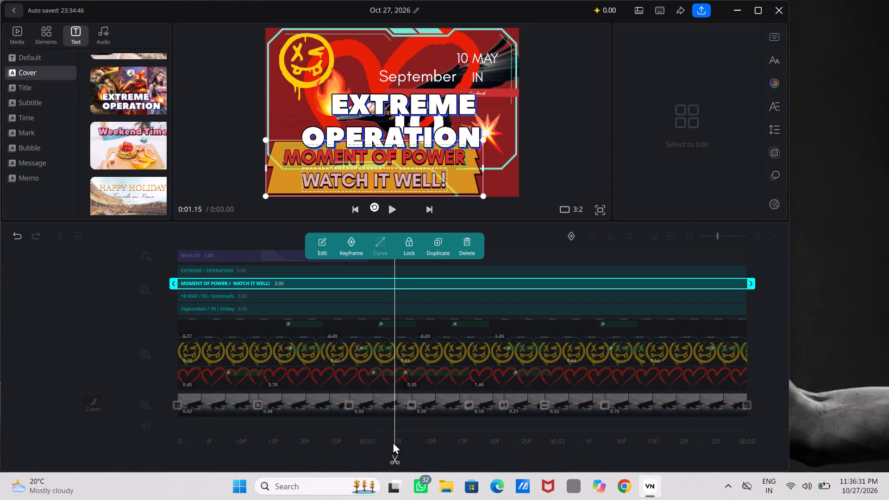
pyautogui.click(395, 461)
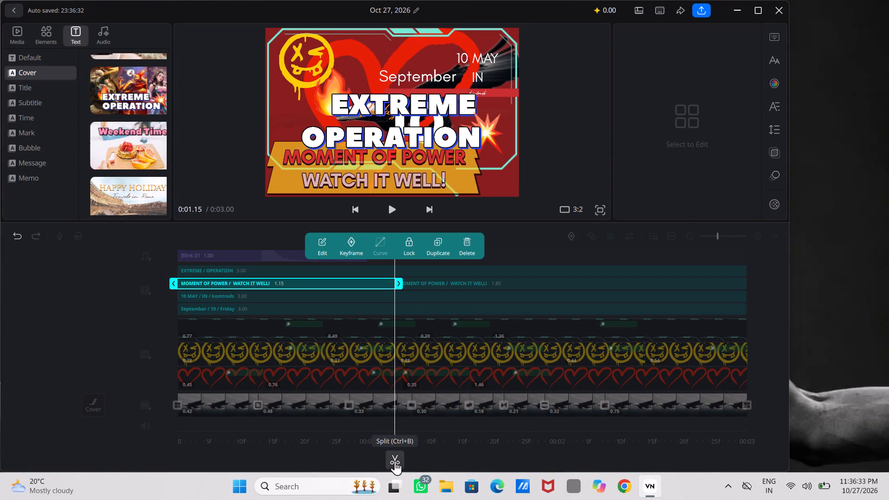
pyautogui.click(395, 461)
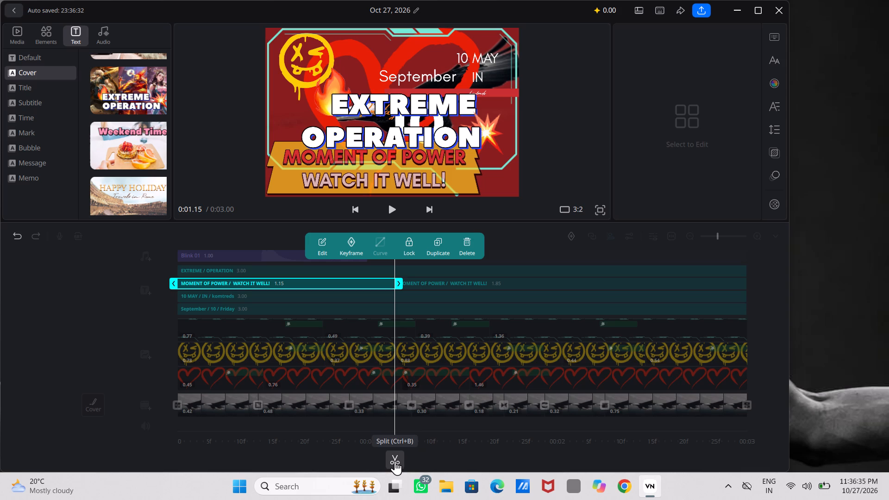
pyautogui.click(395, 461)
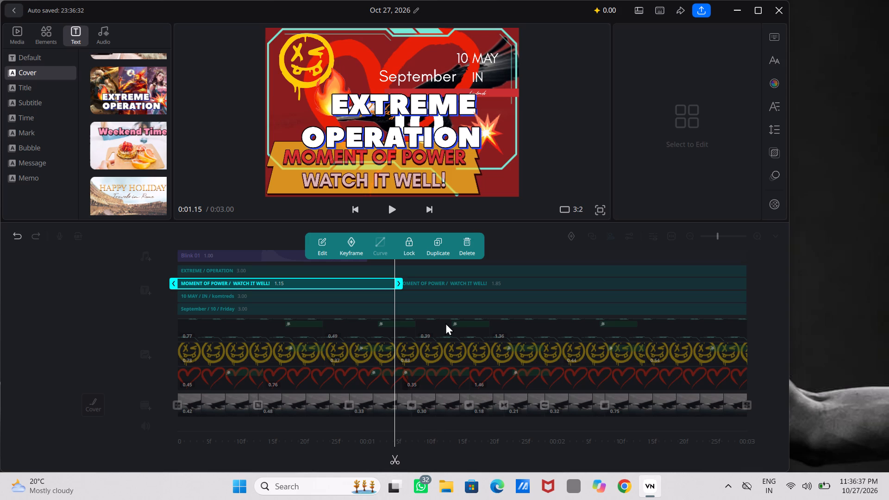
pyautogui.hscroll(-2, 445, 315)
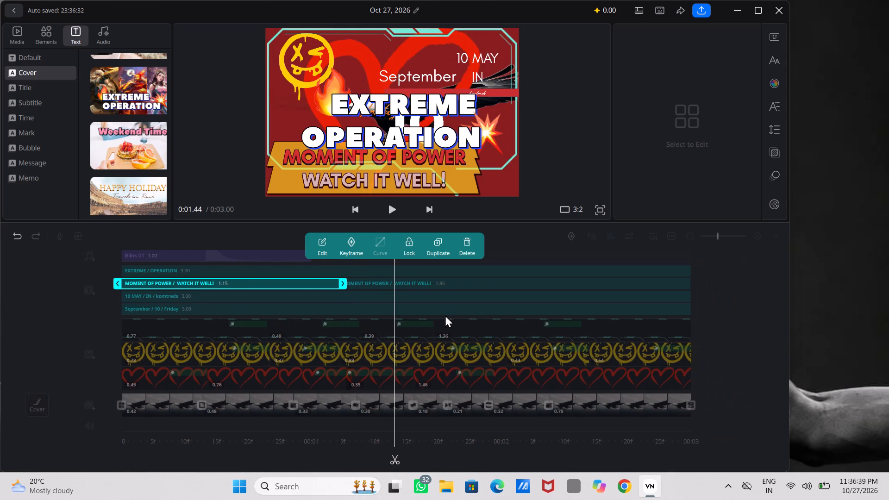
pyautogui.click(388, 458)
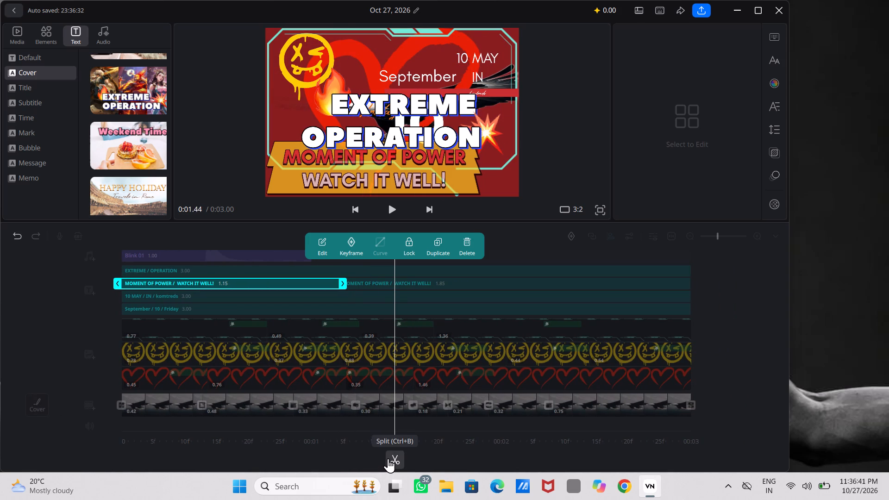
pyautogui.click(400, 454)
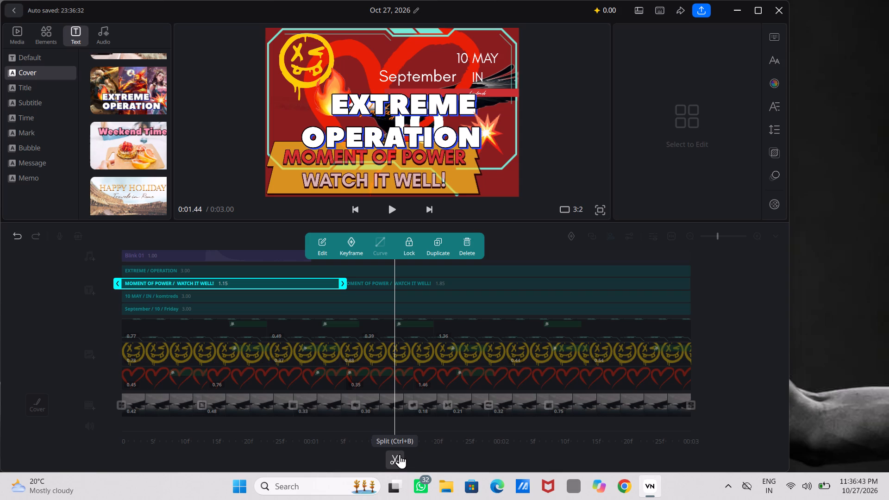
pyautogui.click(400, 454)
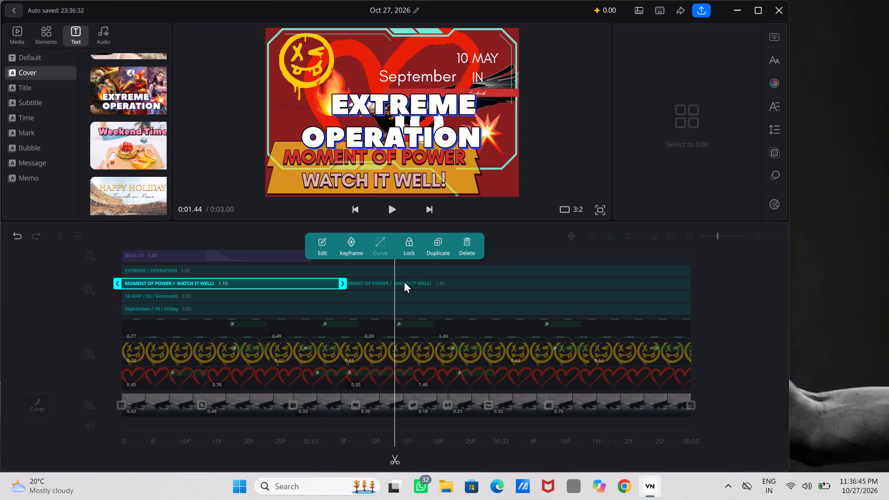
pyautogui.click(402, 284)
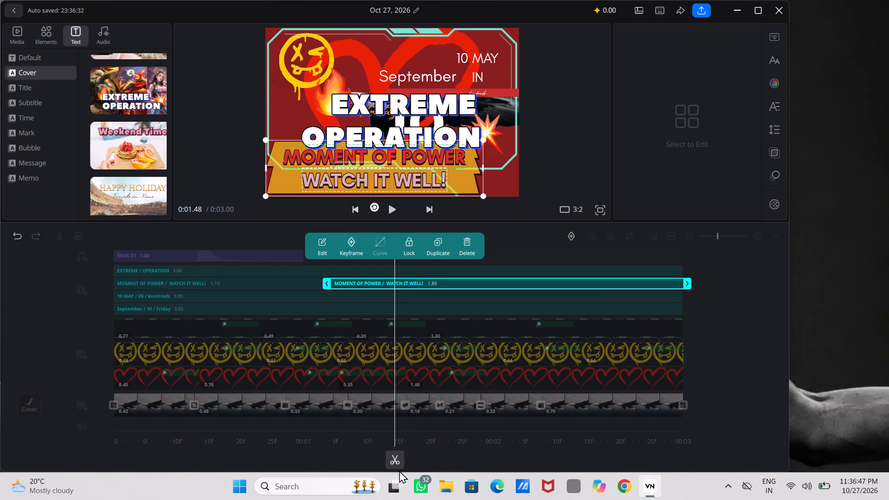
pyautogui.click(396, 467)
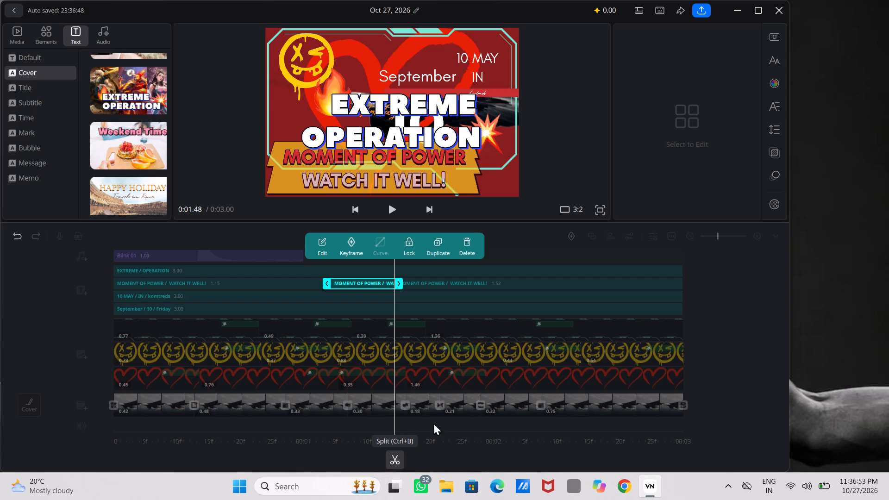
pyautogui.click(462, 278)
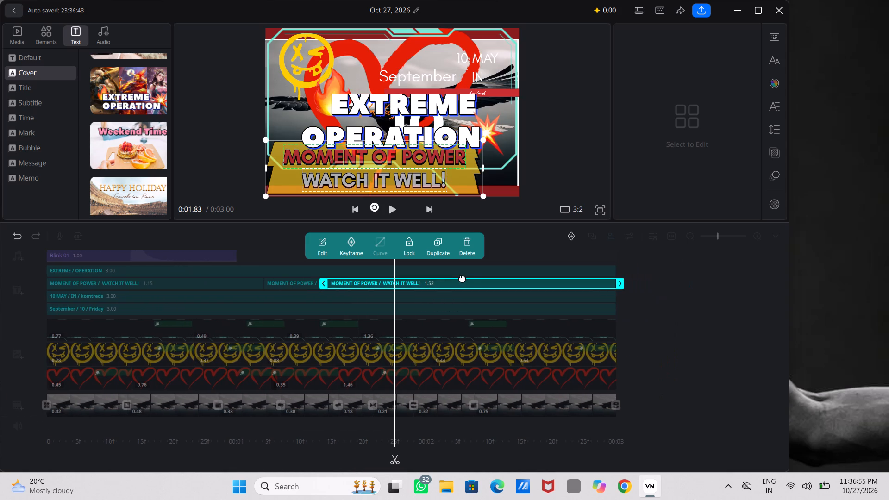
pyautogui.click(396, 459)
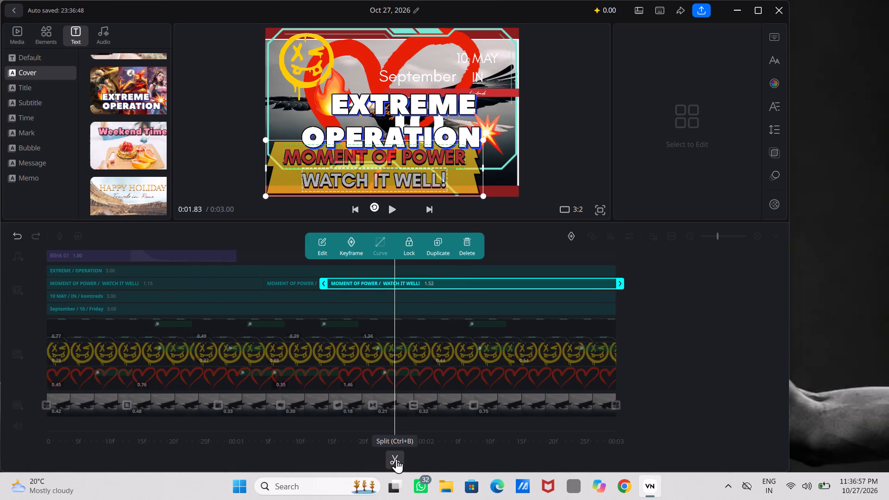
# Mirror the 0.21-second eagle clip on the main video track horizontally.
pyautogui.click(420, 396)
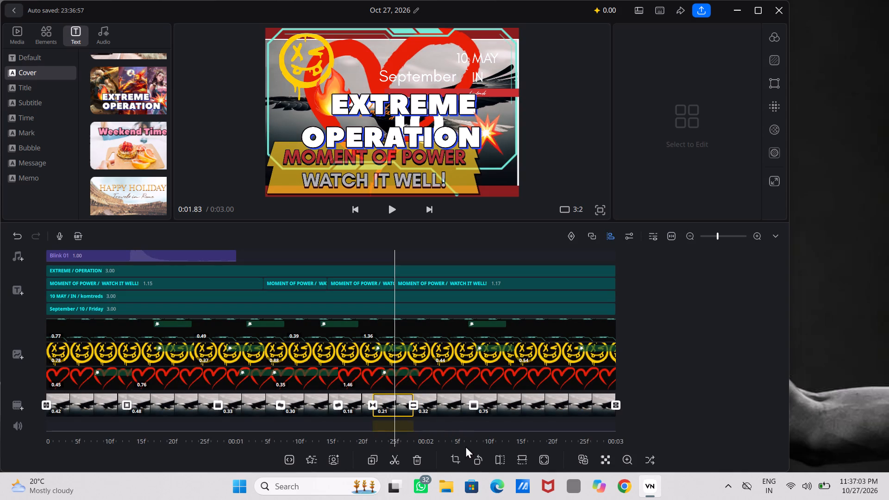
pyautogui.click(503, 463)
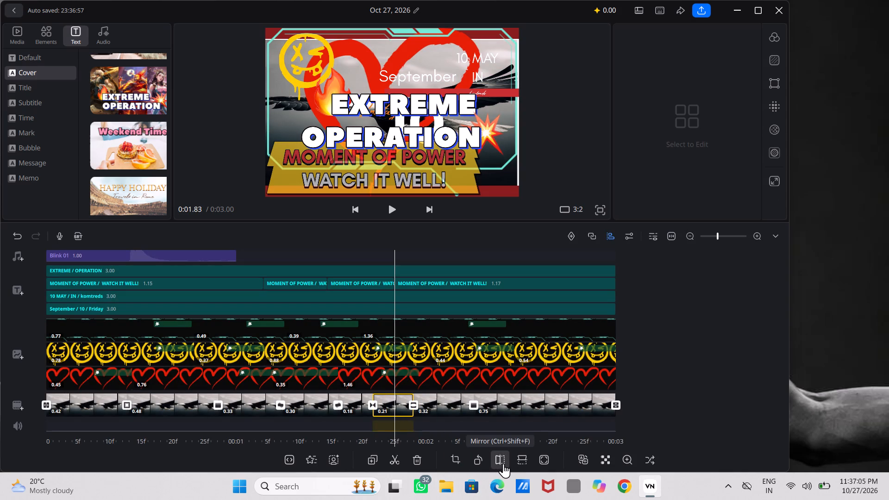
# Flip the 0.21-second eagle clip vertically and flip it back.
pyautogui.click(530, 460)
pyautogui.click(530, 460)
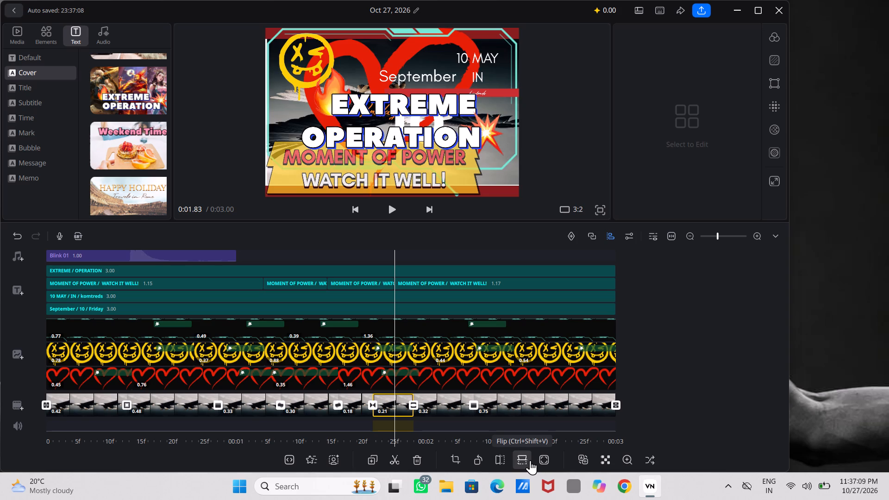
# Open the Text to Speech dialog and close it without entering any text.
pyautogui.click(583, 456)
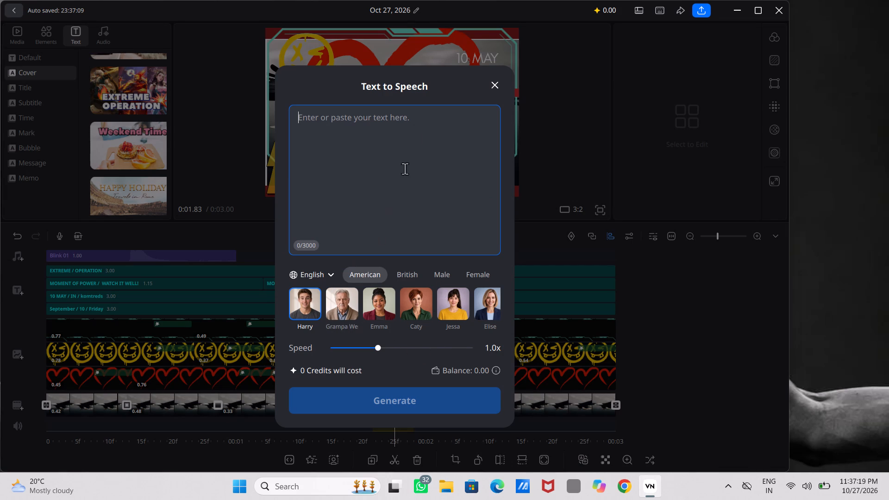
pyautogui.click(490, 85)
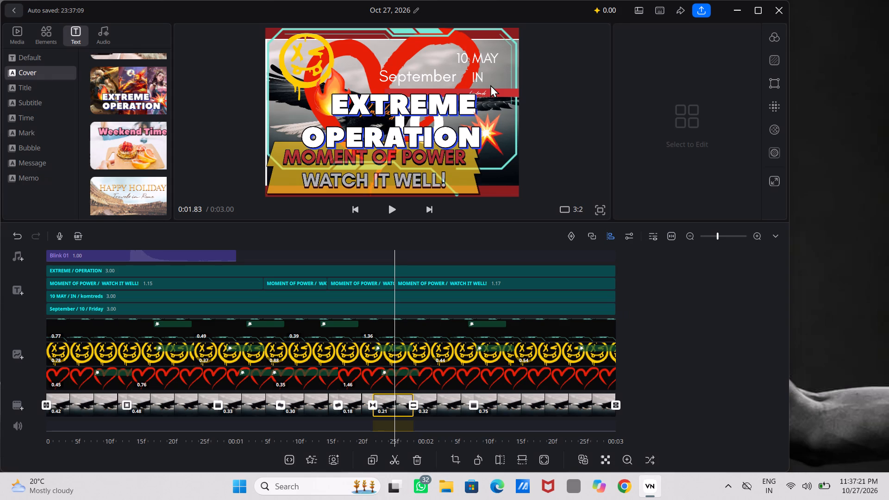
# Add the "I'll find someone like you" text from the Subtitle templates at 1.28 seconds.
pyautogui.hscroll(1, 199, 277)
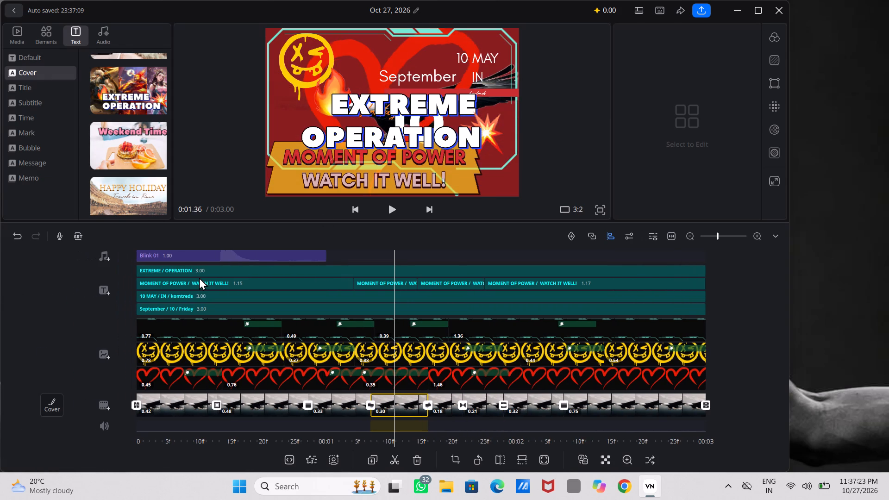
pyautogui.hscroll(1, 199, 277)
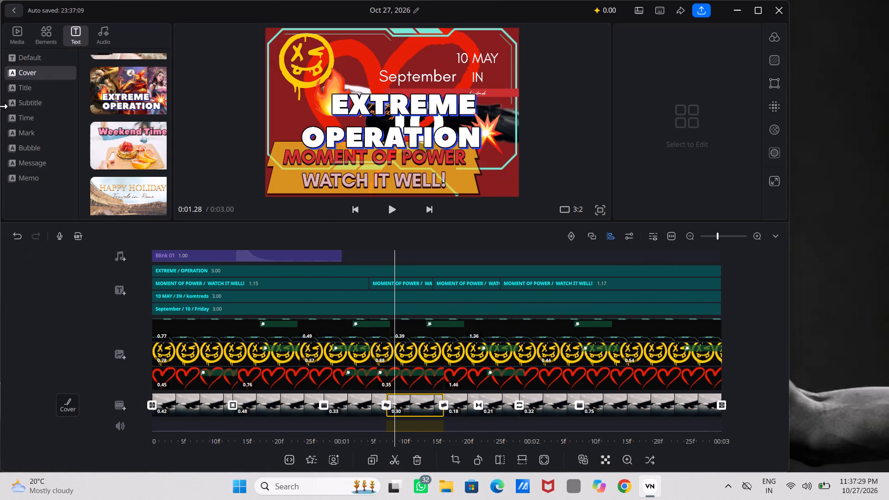
pyautogui.click(26, 84)
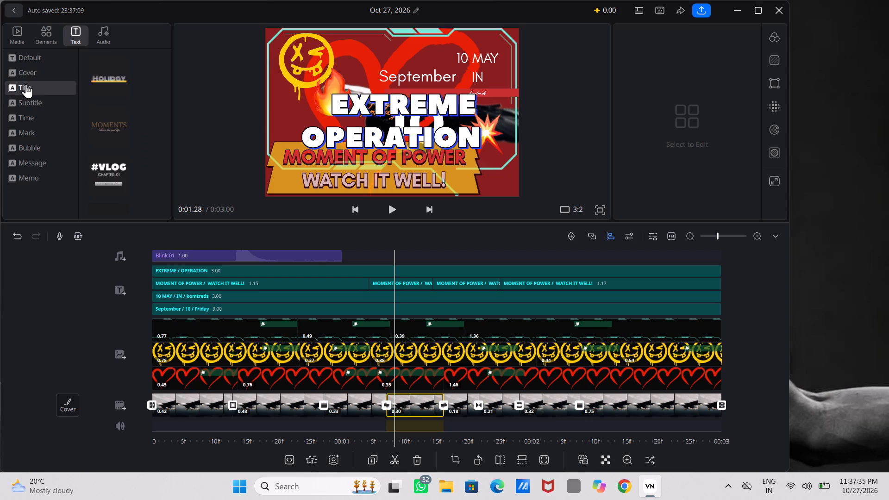
pyautogui.click(28, 95)
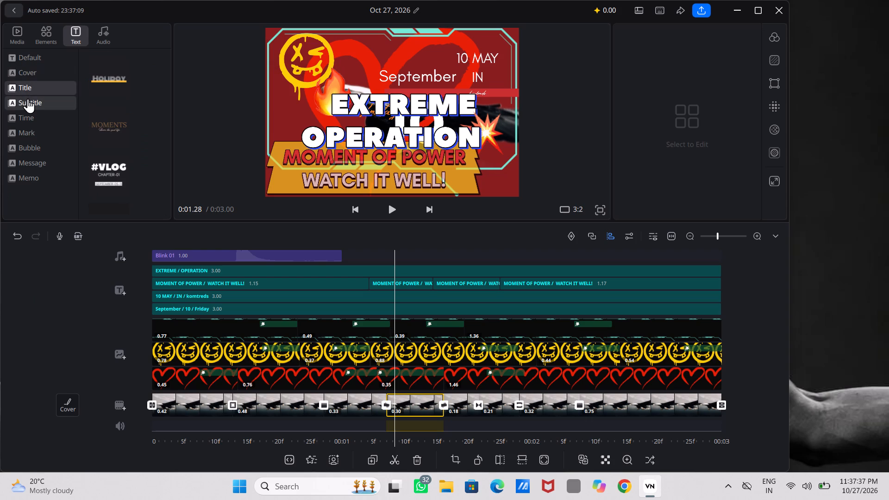
pyautogui.click(28, 99)
pyautogui.click(28, 99)
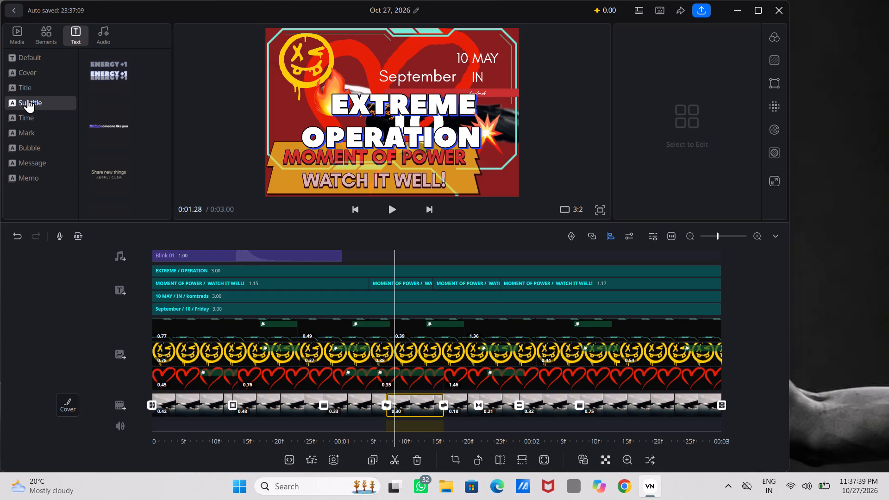
pyautogui.click(28, 99)
pyautogui.moveTo(28, 99); pyautogui.dragTo(57, 112)
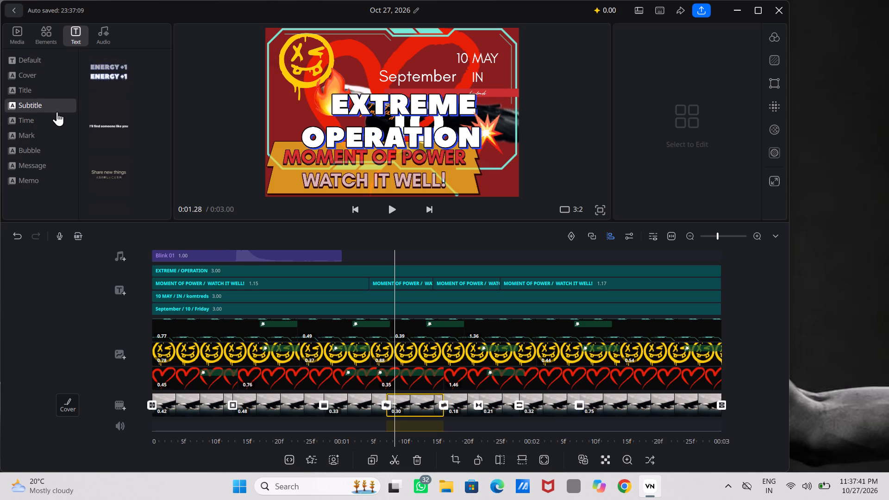
pyautogui.moveTo(57, 112); pyautogui.dragTo(81, 118)
pyautogui.click(105, 127)
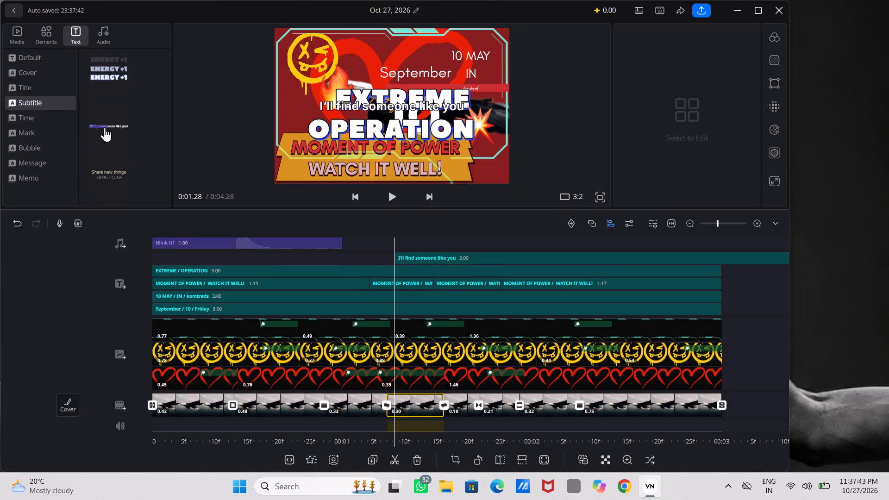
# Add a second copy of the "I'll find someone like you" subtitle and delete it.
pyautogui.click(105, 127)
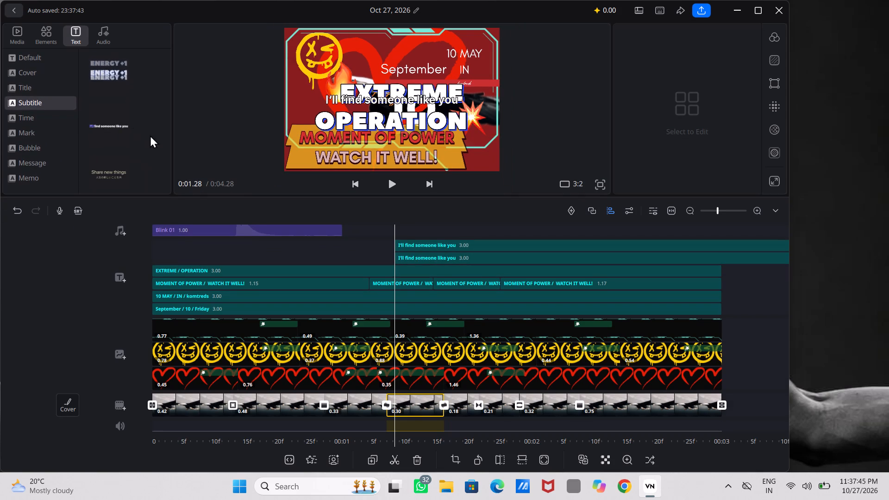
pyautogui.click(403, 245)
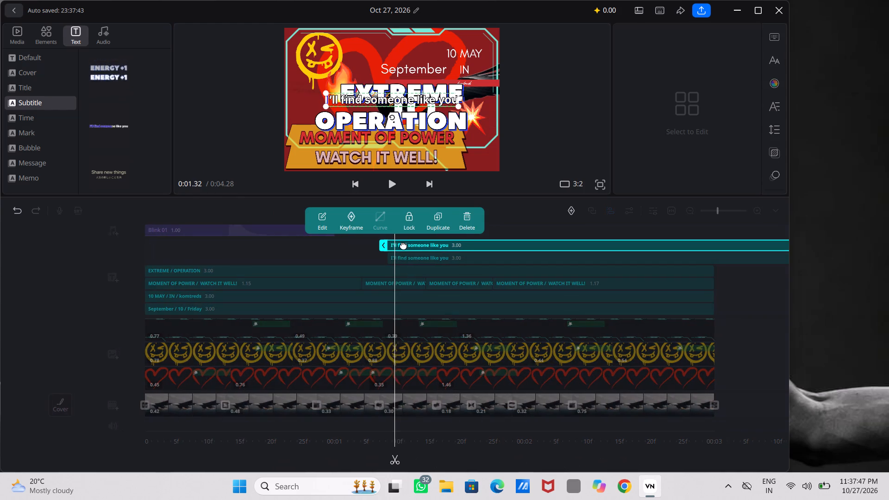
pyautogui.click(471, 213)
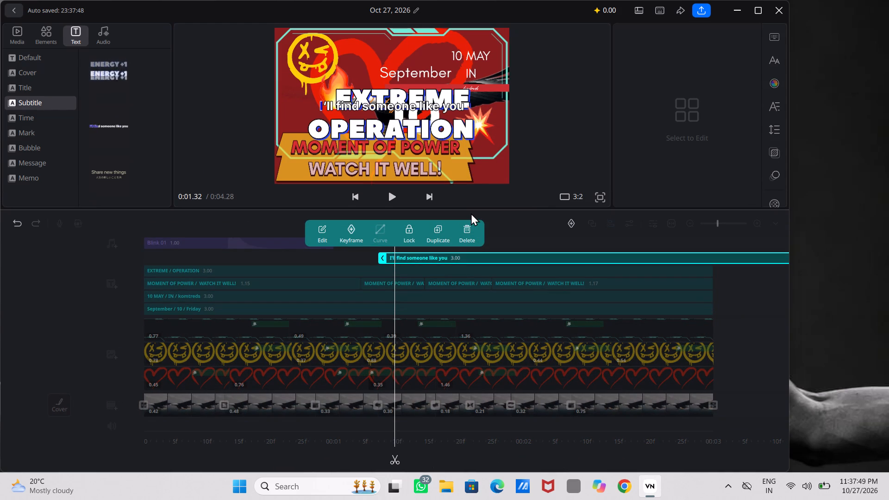
# Move the "I'll find someone like you" subtitle to the start of the timeline, on the track above "EXTREME / OPERATION".
pyautogui.hscroll(-1, 442, 255)
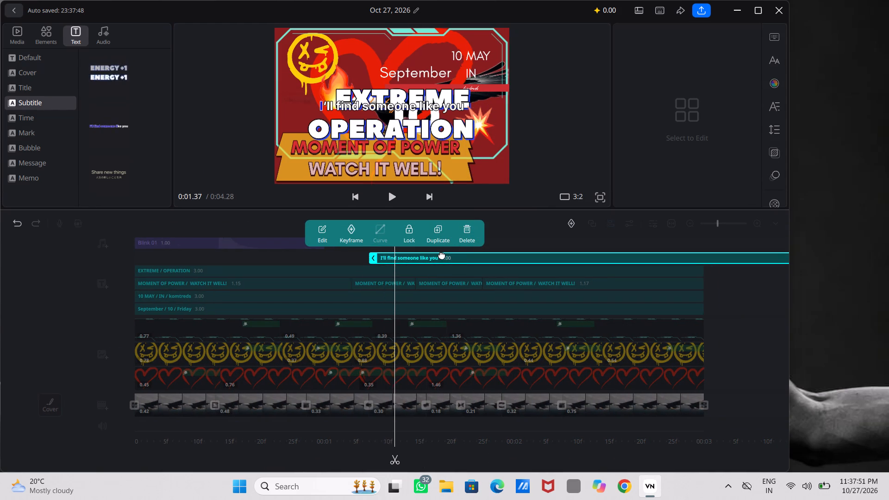
pyautogui.hscroll(-1, 442, 255)
pyautogui.moveTo(442, 255); pyautogui.dragTo(222, 246)
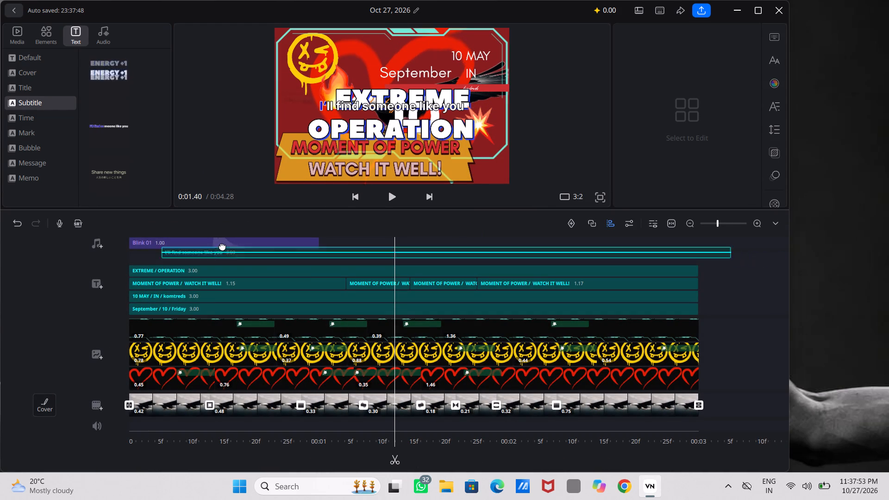
pyautogui.moveTo(222, 246); pyautogui.dragTo(183, 257)
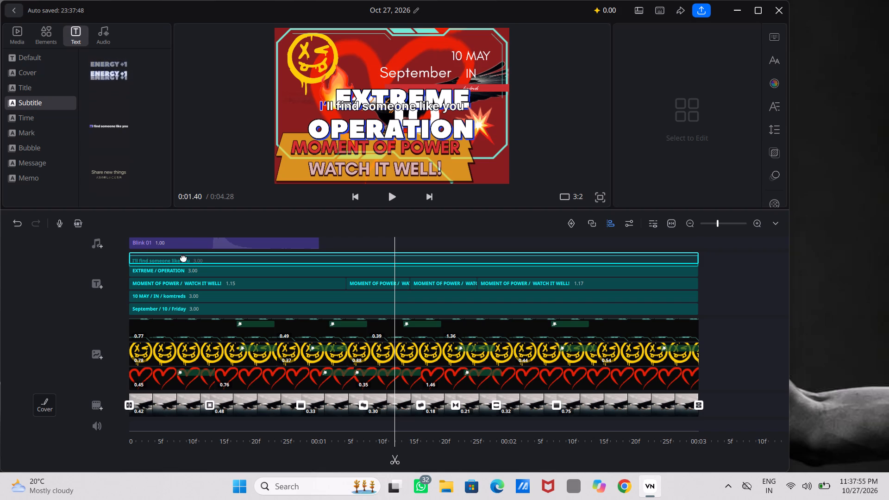
pyautogui.moveTo(183, 257); pyautogui.dragTo(186, 256)
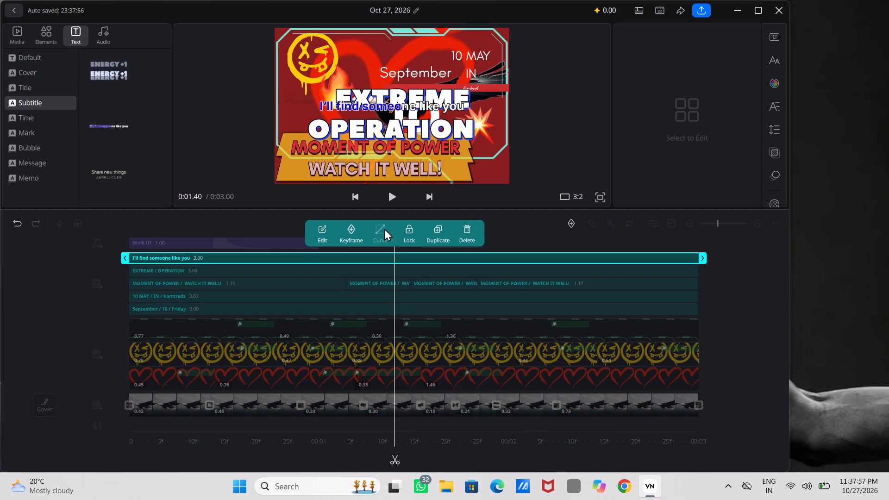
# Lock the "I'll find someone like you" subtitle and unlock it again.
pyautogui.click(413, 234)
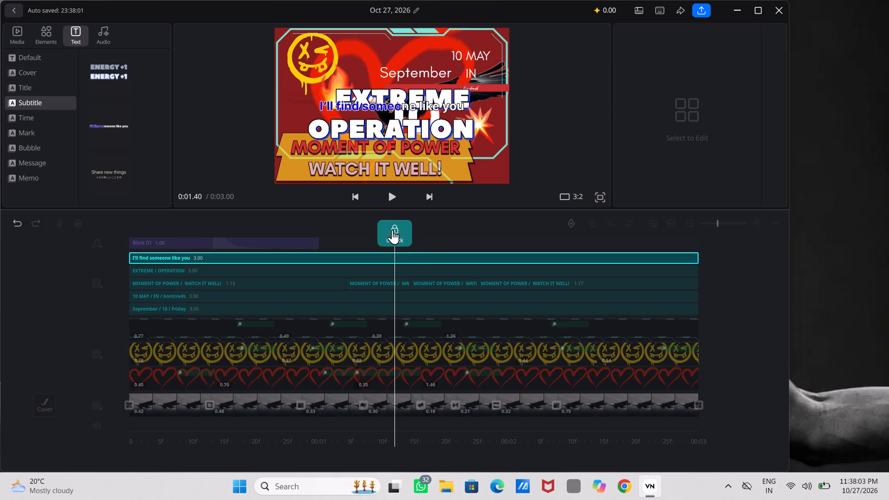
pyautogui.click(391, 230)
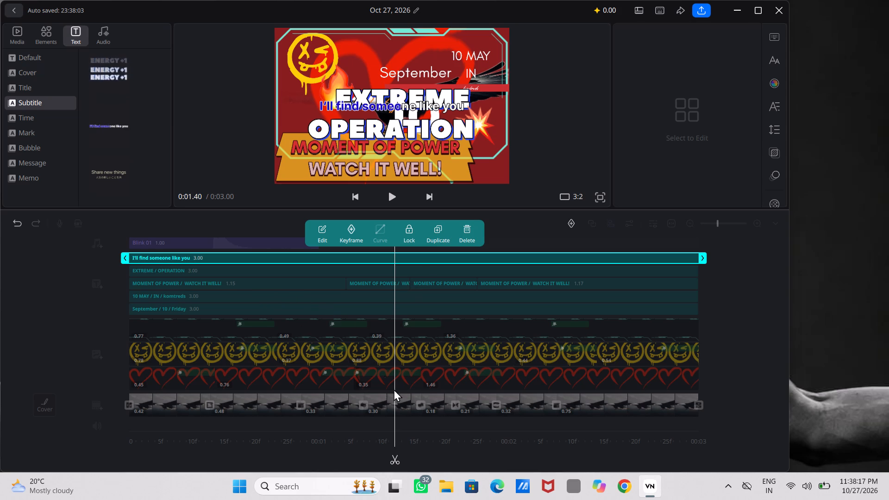
# Split the "I'll find someone like you" subtitle at 1.40 and 1.86 seconds.
pyautogui.click(404, 452)
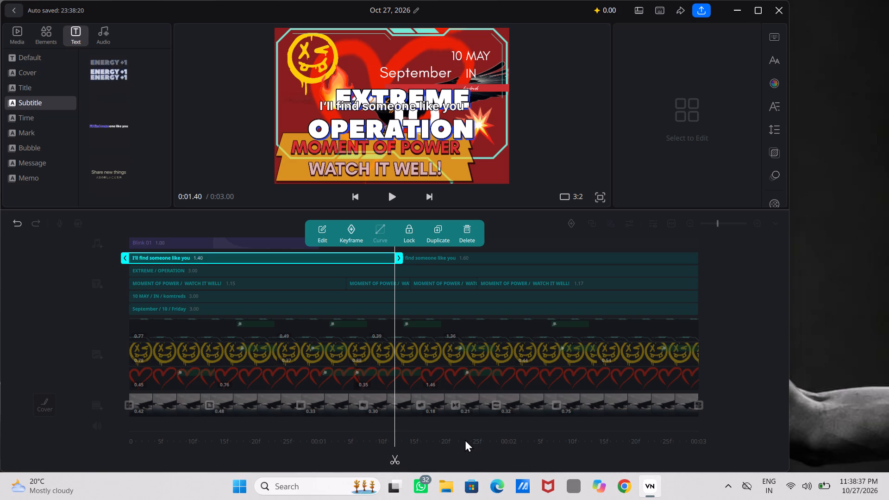
pyautogui.hscroll(-1, 465, 439)
pyautogui.hscroll(-1, 404, 426)
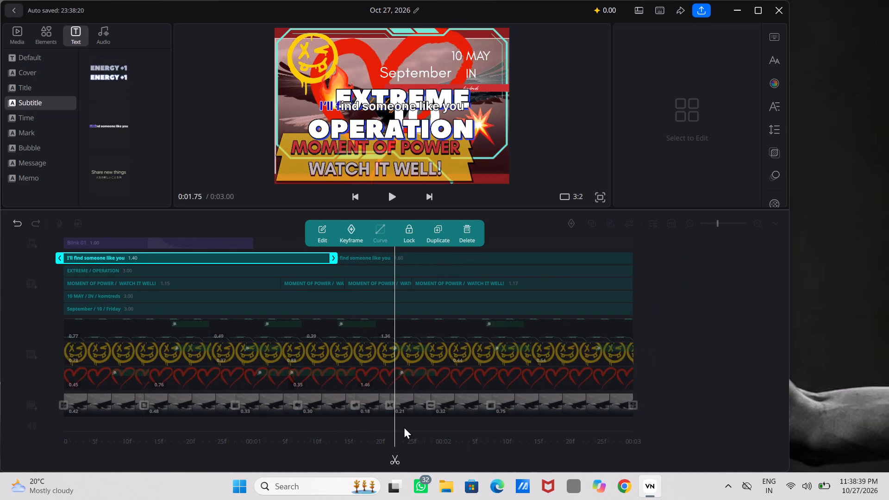
pyautogui.hscroll(-2, 404, 426)
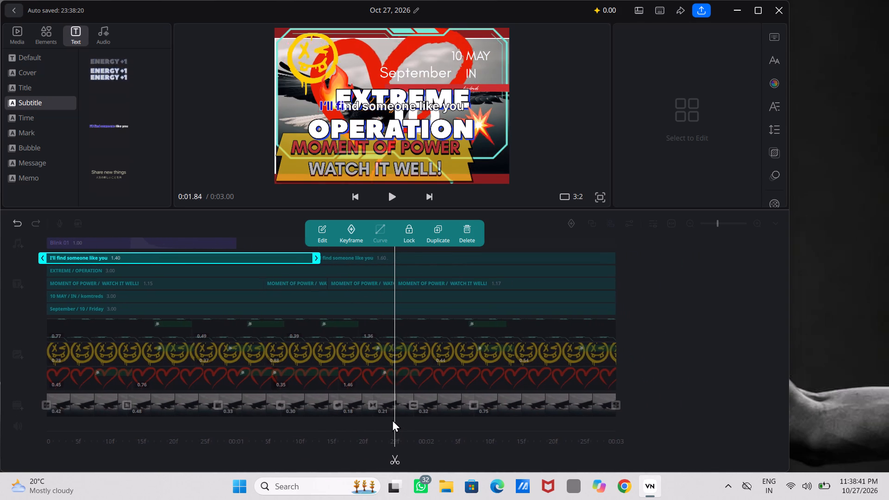
pyautogui.hscroll(-1, 392, 419)
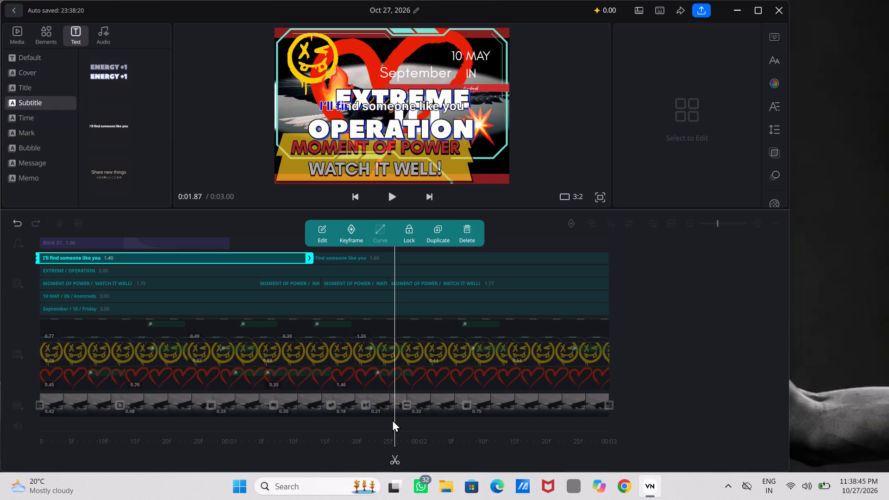
pyautogui.click(392, 419)
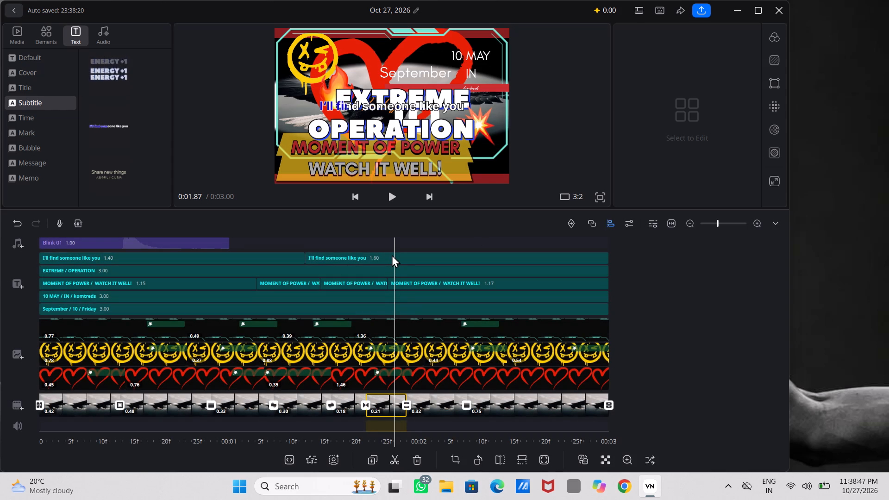
pyautogui.click(392, 255)
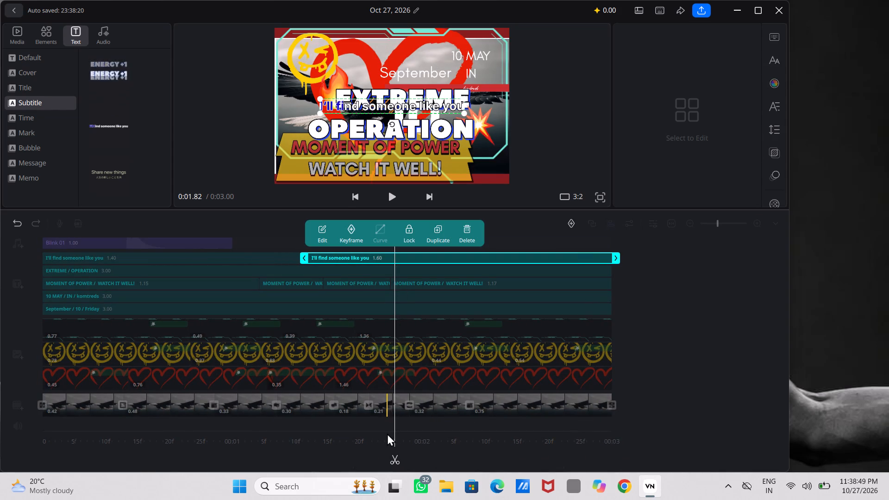
pyautogui.click(387, 450)
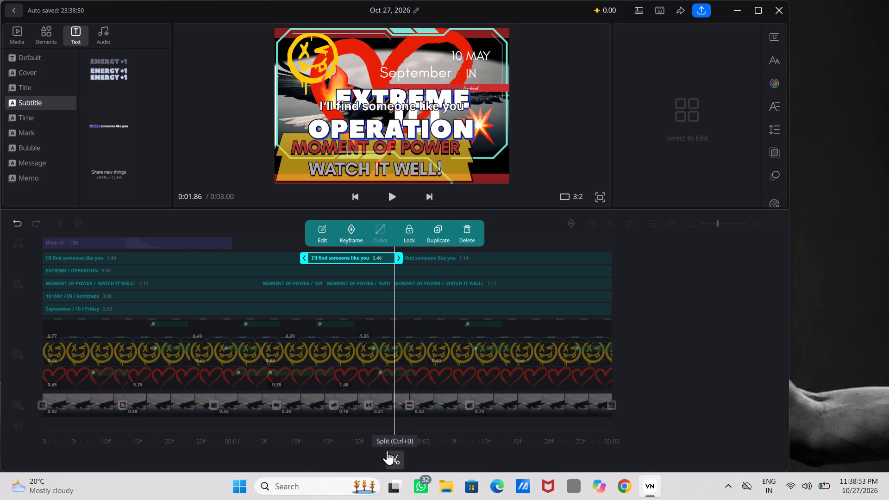
pyautogui.click(387, 450)
pyautogui.click(412, 315)
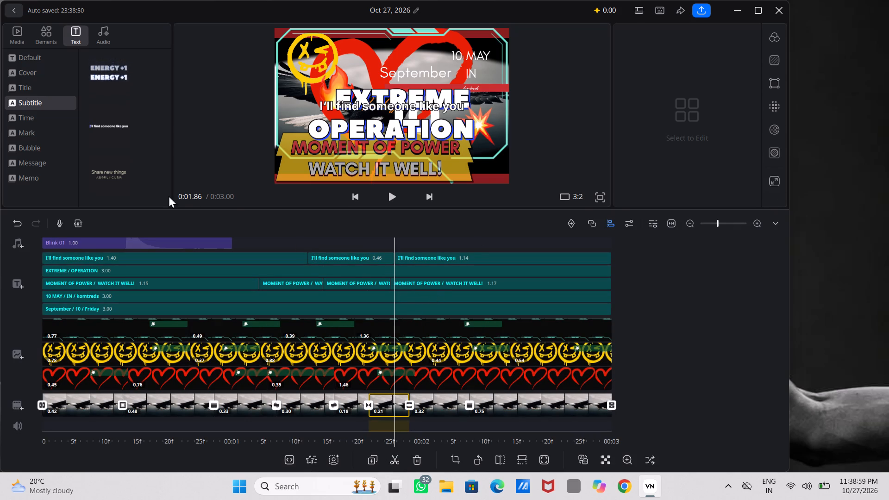
# Add two copies of the "Share new things in life" text from the Subtitle templates at 1.86 seconds.
pyautogui.click(124, 176)
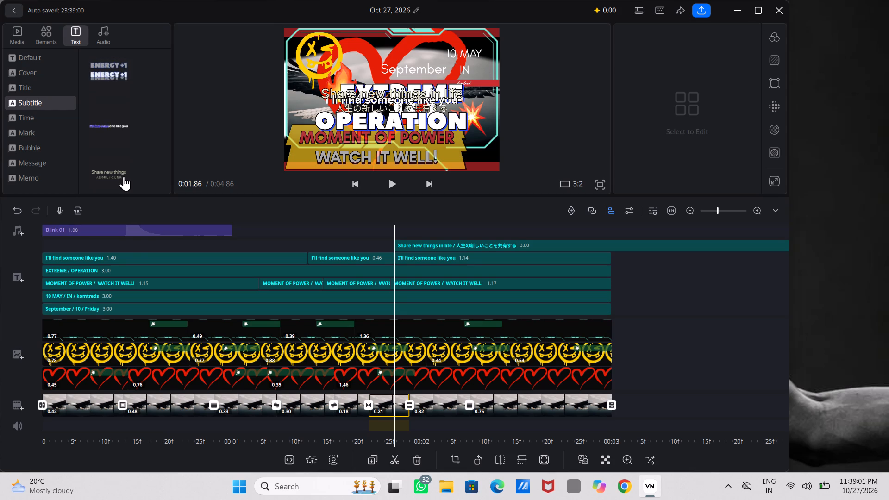
pyautogui.click(124, 176)
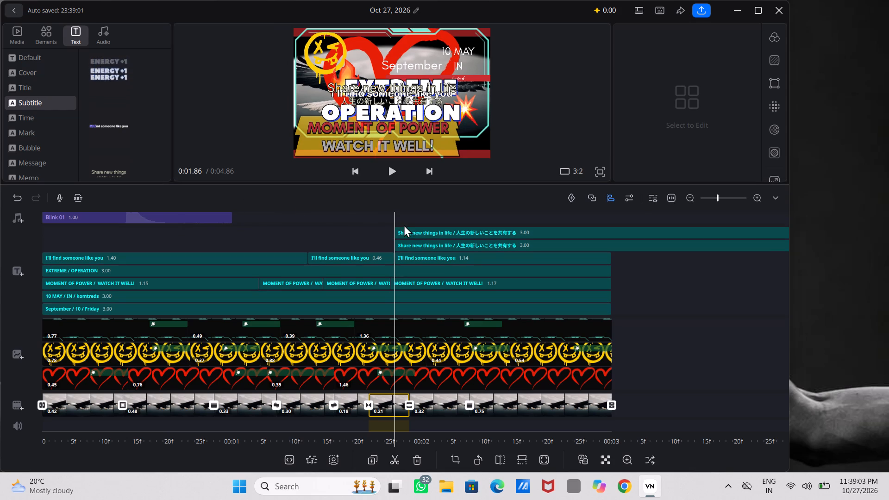
# Move the upper "Share new things in life" subtitle to the start of the timeline.
pyautogui.doubleClick(408, 233)
pyautogui.moveTo(408, 233); pyautogui.dragTo(389, 230)
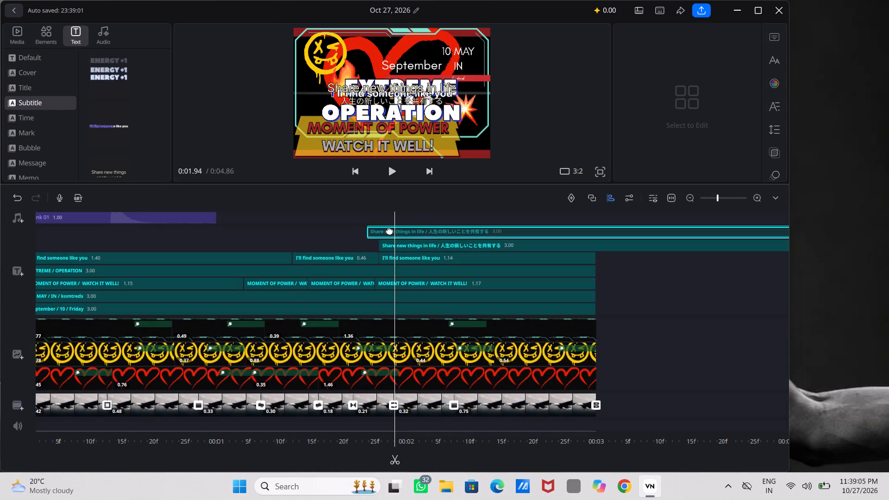
pyautogui.moveTo(389, 230); pyautogui.dragTo(48, 235)
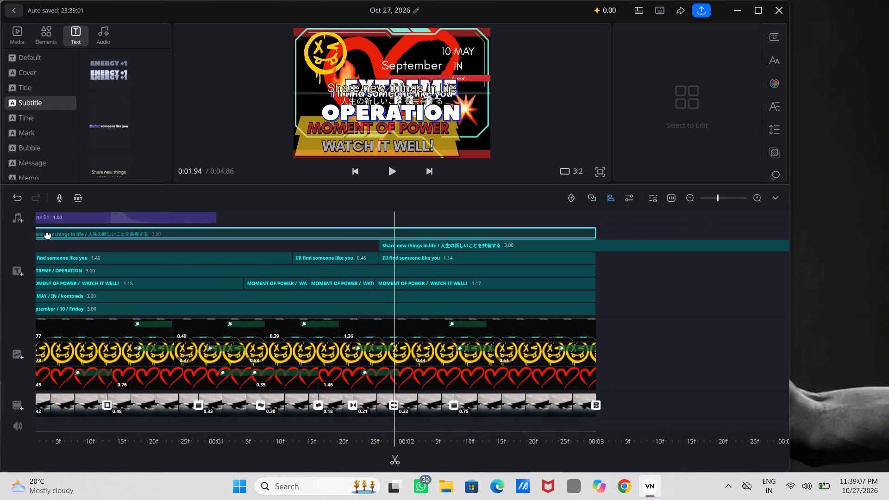
pyautogui.moveTo(48, 235); pyautogui.dragTo(32, 237)
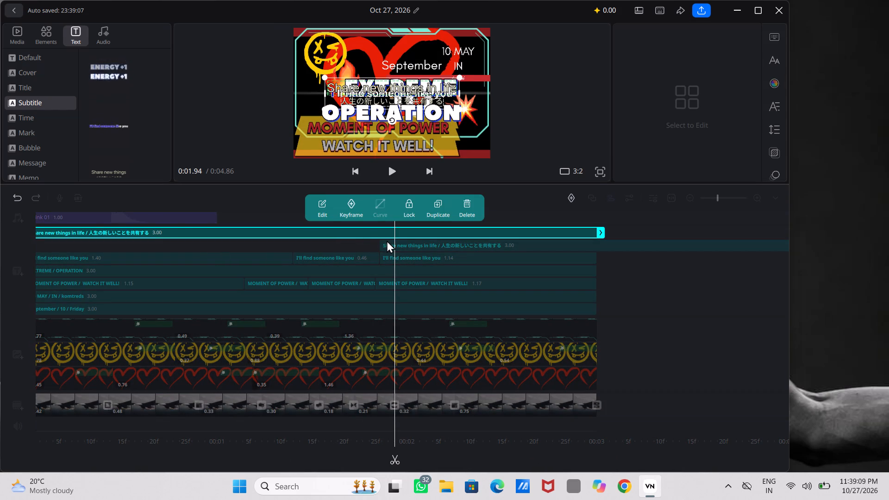
# Delete the lower "Share new things in life" copy that starts at 1.86 seconds.
pyautogui.click(389, 240)
pyautogui.click(469, 203)
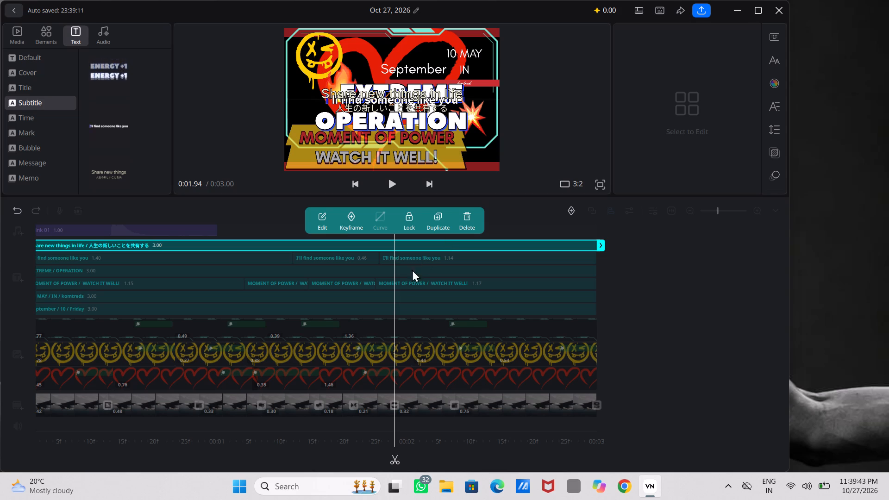
# Split the "Share new things in life" subtitle at 1.94, 2.20 and 2.50 seconds.
pyautogui.click(393, 456)
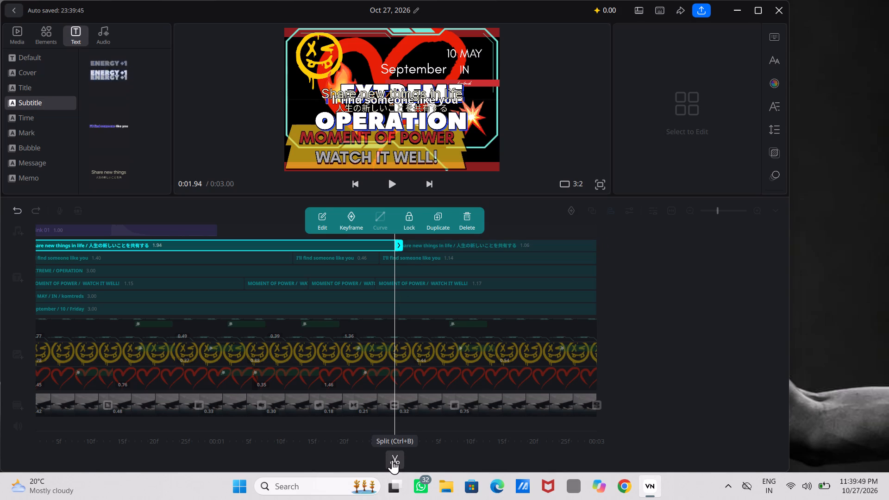
pyautogui.click(444, 242)
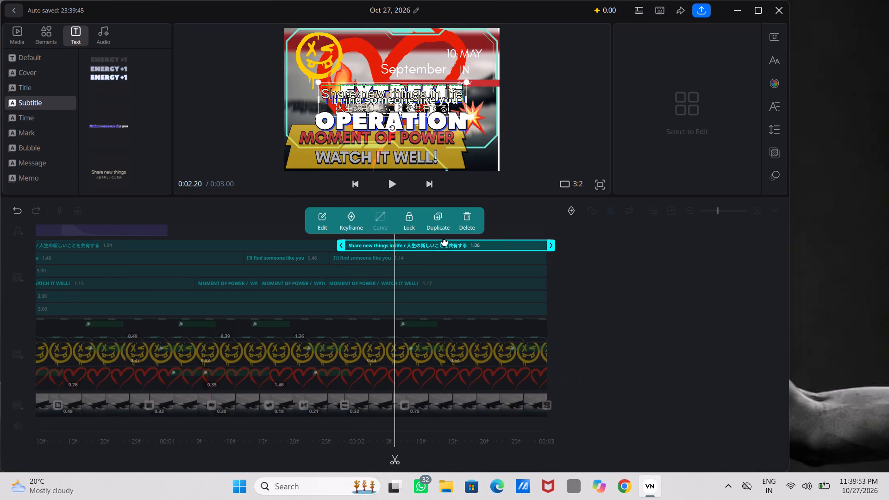
pyautogui.click(395, 456)
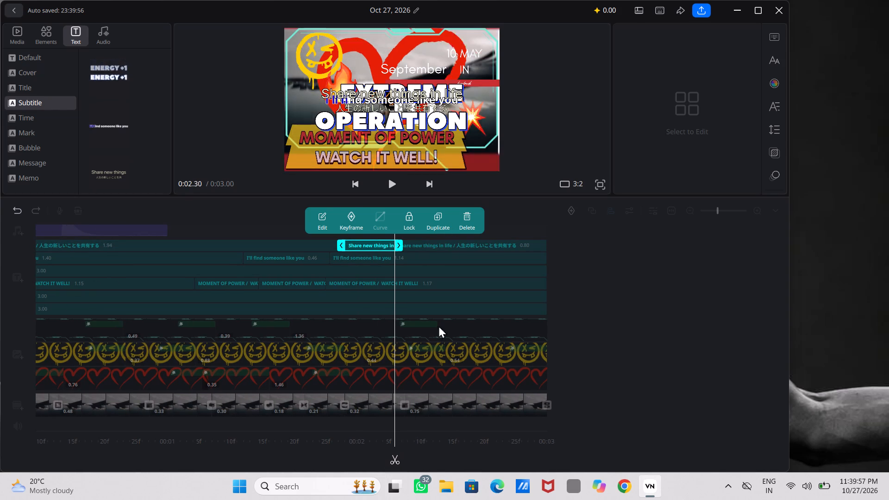
pyautogui.click(453, 242)
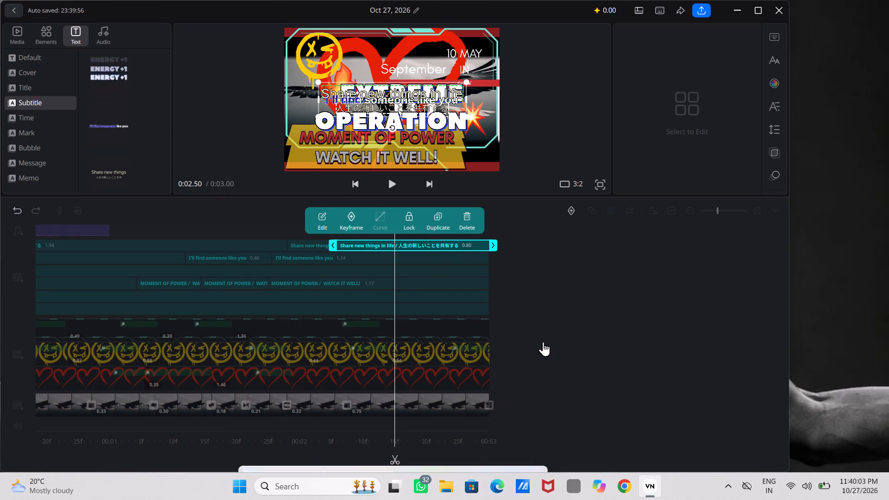
pyautogui.click(398, 456)
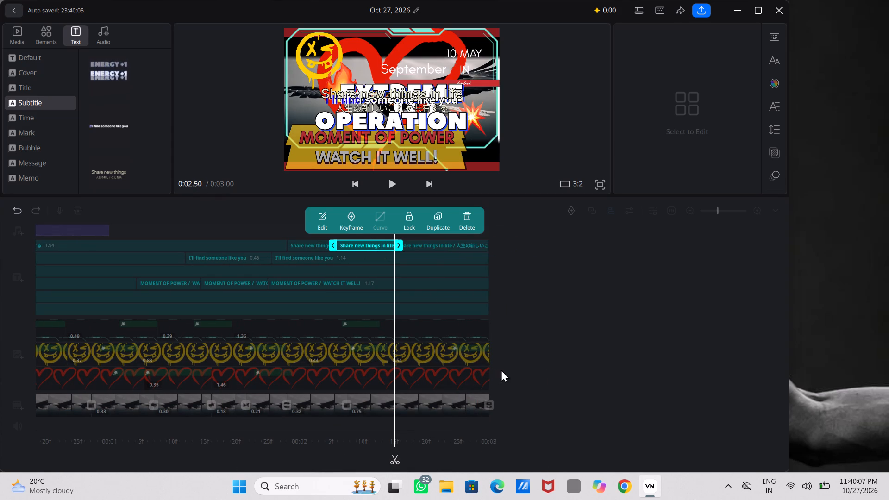
pyautogui.click(545, 334)
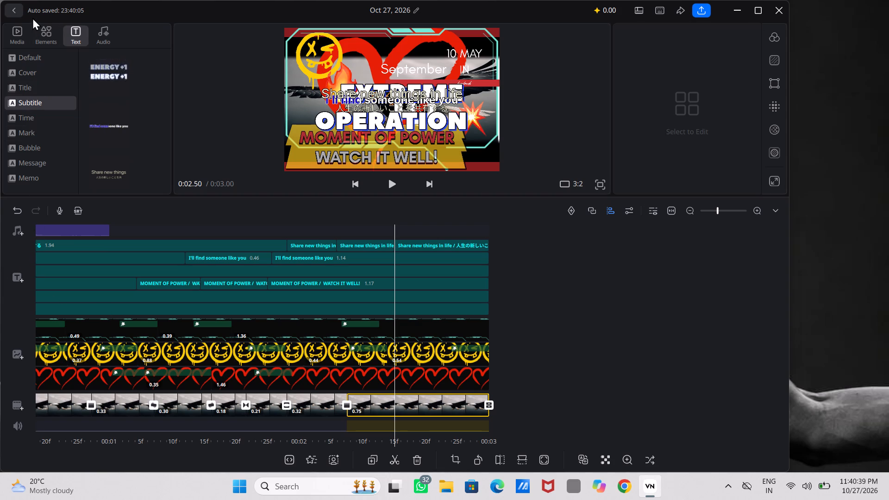
# Add the white starburst from the Shapes graphics at 2.50 seconds.
pyautogui.click(53, 31)
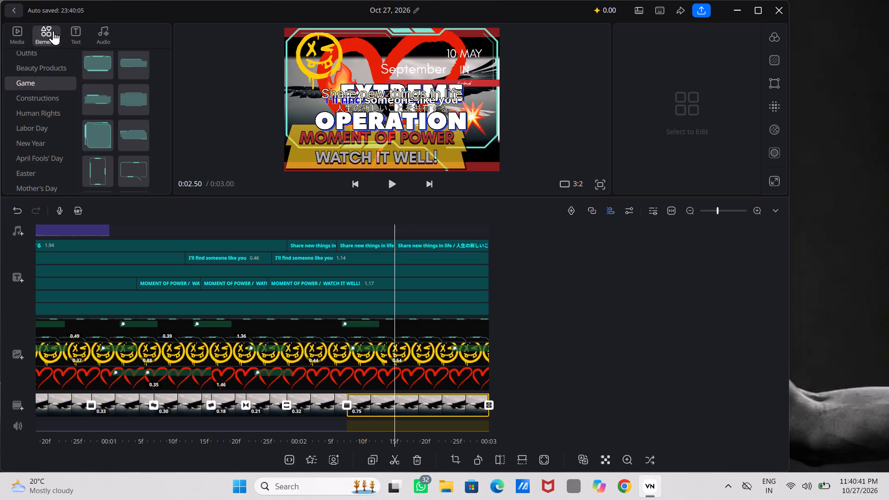
pyautogui.click(40, 104)
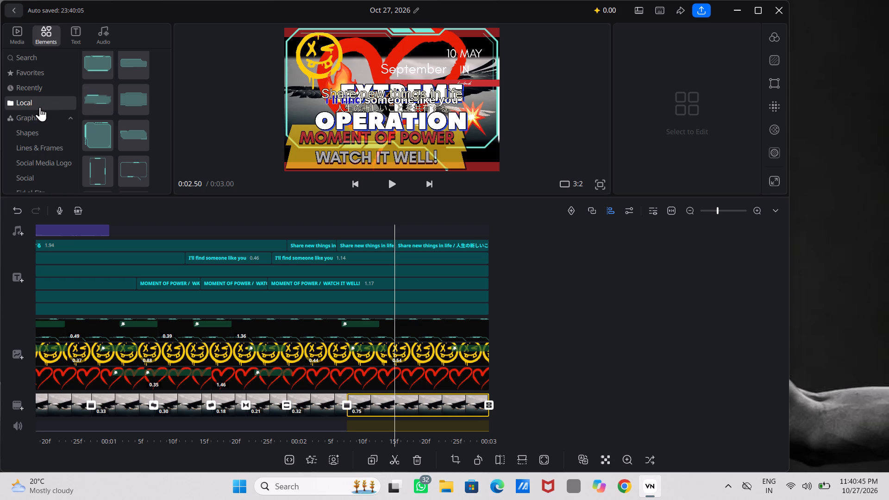
pyautogui.click(39, 112)
pyautogui.click(39, 112)
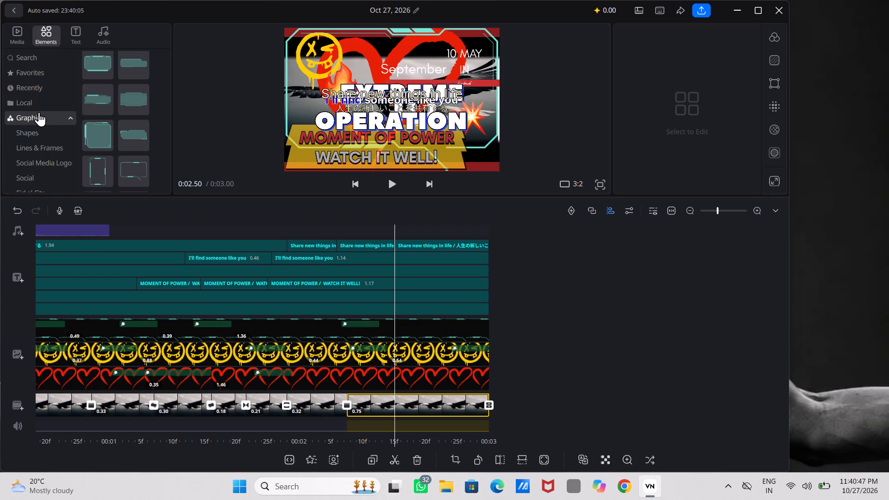
pyautogui.click(39, 136)
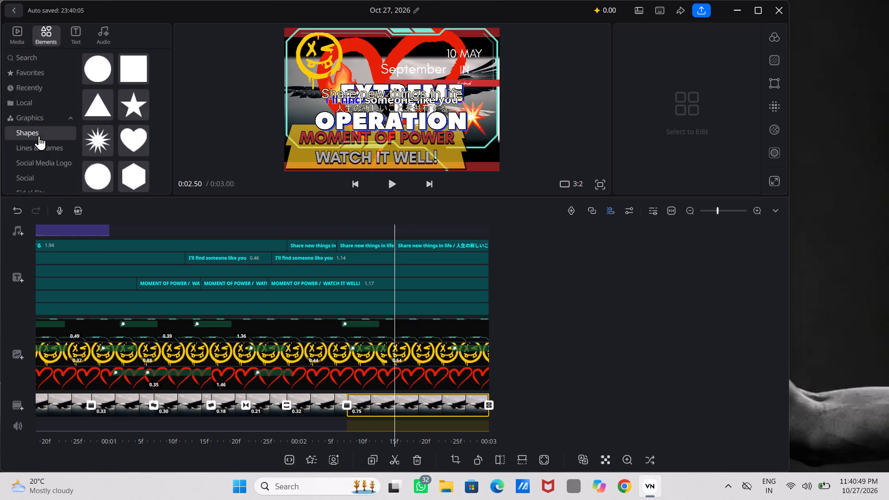
pyautogui.click(103, 134)
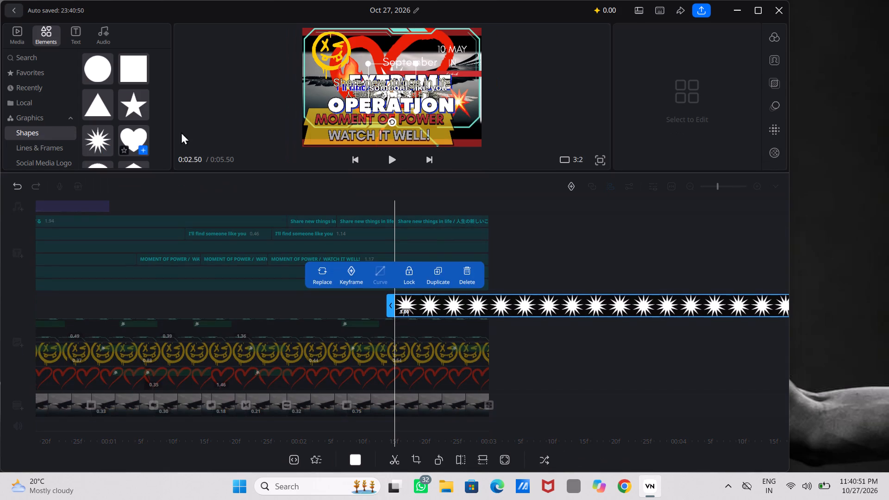
# Select the last "Share new things in life" piece where it overlaps the starburst in the preview.
pyautogui.click(397, 81)
pyautogui.click(379, 90)
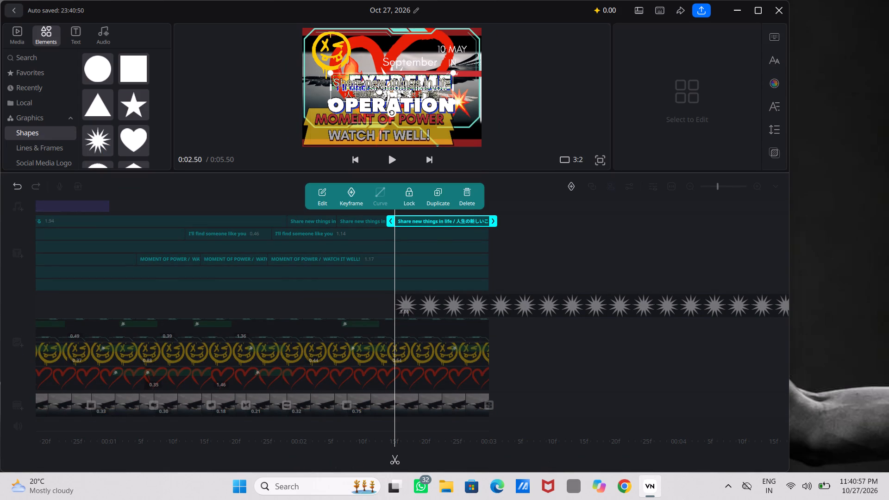
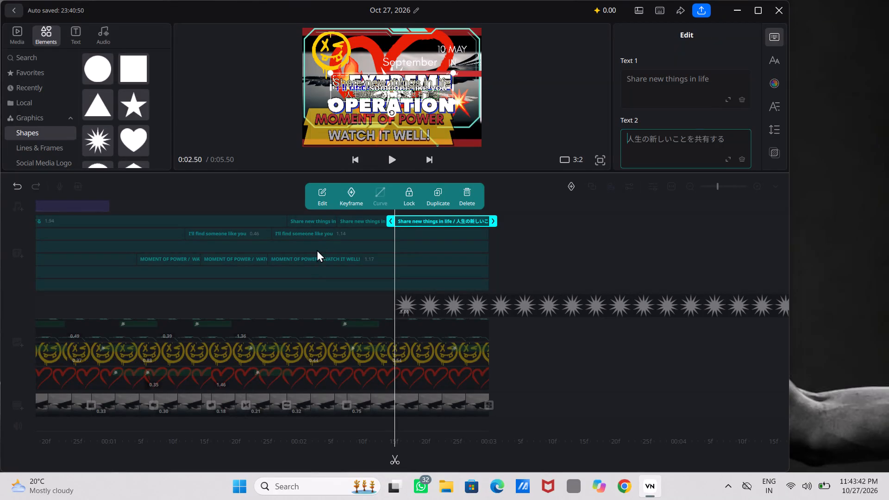
# Move the starburst clip to the very start of the timeline, at 0 seconds.
pyautogui.click(302, 271)
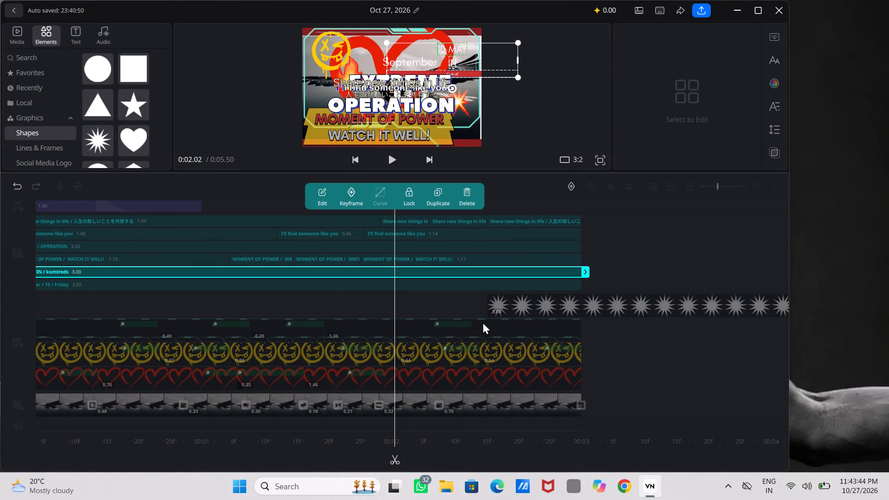
pyautogui.click(526, 296)
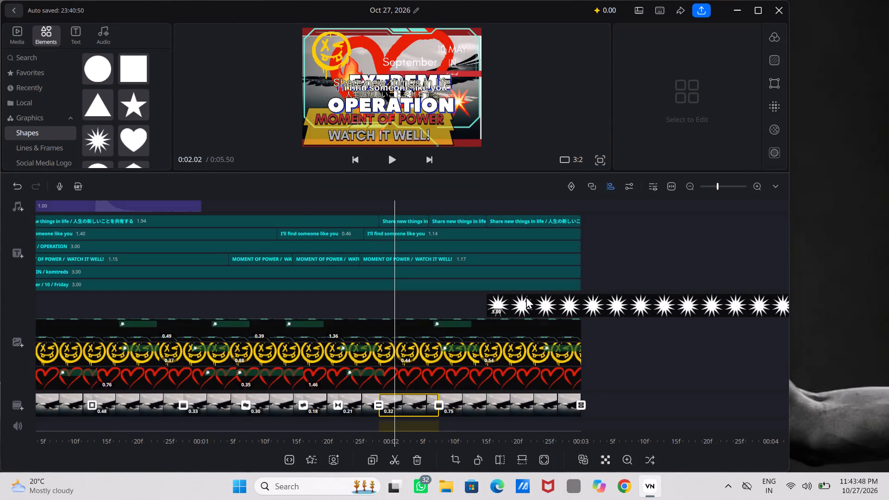
pyautogui.click(526, 296)
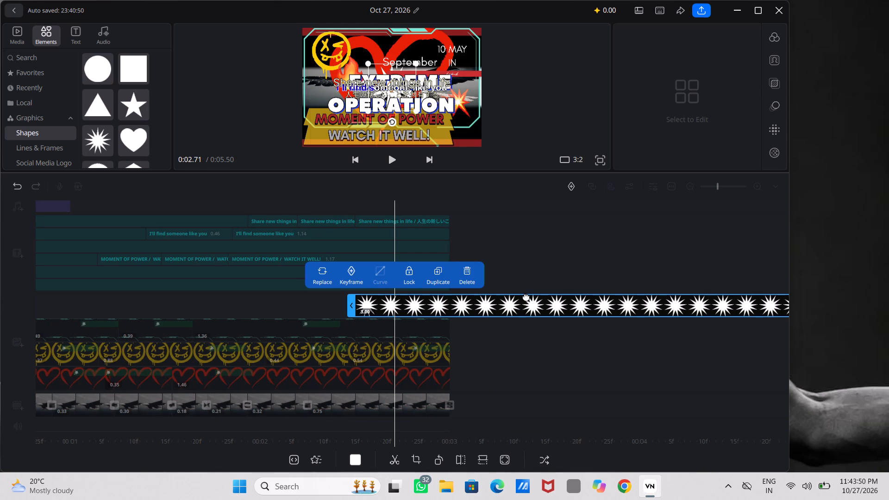
pyautogui.moveTo(526, 296); pyautogui.dragTo(184, 279)
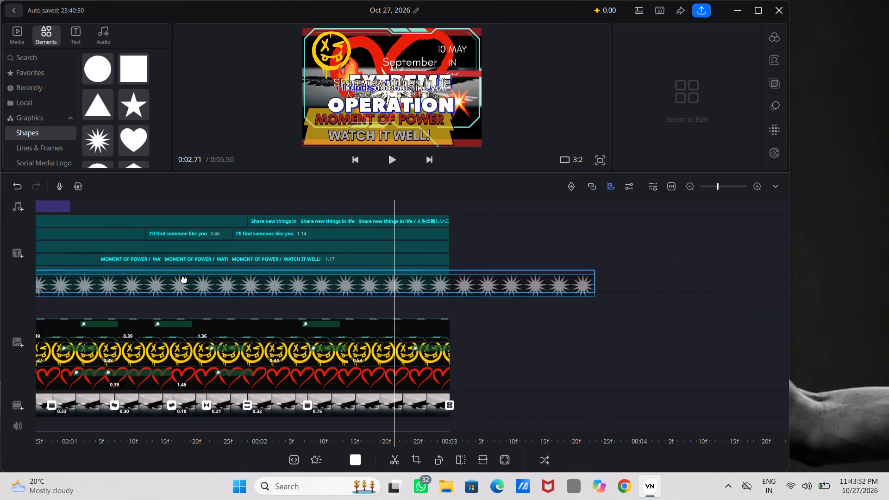
pyautogui.moveTo(184, 279); pyautogui.dragTo(0, 291)
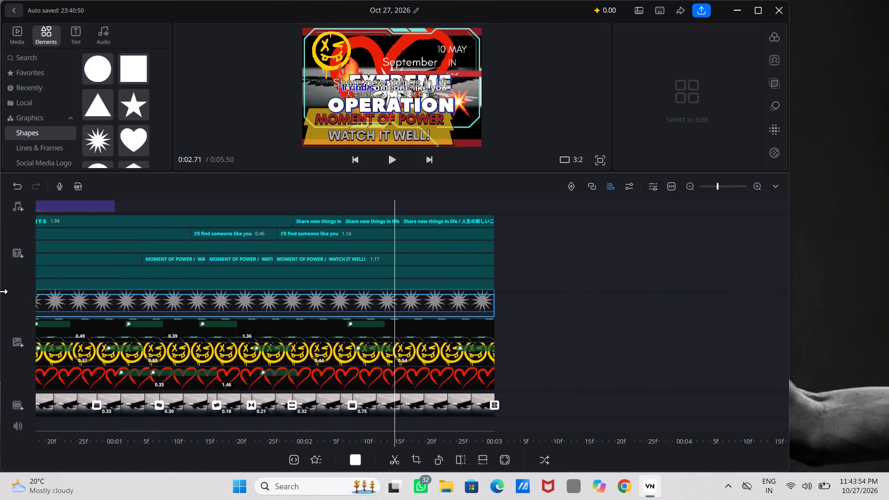
pyautogui.moveTo(0, 291); pyautogui.dragTo(0, 290)
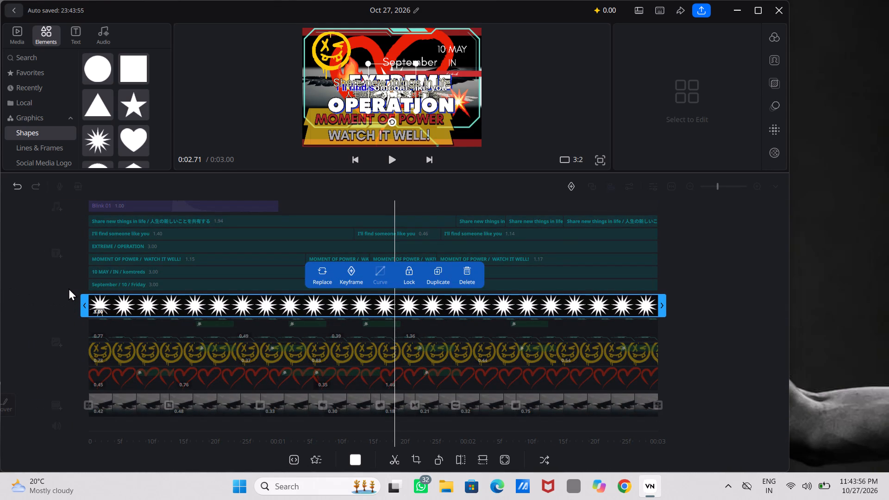
pyautogui.click(68, 287)
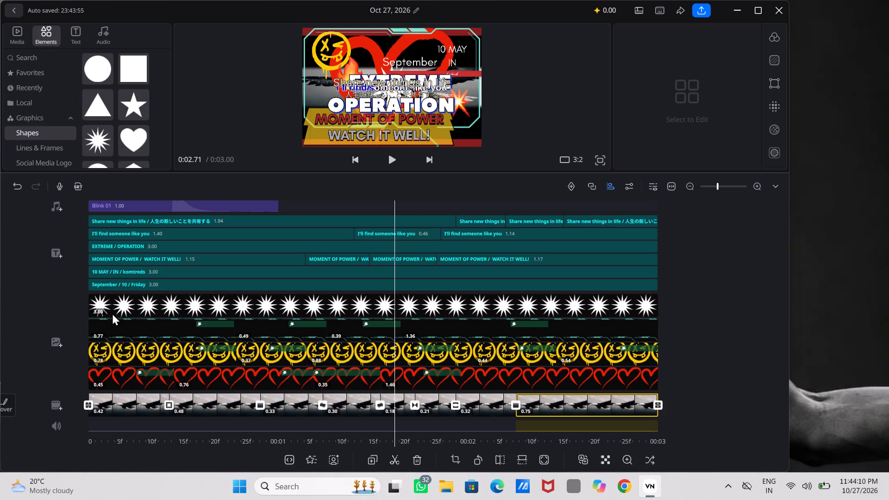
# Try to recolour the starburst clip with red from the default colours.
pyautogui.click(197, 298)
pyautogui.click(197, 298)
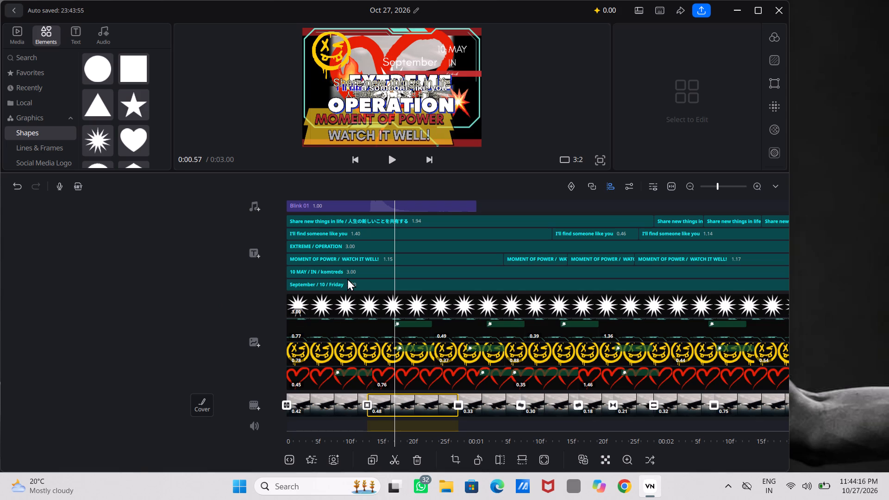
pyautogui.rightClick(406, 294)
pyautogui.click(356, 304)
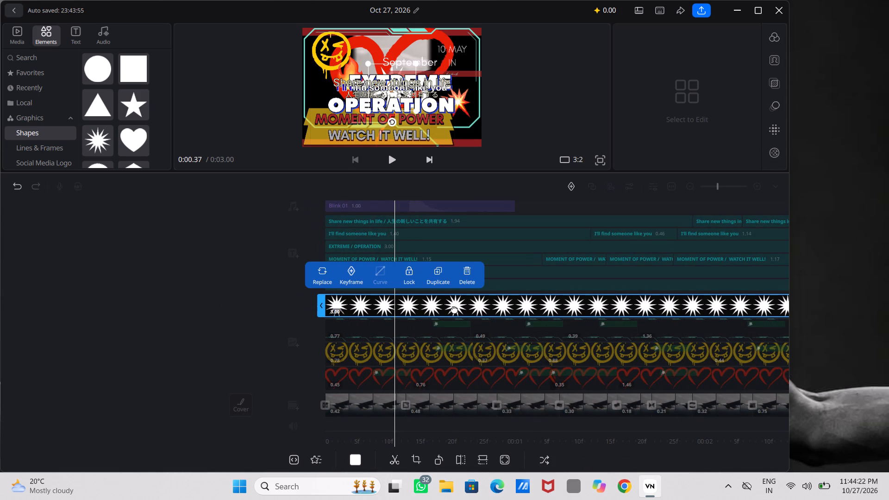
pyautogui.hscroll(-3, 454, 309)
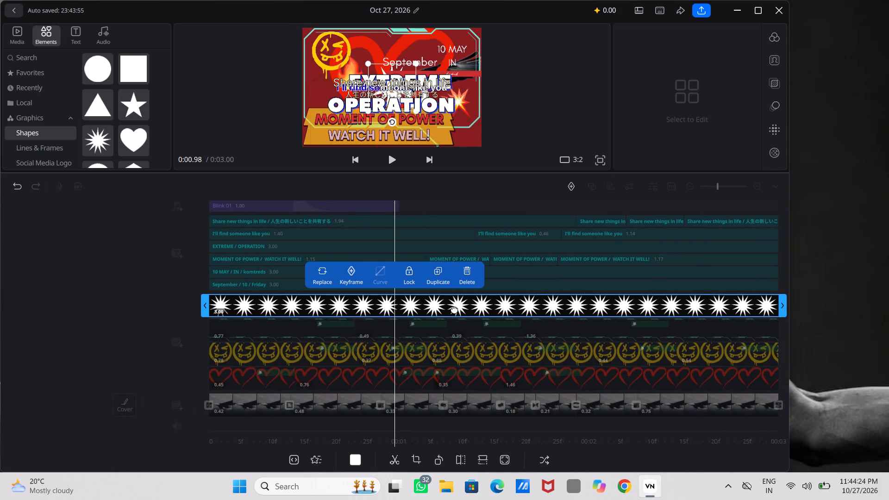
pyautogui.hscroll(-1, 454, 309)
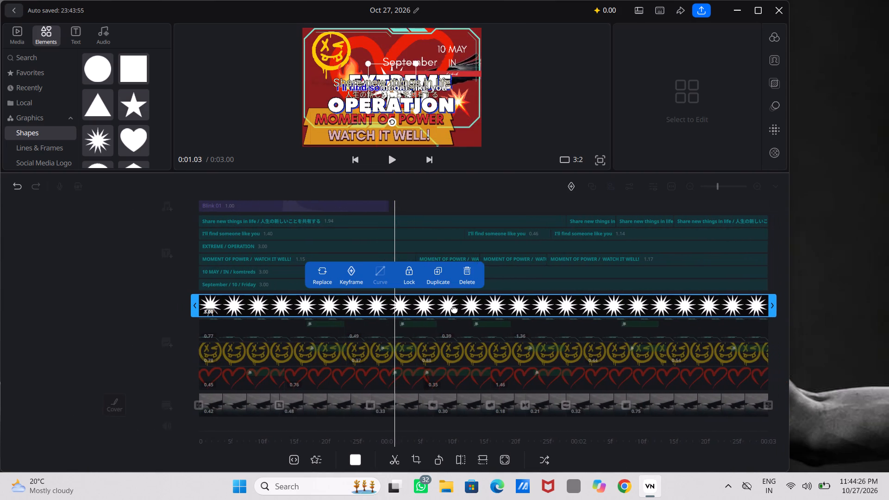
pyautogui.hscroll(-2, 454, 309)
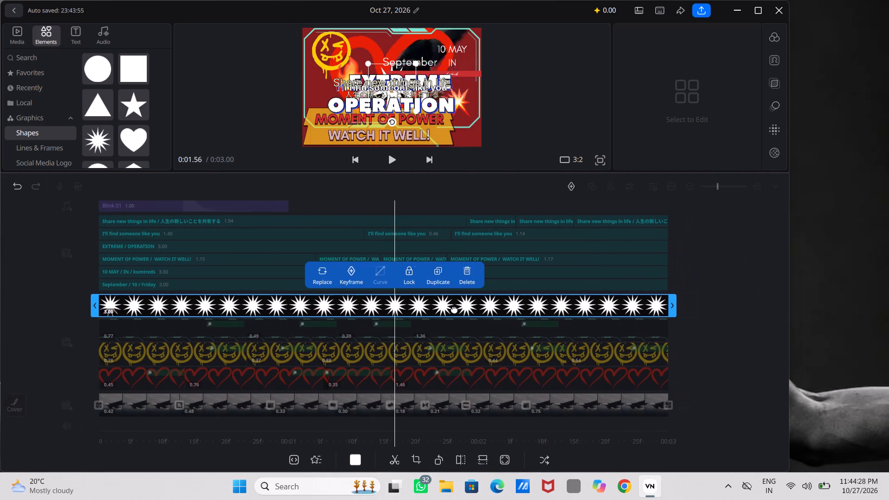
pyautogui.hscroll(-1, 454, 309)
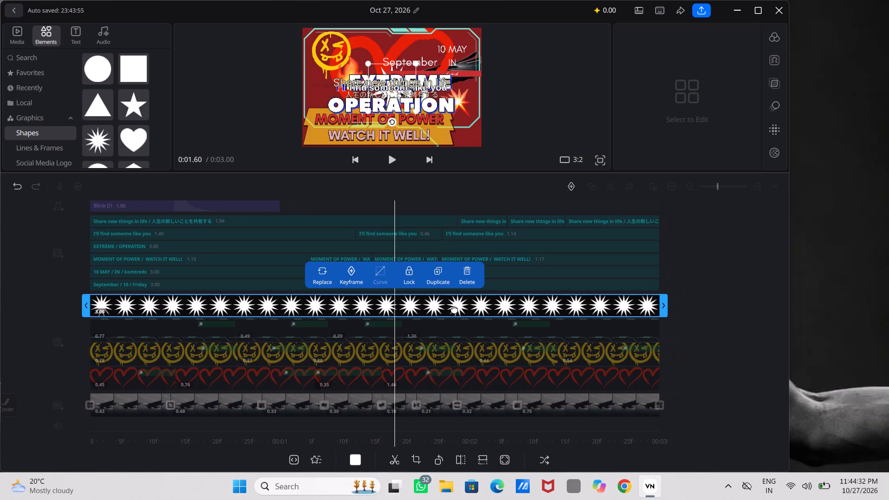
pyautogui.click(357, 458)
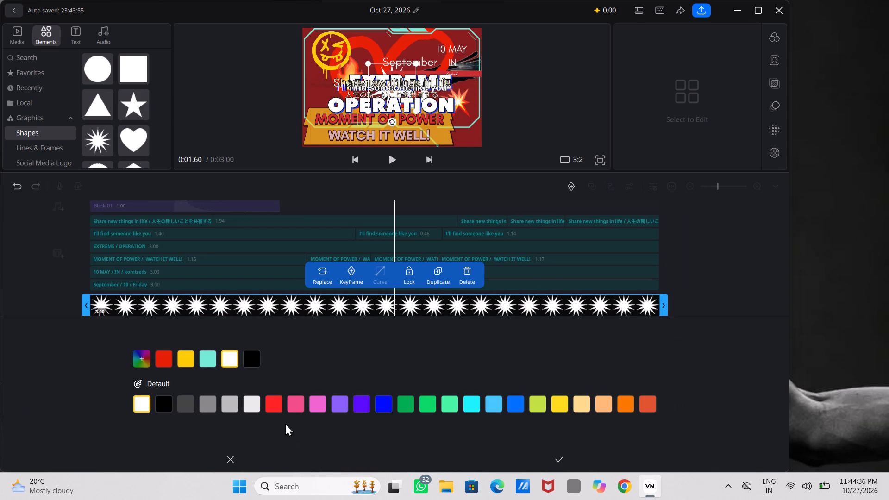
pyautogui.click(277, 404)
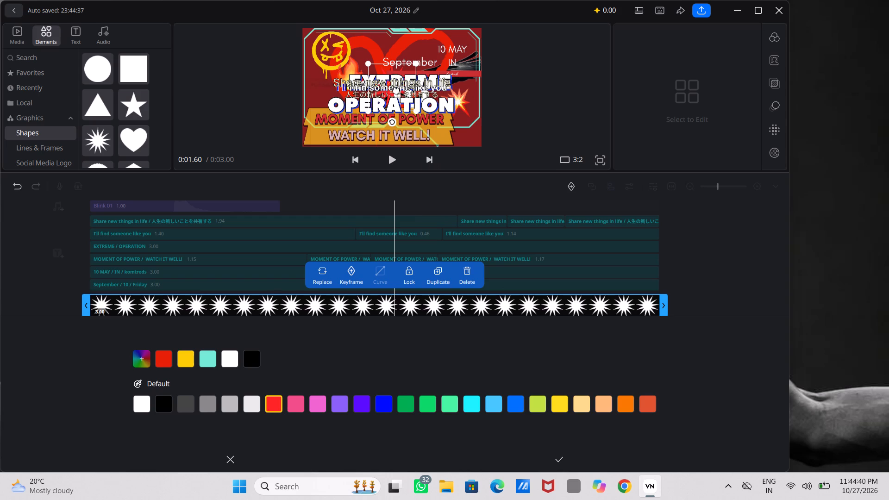
# Reposition the starburst in the preview so it sits over the yellow smiley face, and leave the colour settings.
pyautogui.moveTo(396, 89); pyautogui.dragTo(335, 78)
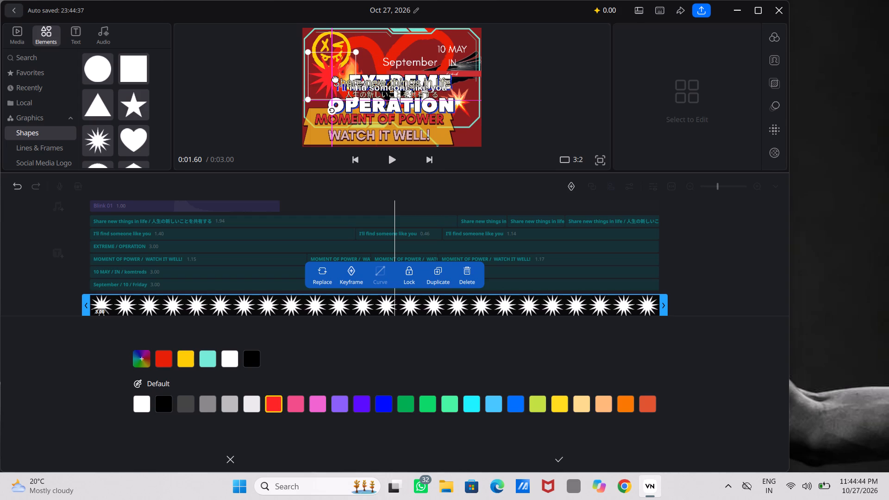
pyautogui.moveTo(335, 78); pyautogui.dragTo(338, 55)
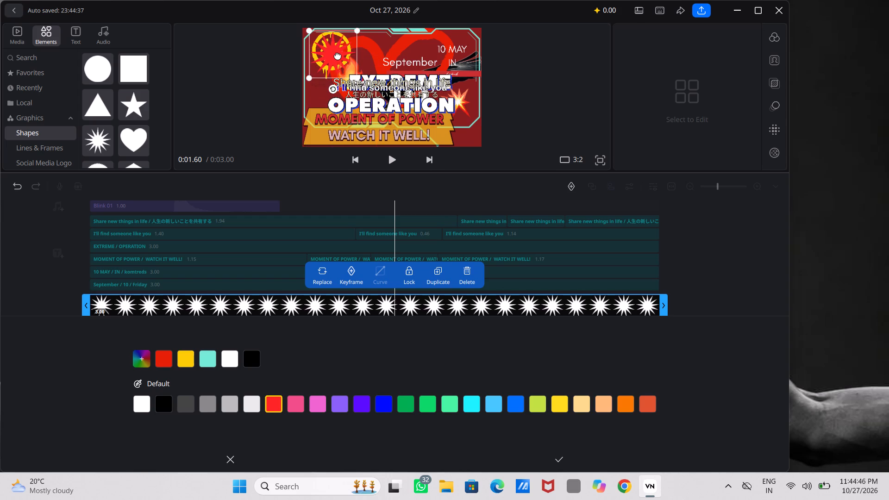
pyautogui.moveTo(338, 55); pyautogui.dragTo(334, 54)
pyautogui.keyDown('ctrl'); pyautogui.scroll(-1, 334, 54); pyautogui.keyUp('ctrl')
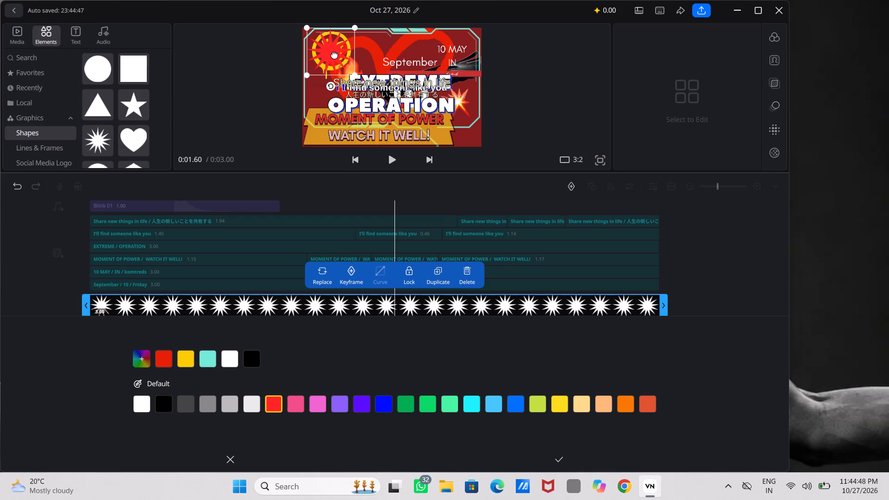
pyautogui.keyDown('ctrl'); pyautogui.scroll(-3, 334, 54); pyautogui.keyUp('ctrl')
pyautogui.click(326, 182)
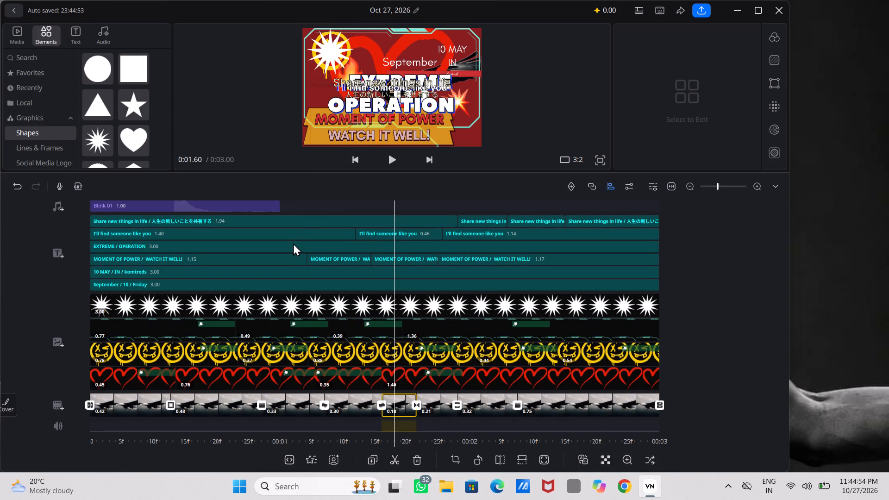
# Inspect the heart clips and scrub through the timeline to examine the starburst with the layered overlays and texts.
pyautogui.click(276, 373)
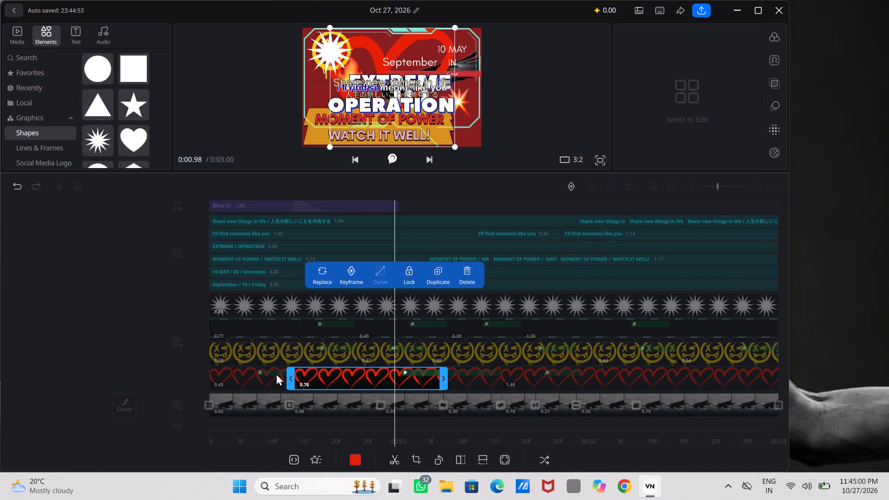
pyautogui.click(268, 381)
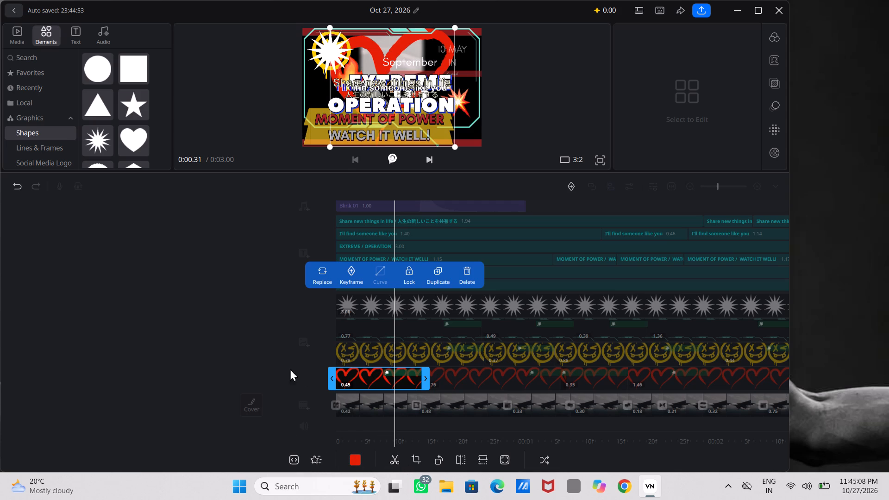
pyautogui.click(262, 354)
pyautogui.hscroll(-1, 383, 390)
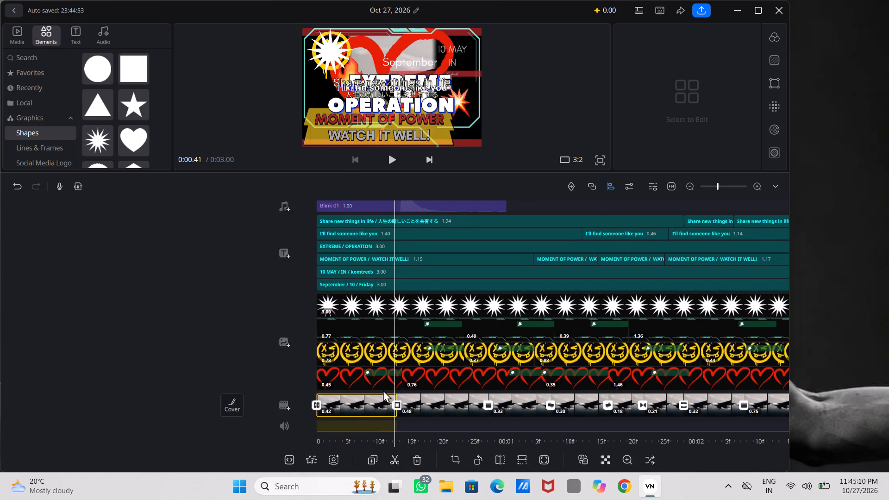
pyautogui.hscroll(-4, 383, 390)
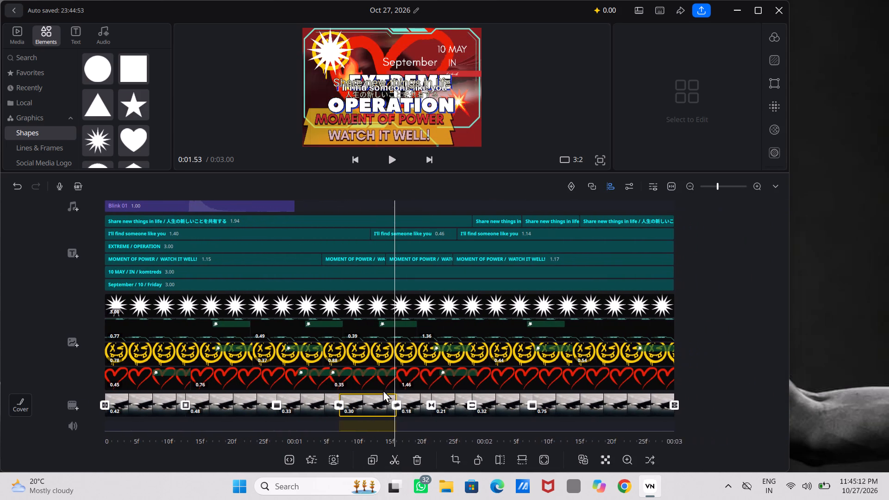
pyautogui.hscroll(-1, 383, 390)
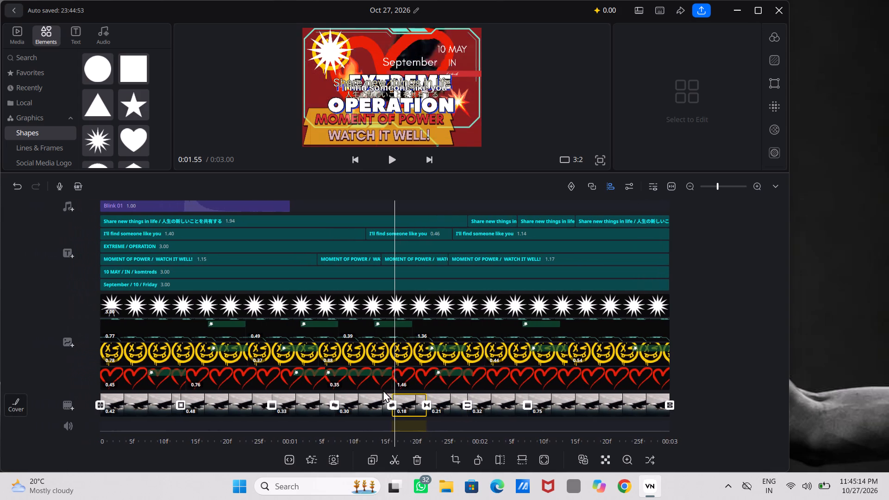
pyautogui.hscroll(-1, 383, 390)
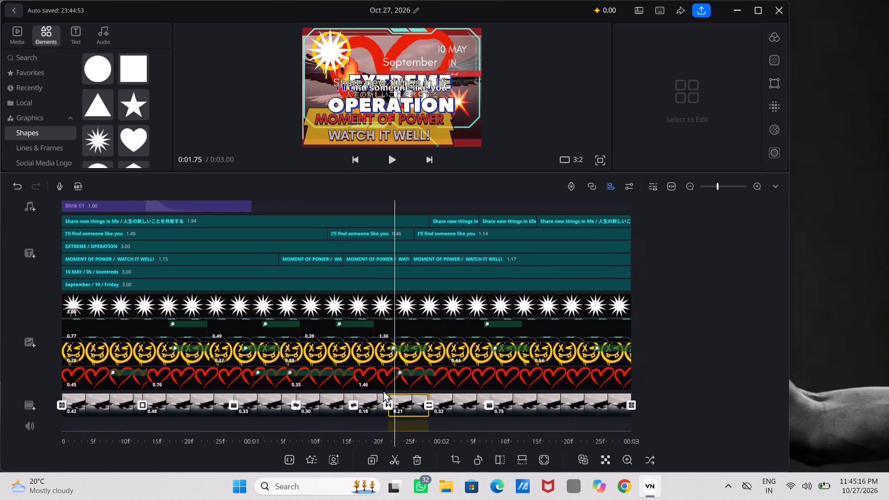
pyautogui.hscroll(-3, 383, 390)
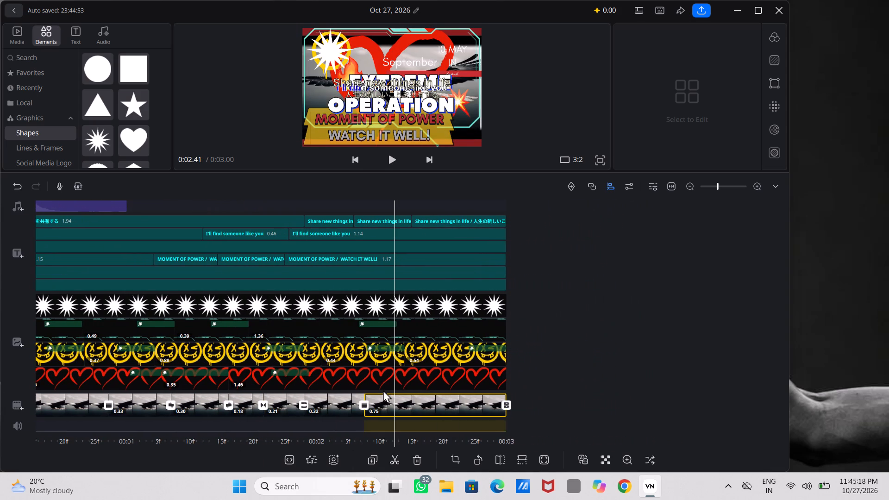
pyautogui.hscroll(-2, 383, 390)
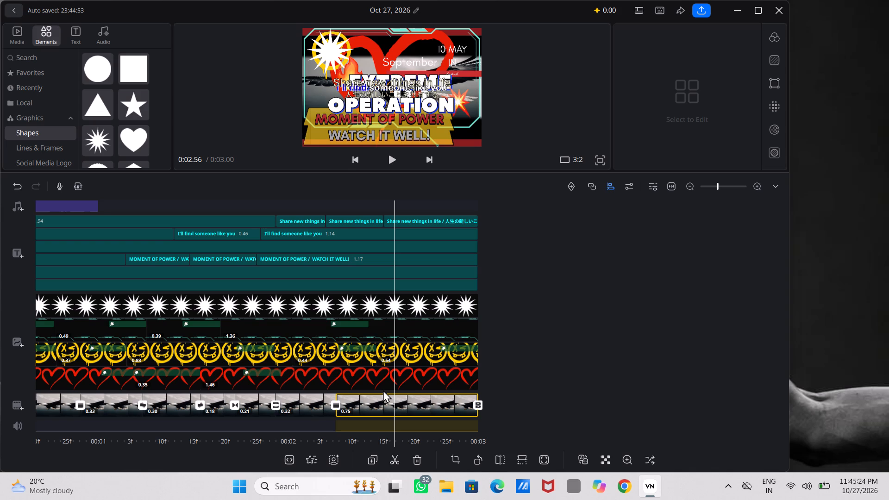
pyautogui.hscroll(6, 383, 390)
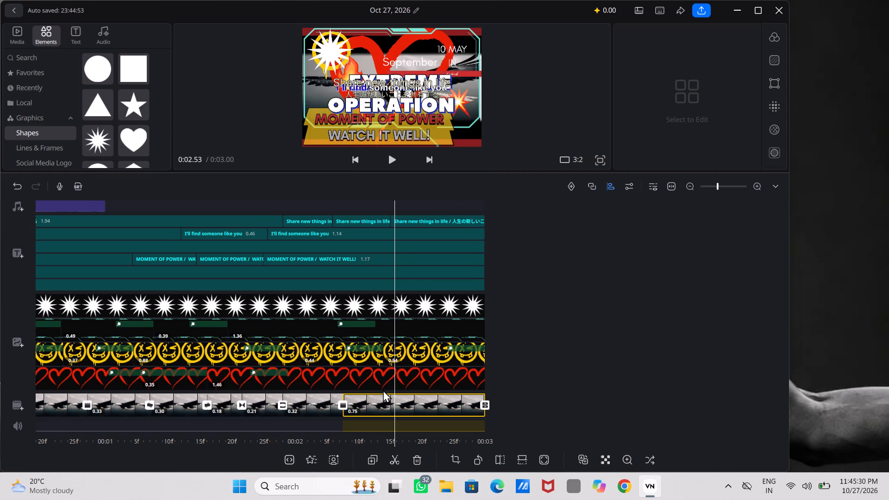
pyautogui.hscroll(2, 383, 390)
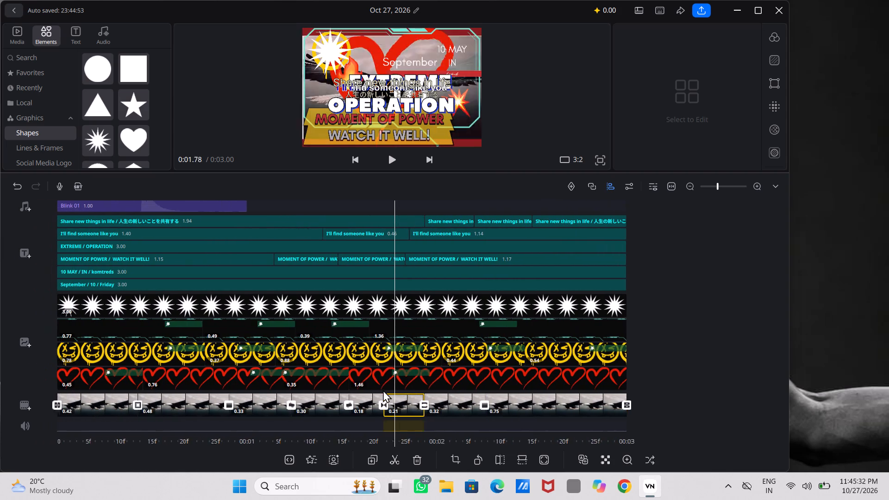
pyautogui.hscroll(3, 383, 390)
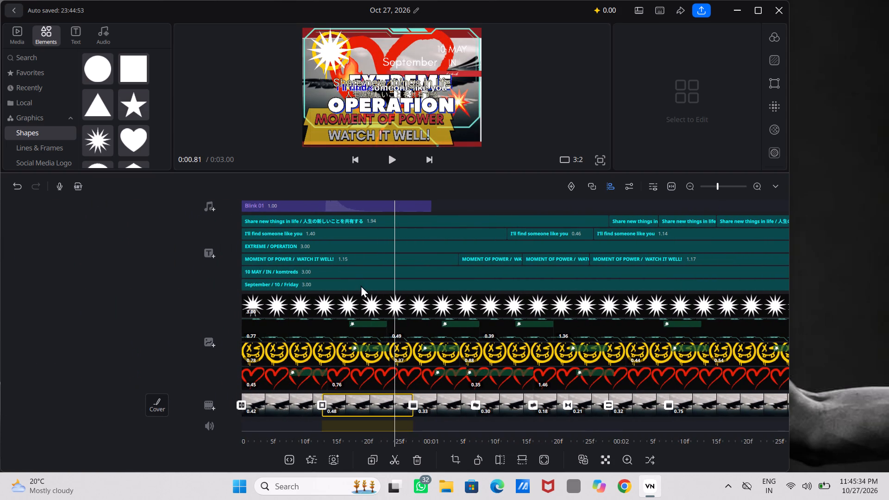
# Split the "10 MAY / IN / komtreds" text at 0.54 seconds.
pyautogui.click(344, 270)
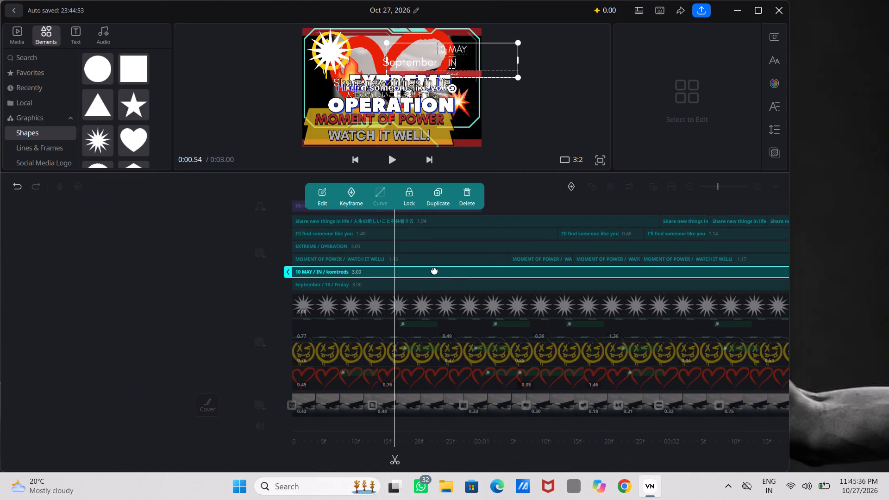
pyautogui.click(401, 462)
pyautogui.click(260, 345)
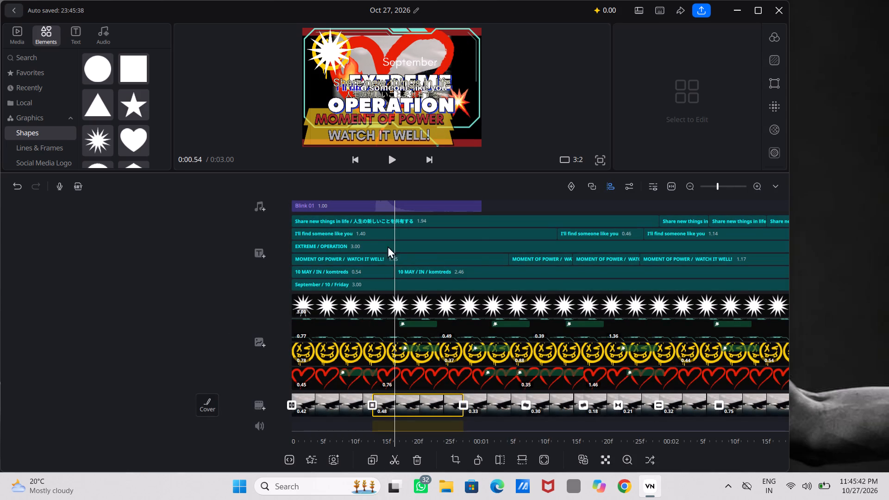
# Split the first "I'll find someone like you" text segment at 0.42 seconds.
pyautogui.click(371, 236)
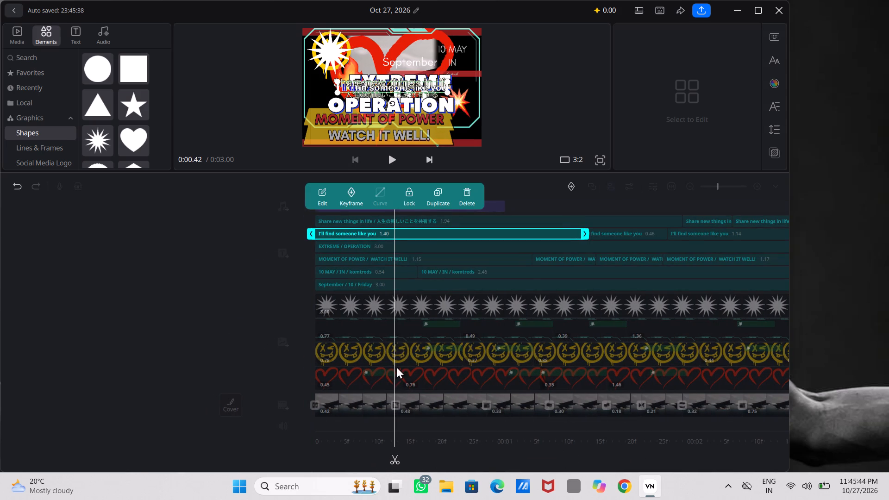
pyautogui.click(400, 461)
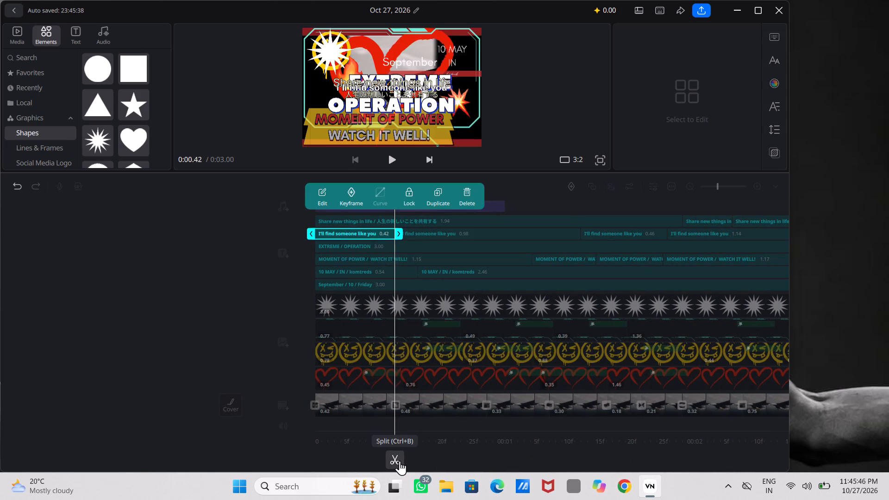
pyautogui.click(286, 345)
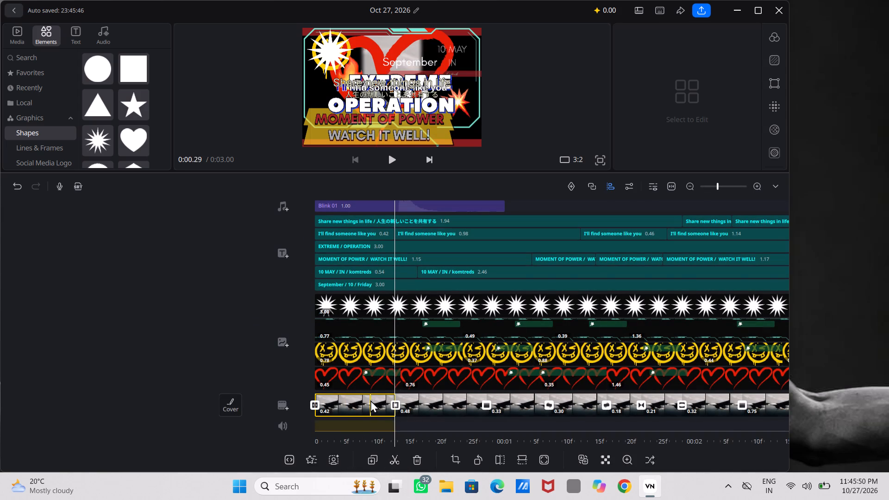
# Split the eagle clips on the main track at 0.19 and 1.38 seconds.
pyautogui.click(355, 402)
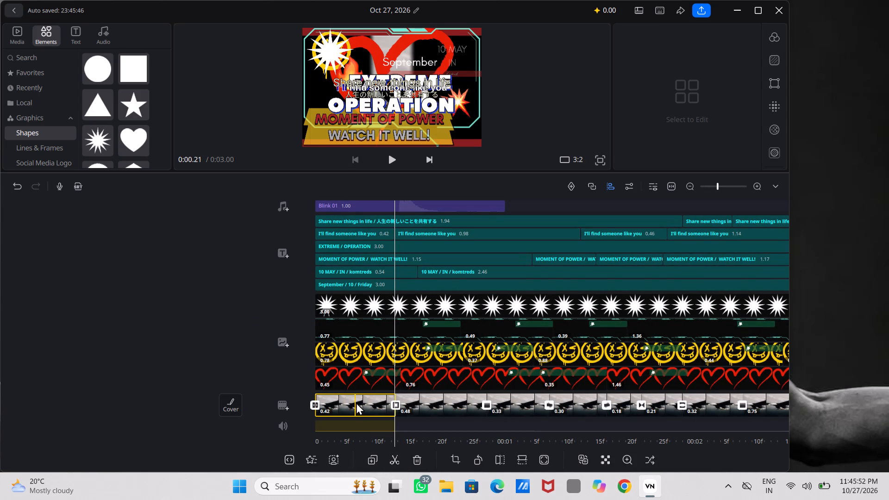
pyautogui.click(192, 319)
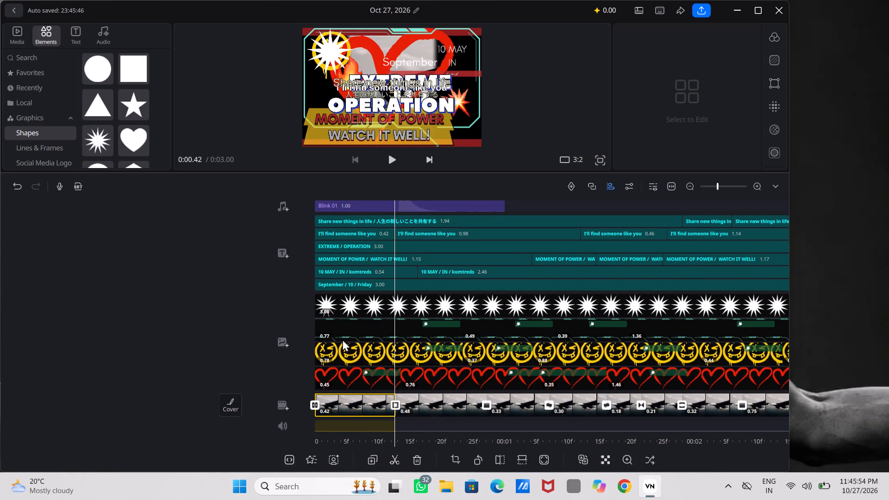
pyautogui.hscroll(1, 342, 339)
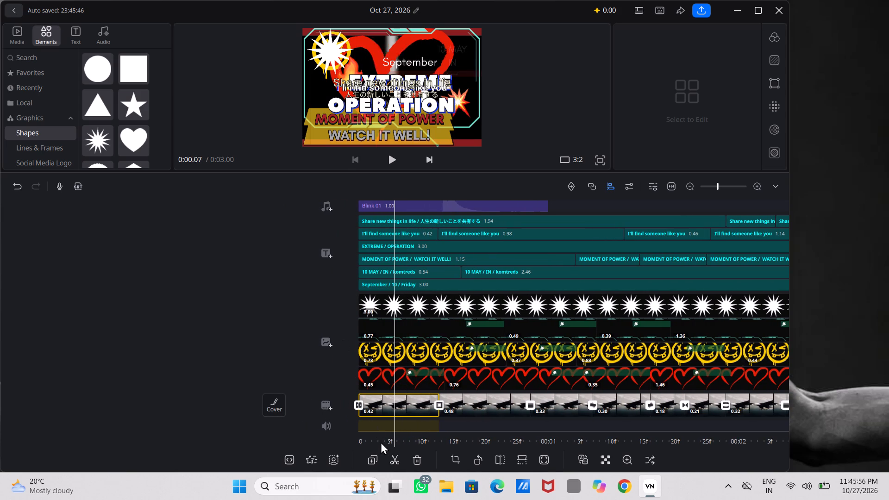
pyautogui.click(391, 460)
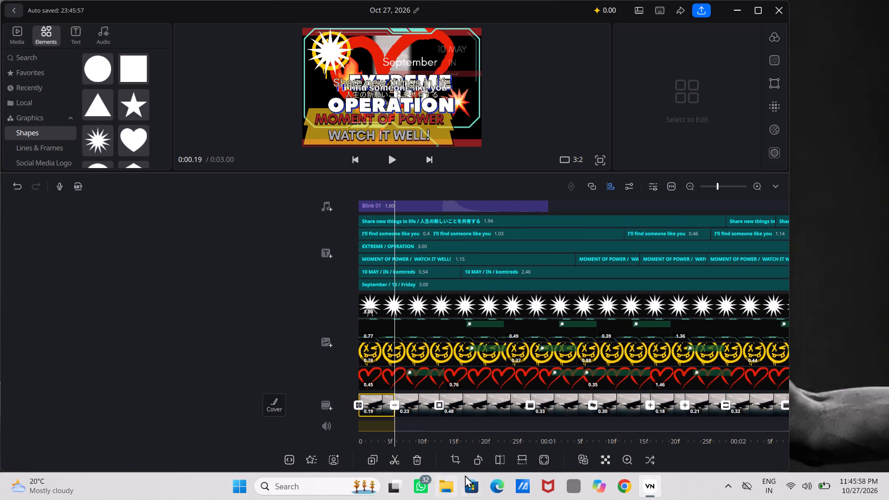
pyautogui.hscroll(-4, 429, 350)
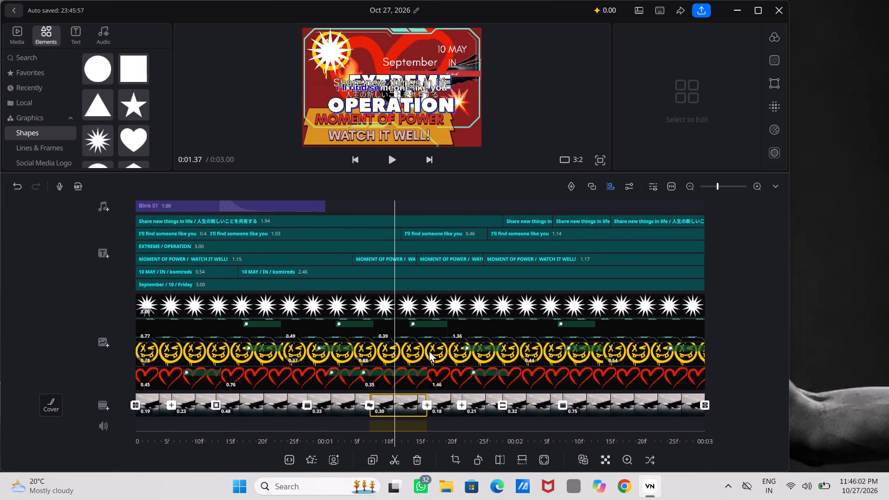
pyautogui.click(391, 458)
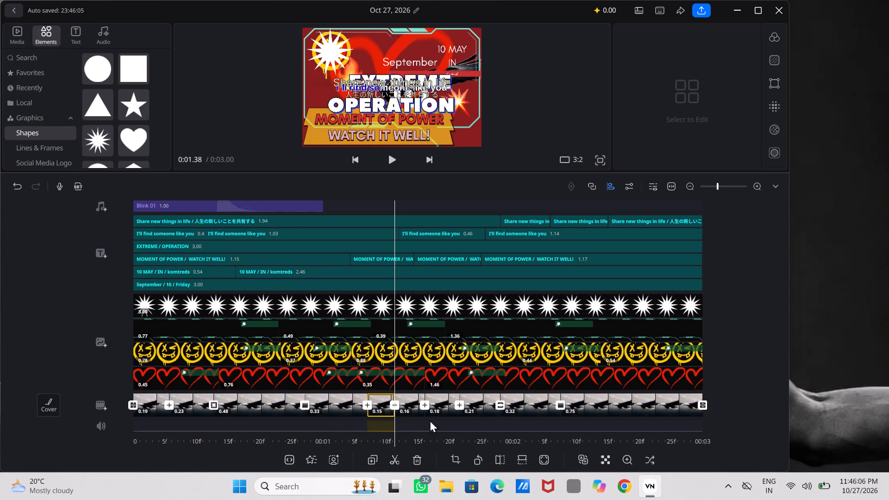
# Split the red heart clips at 1.35, 0.90, 0.59 and 0.25 seconds.
pyautogui.click(390, 375)
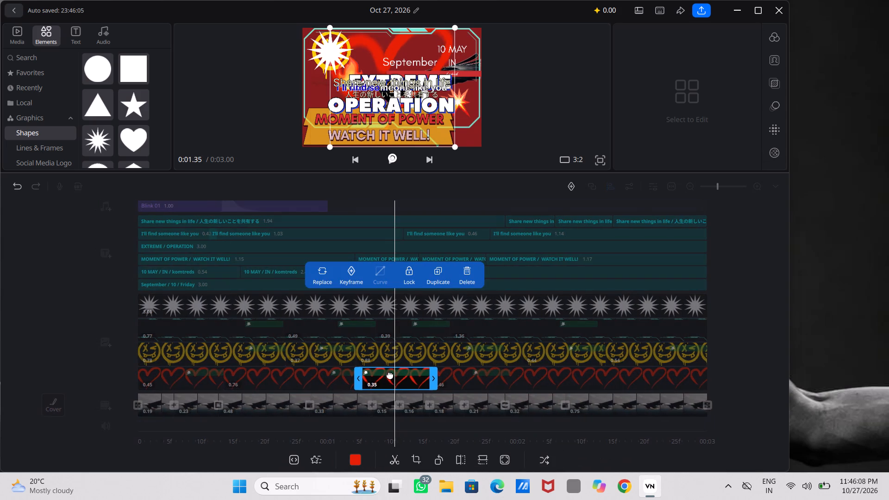
pyautogui.click(393, 458)
pyautogui.click(310, 375)
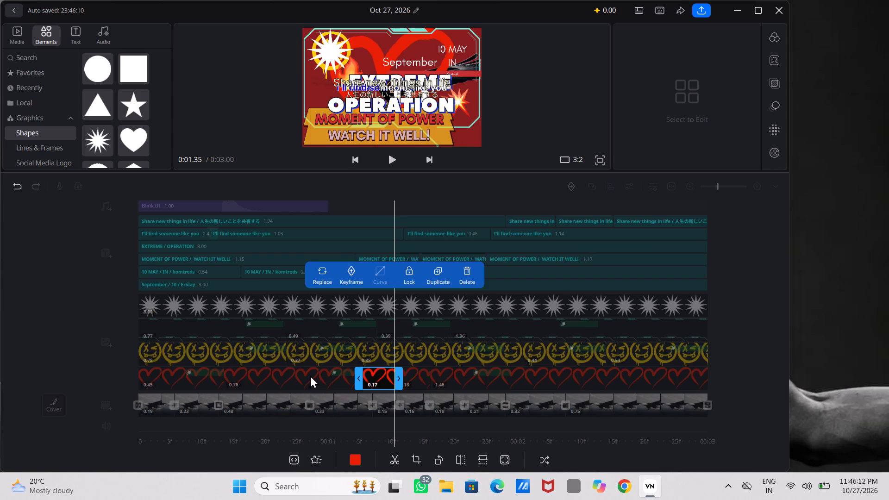
pyautogui.click(391, 462)
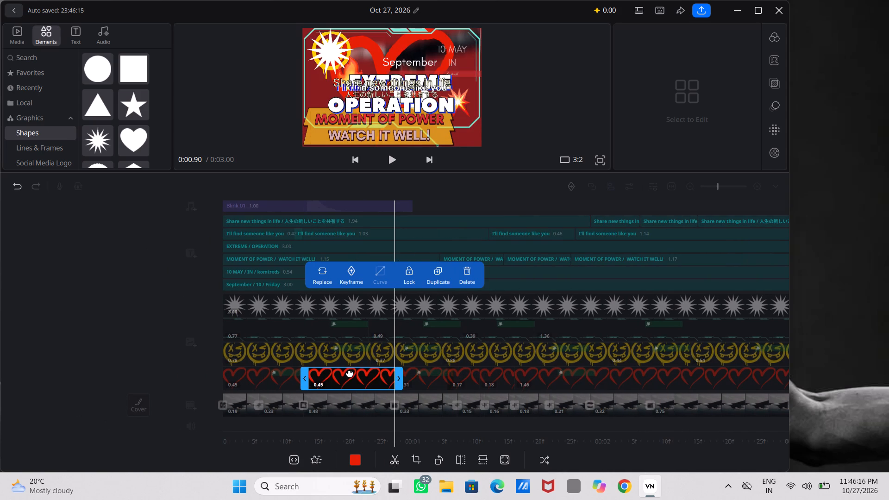
pyautogui.click(349, 374)
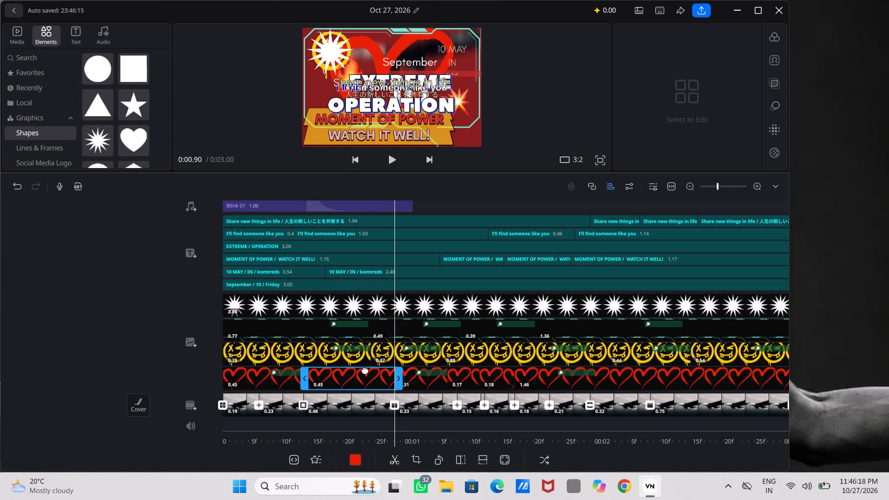
pyautogui.hscroll(1, 365, 369)
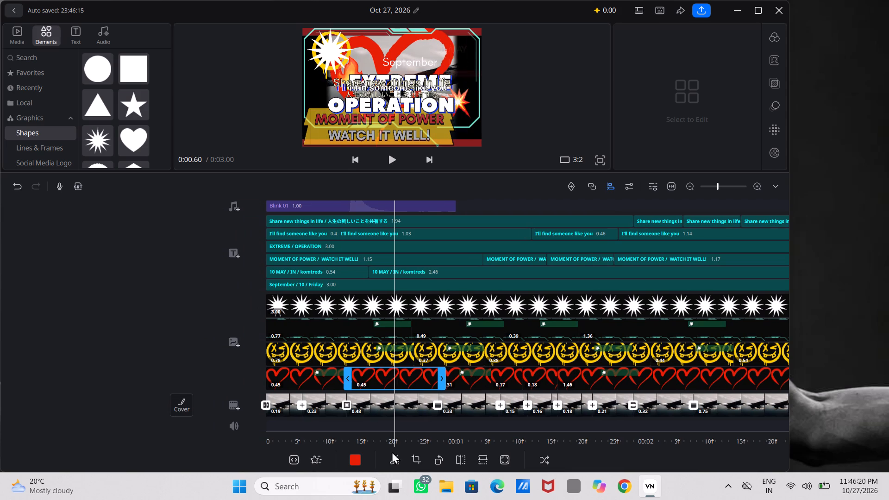
pyautogui.click(400, 462)
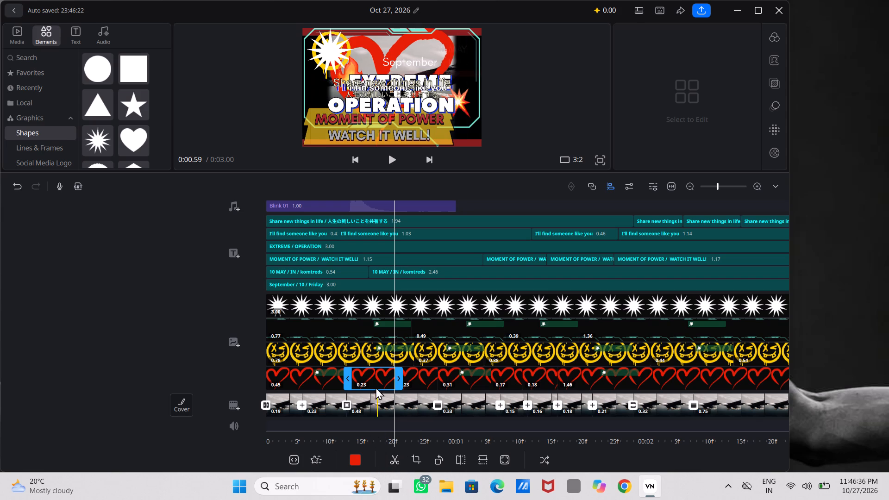
pyautogui.click(314, 381)
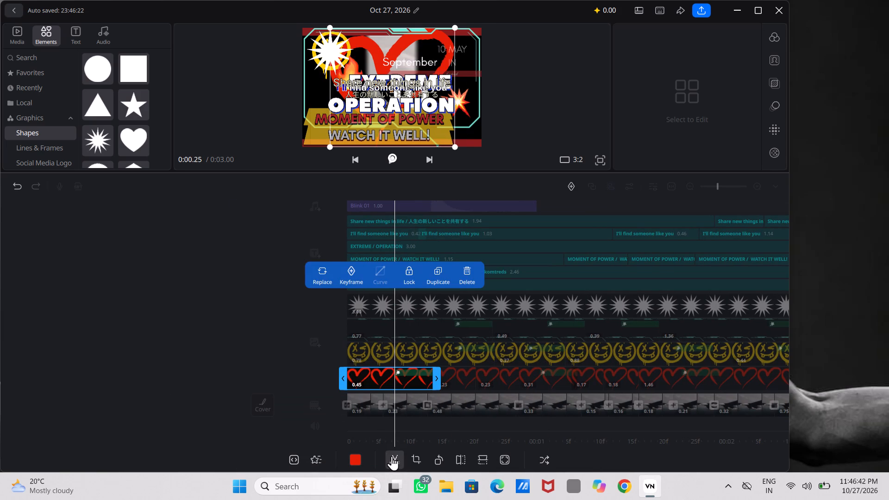
pyautogui.click(392, 456)
pyautogui.click(282, 342)
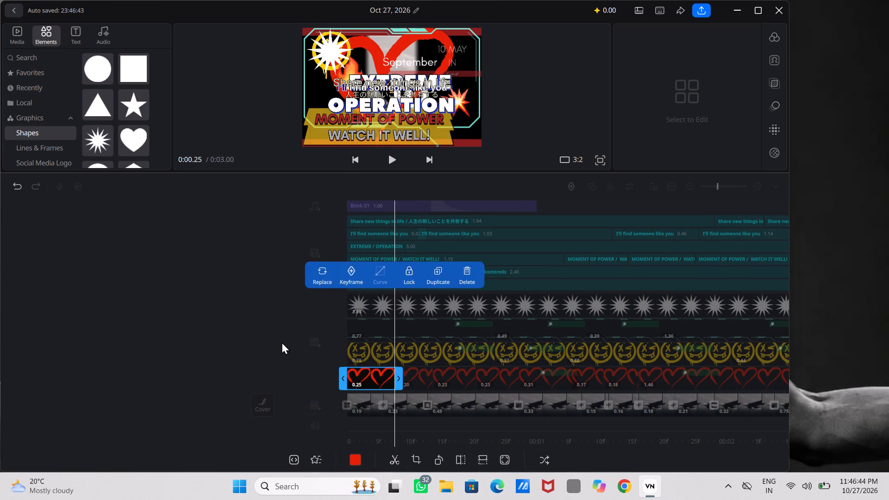
# Split the opening yellow smiley face clip at 0.34 seconds and its remaining part at 0.50 seconds.
pyautogui.click(412, 353)
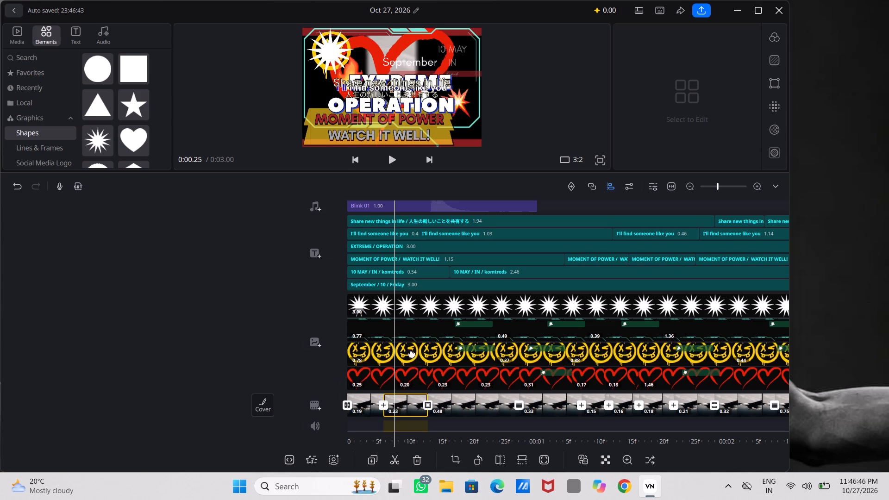
pyautogui.click(392, 453)
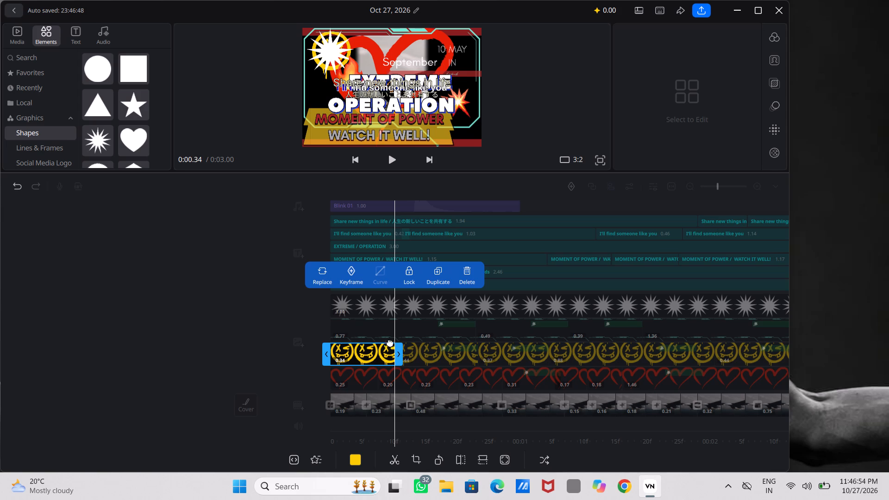
pyautogui.click(426, 356)
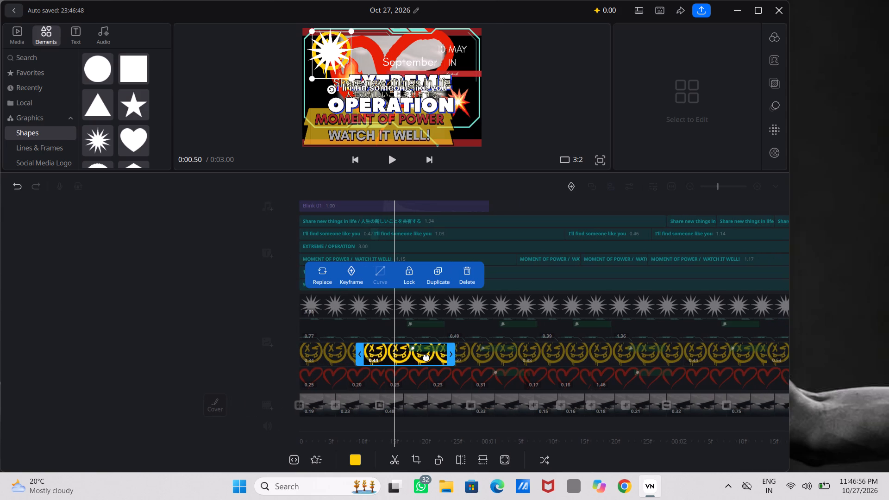
pyautogui.click(395, 454)
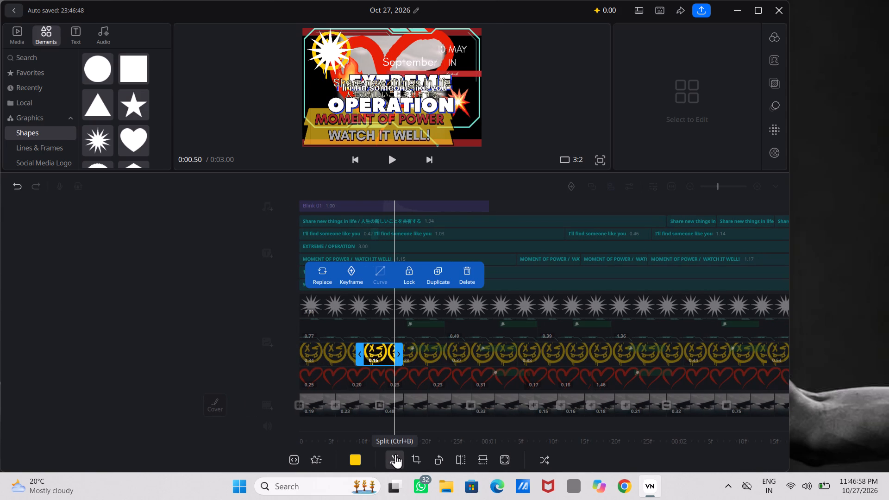
# Split the 0.37-second yellow smiley face clip at 0.94 seconds.
pyautogui.hscroll(-2, 467, 372)
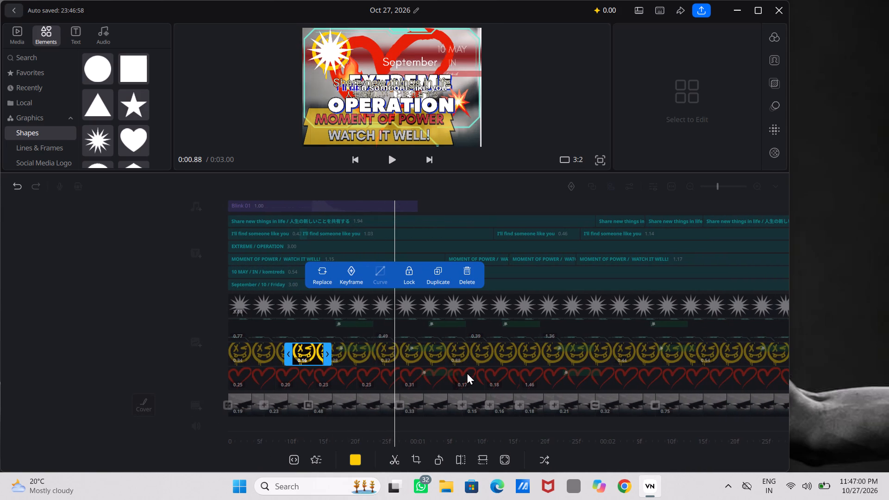
pyautogui.click(382, 348)
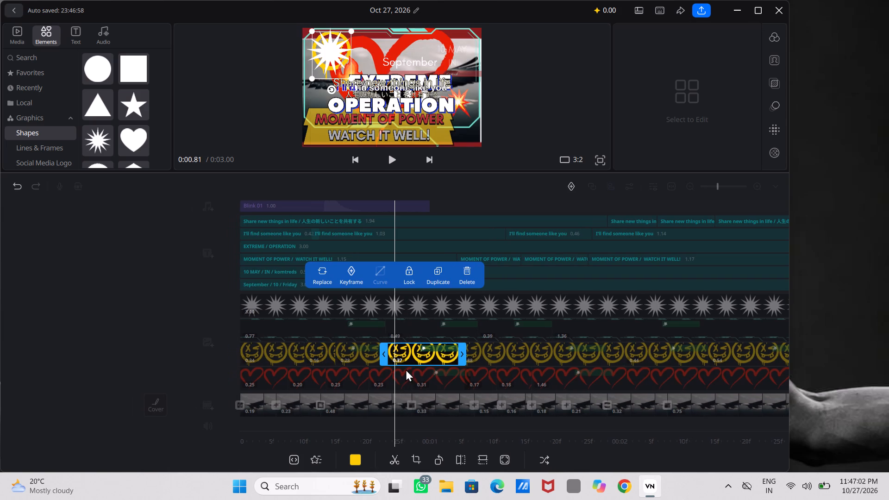
pyautogui.hscroll(-1, 414, 374)
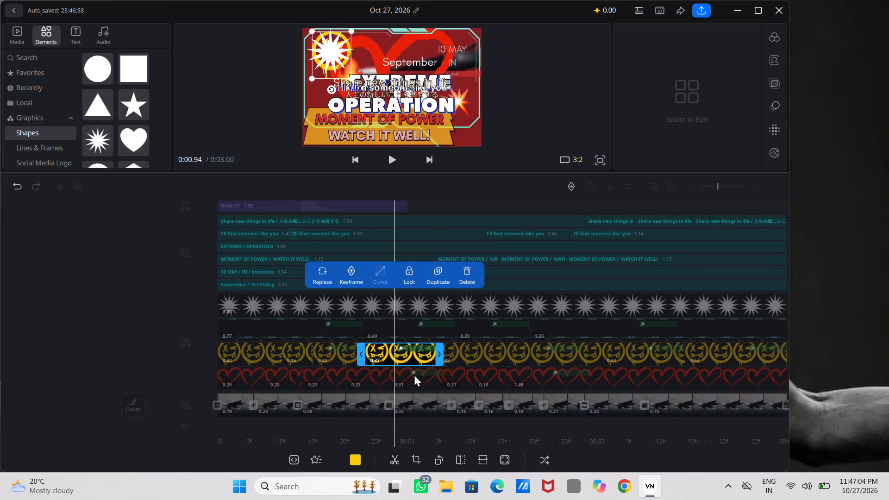
pyautogui.hscroll(-1, 414, 374)
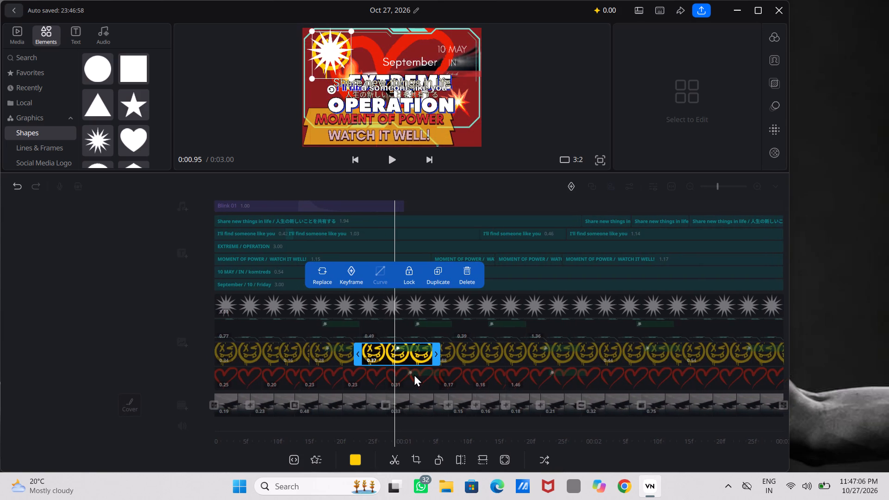
pyautogui.hscroll(-1, 414, 374)
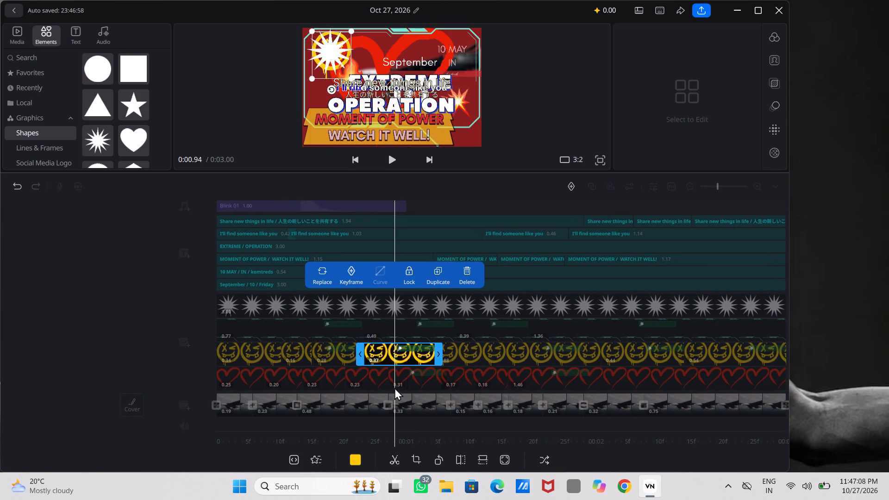
pyautogui.click(393, 458)
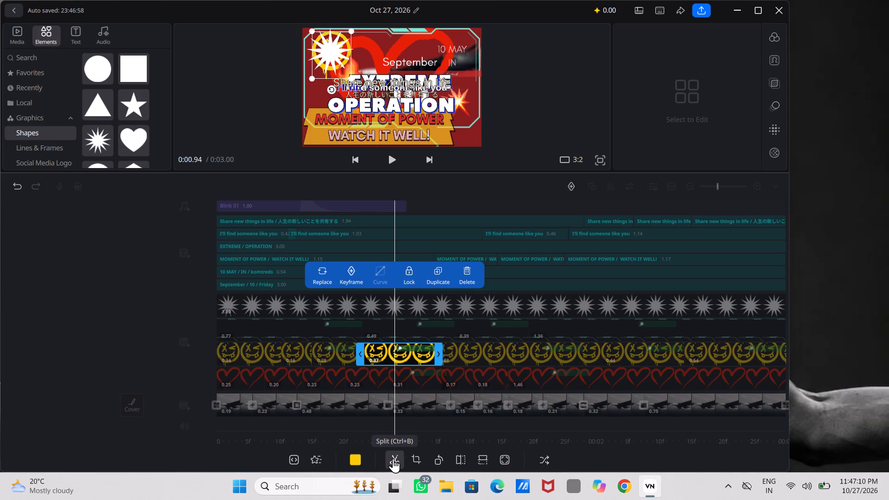
# Split the 0.88-second yellow smiley face clip at 1.60 seconds and its first part again at 1.39 seconds.
pyautogui.click(457, 354)
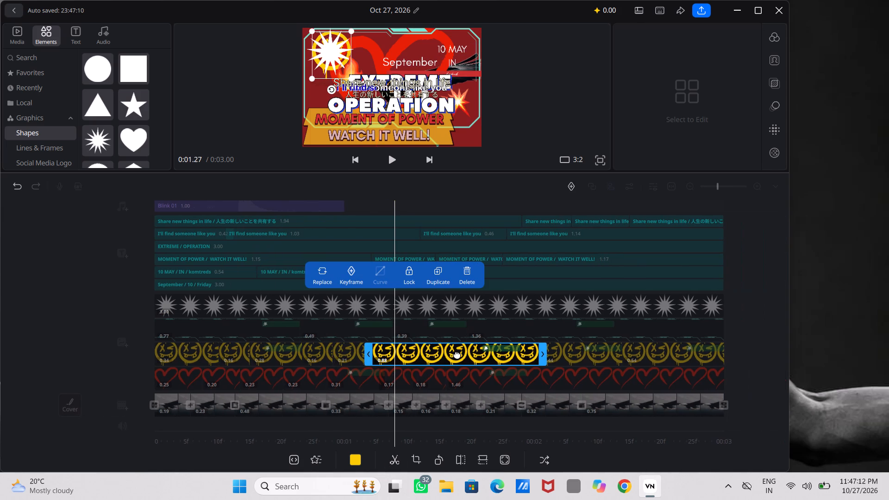
pyautogui.hscroll(-2, 414, 353)
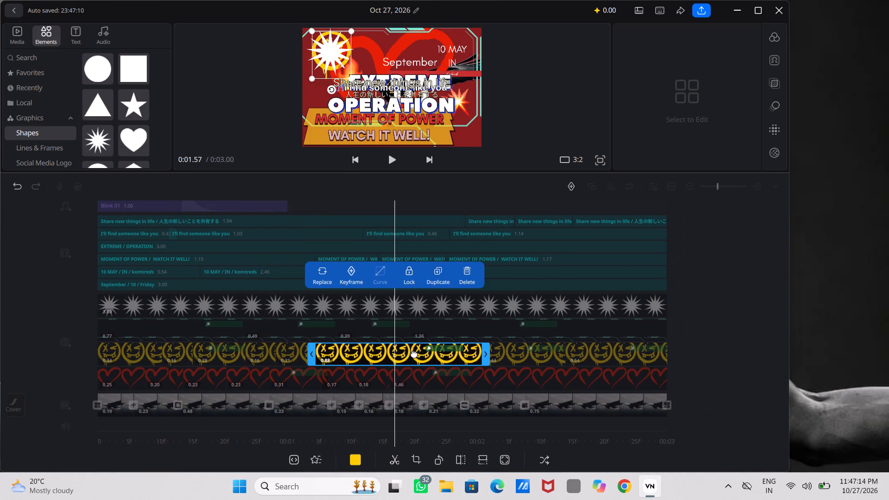
pyautogui.hscroll(-1, 414, 353)
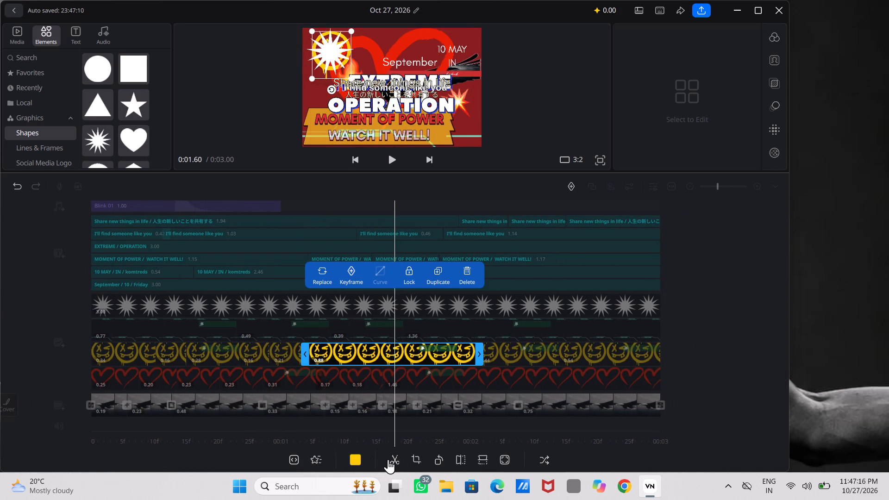
pyautogui.click(396, 456)
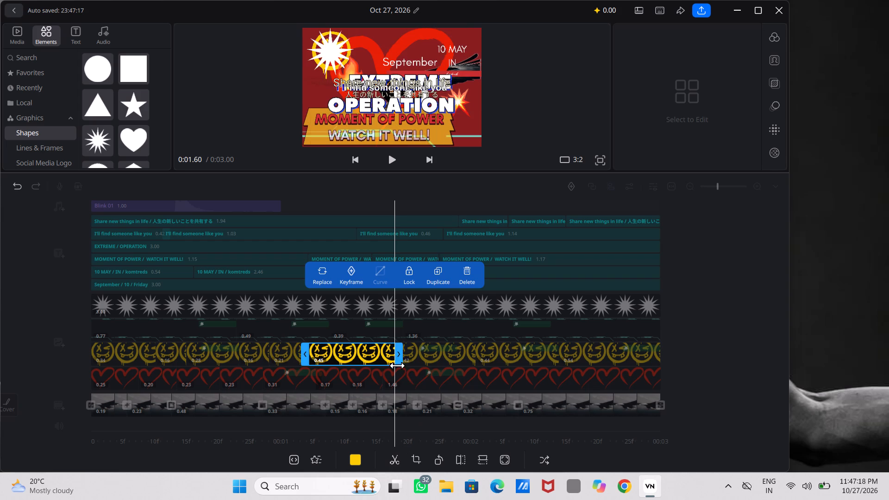
pyautogui.hscroll(2, 429, 365)
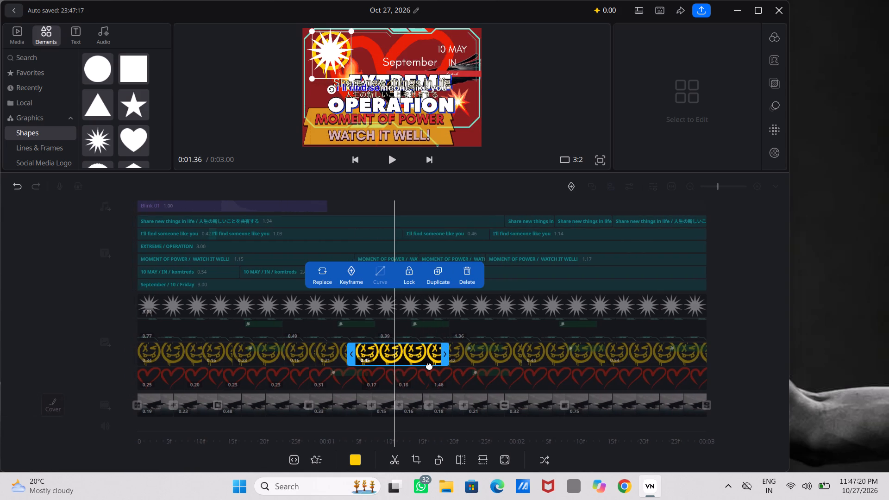
pyautogui.hscroll(1, 429, 365)
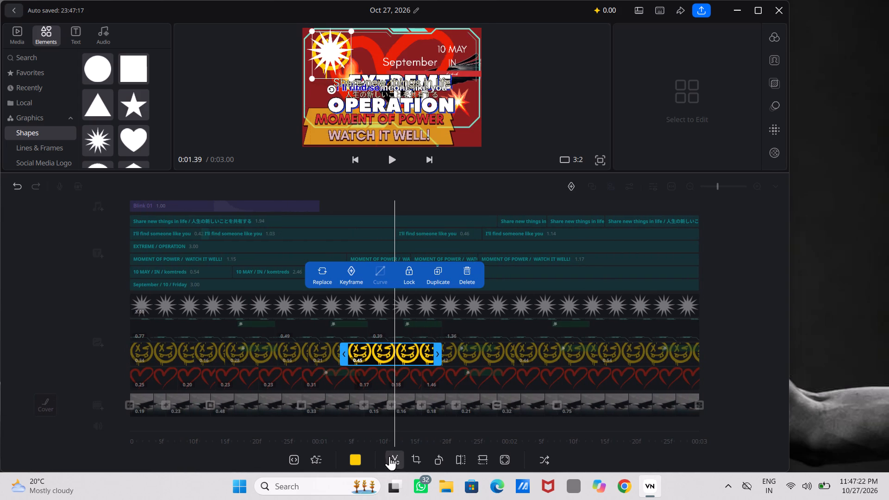
pyautogui.click(389, 459)
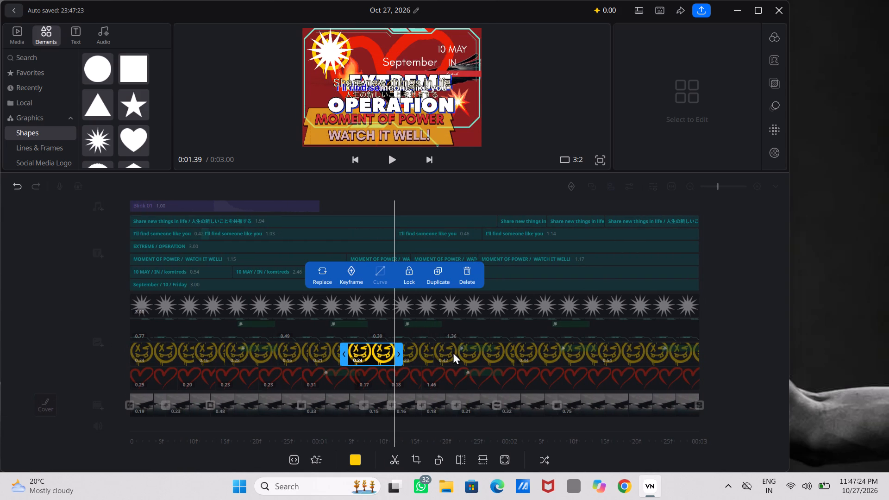
# Split the last yellow smiley face clip at 2.73 seconds and its second part again at 2.85 seconds.
pyautogui.click(453, 352)
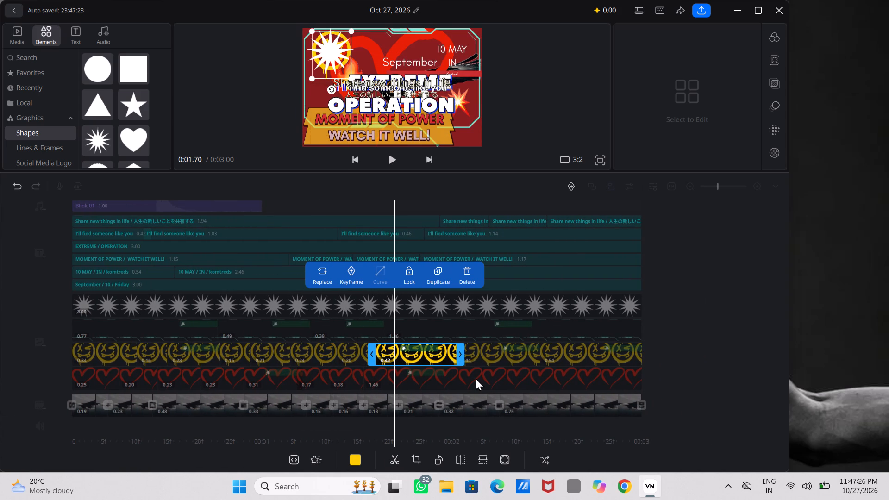
pyautogui.hscroll(-3, 476, 378)
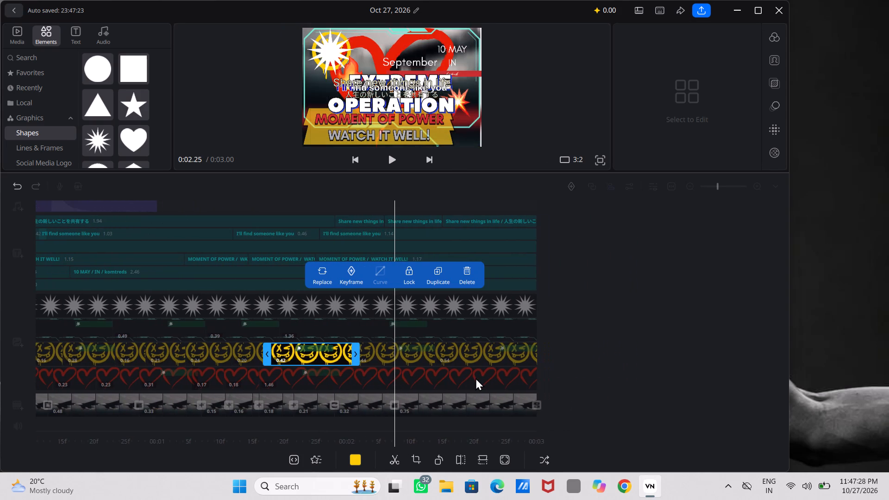
pyautogui.hscroll(-1, 476, 378)
pyautogui.click(428, 347)
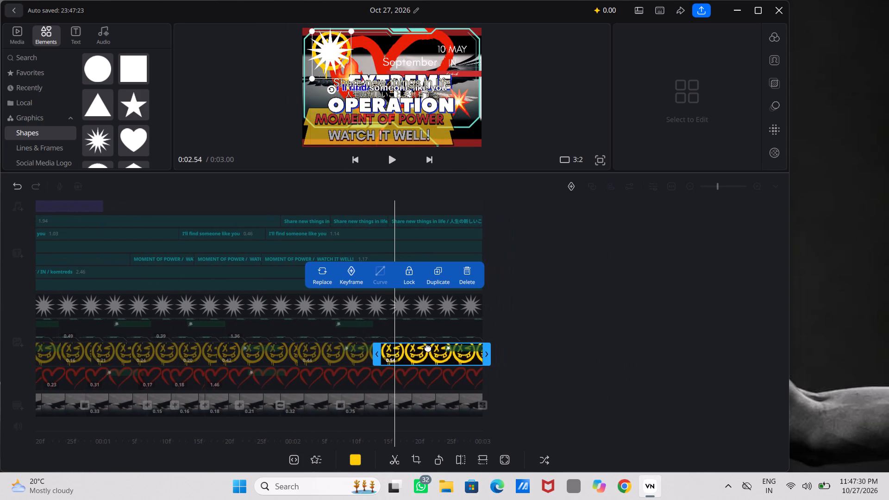
pyautogui.hscroll(-1, 440, 385)
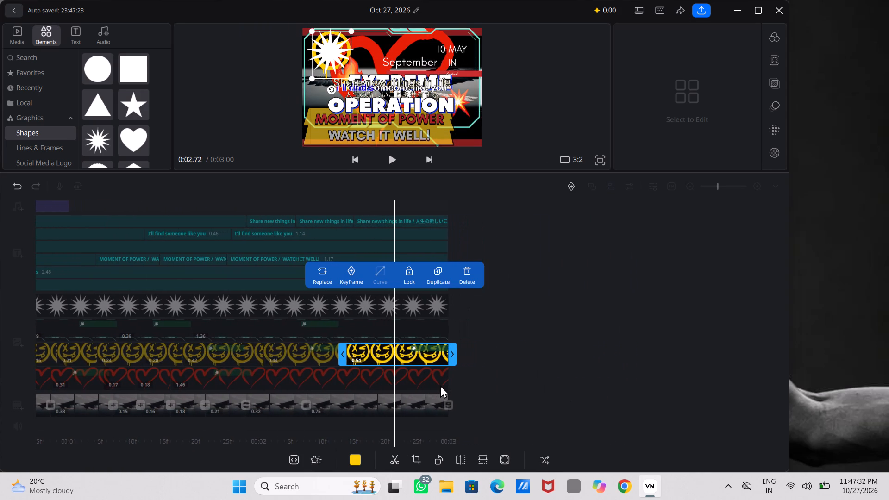
pyautogui.hscroll(-1, 440, 385)
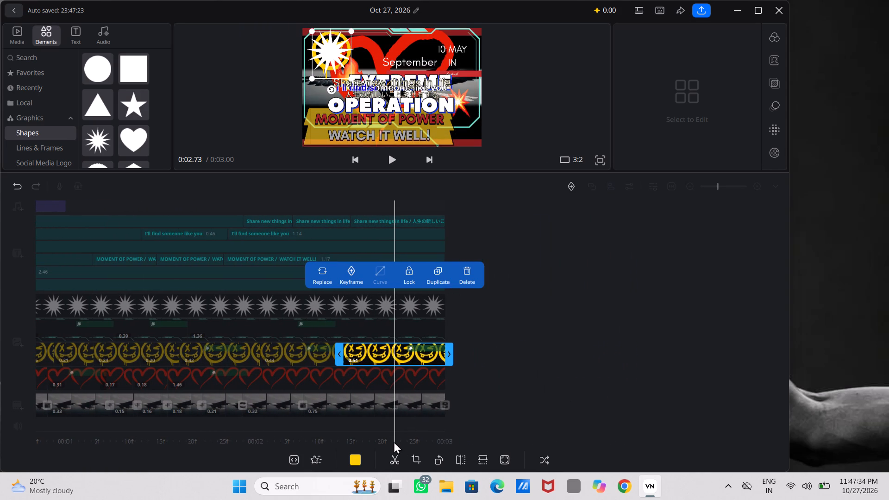
pyautogui.click(390, 454)
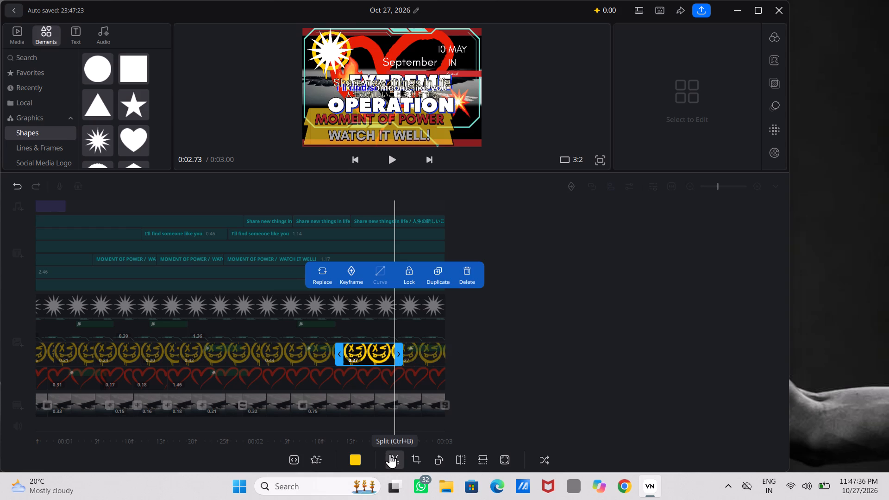
pyautogui.click(500, 380)
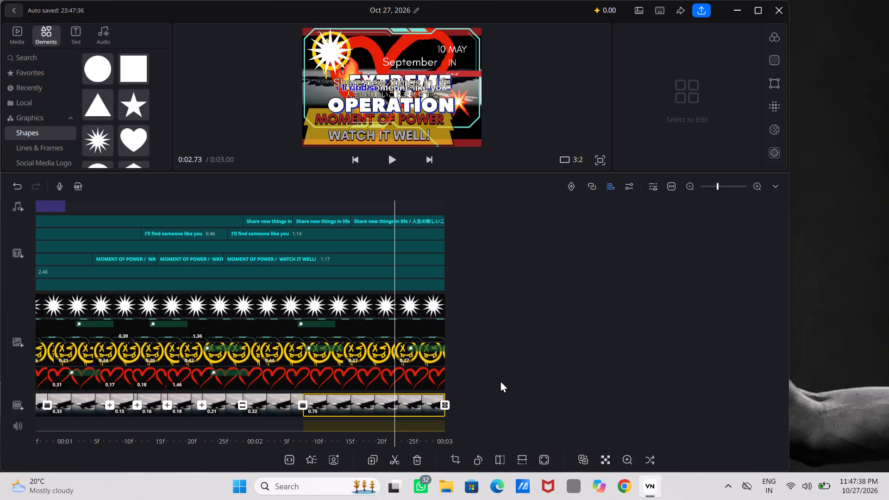
pyautogui.click(417, 352)
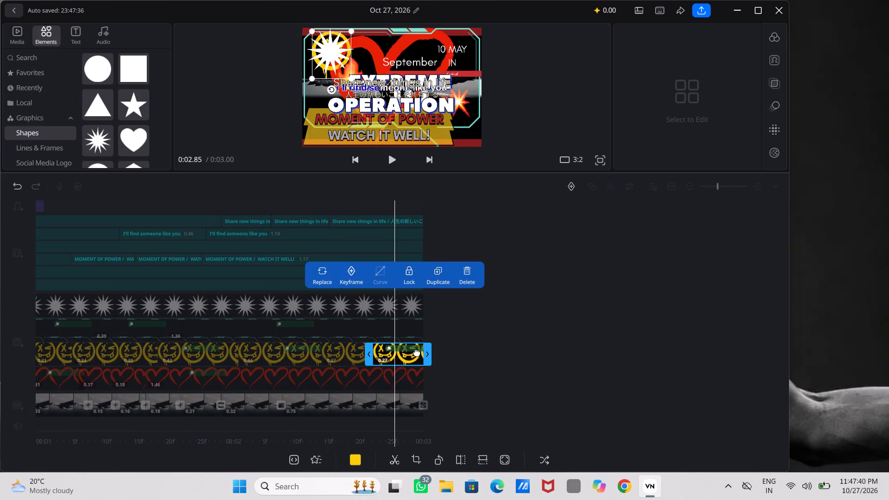
pyautogui.click(397, 460)
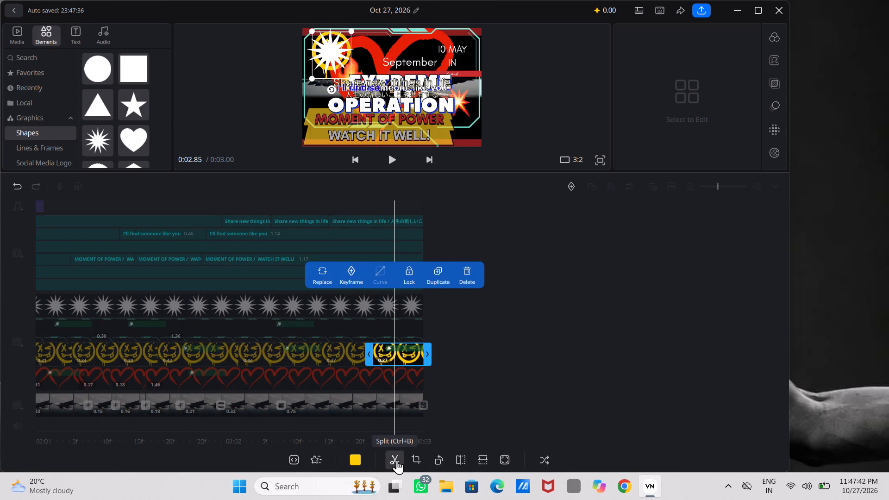
pyautogui.click(478, 373)
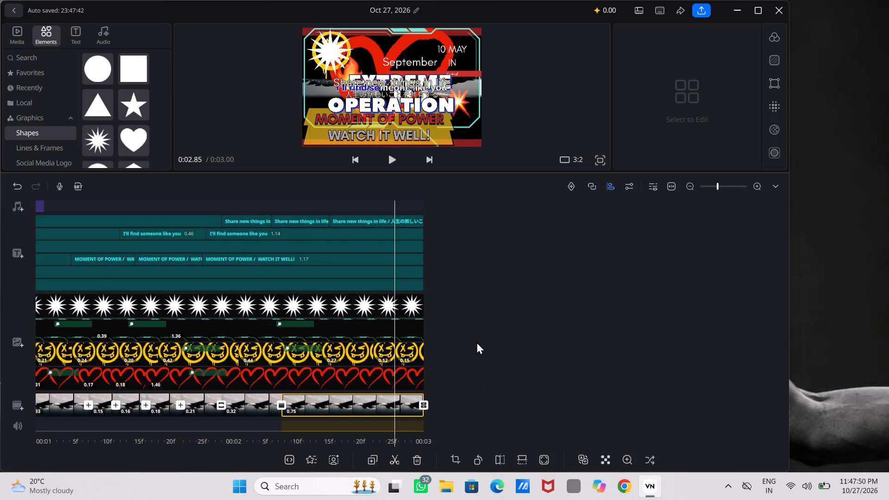
# Split the 0.48-second eagle clip on the main track at 0.67 seconds.
pyautogui.hscroll(5, 455, 355)
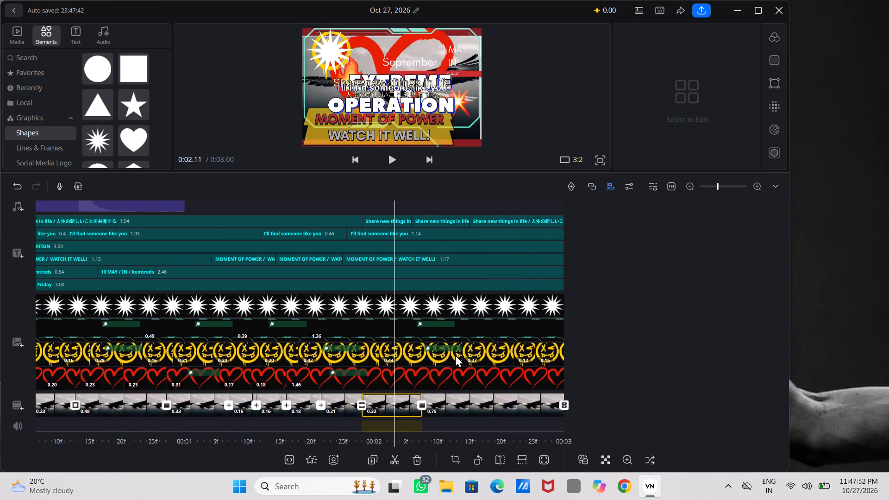
pyautogui.hscroll(3, 455, 355)
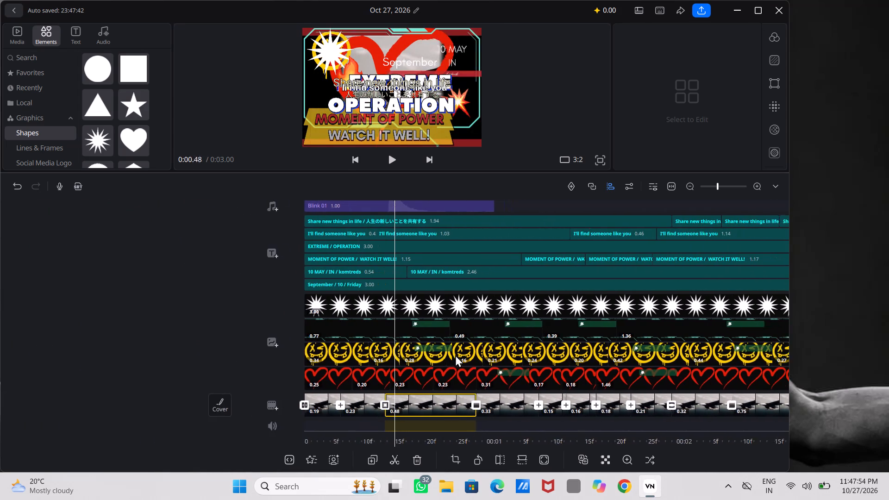
pyautogui.hscroll(1, 455, 355)
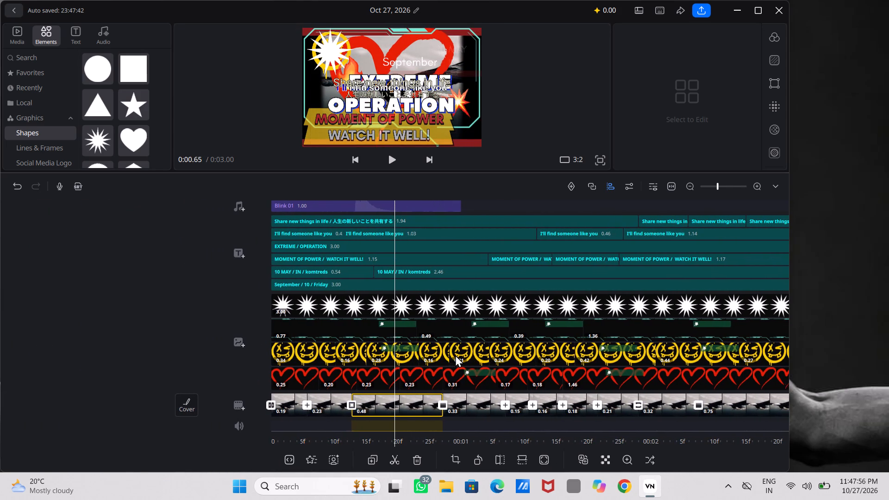
pyautogui.hscroll(2, 455, 355)
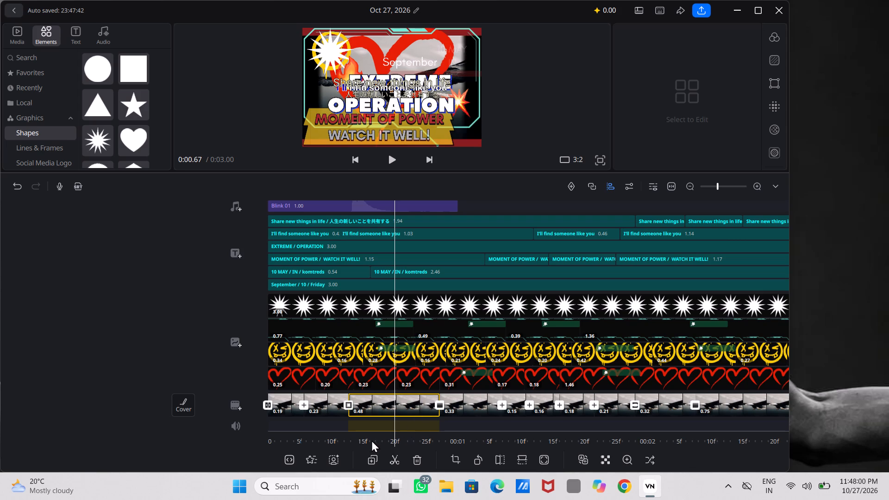
pyautogui.click(398, 457)
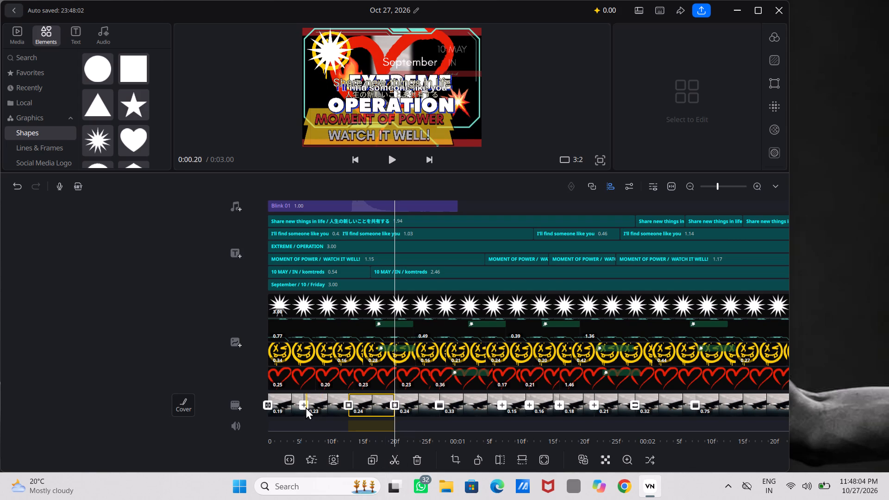
# Split the 0.23-second eagle clip, second on the main track, at 0.32 seconds.
pyautogui.click(323, 406)
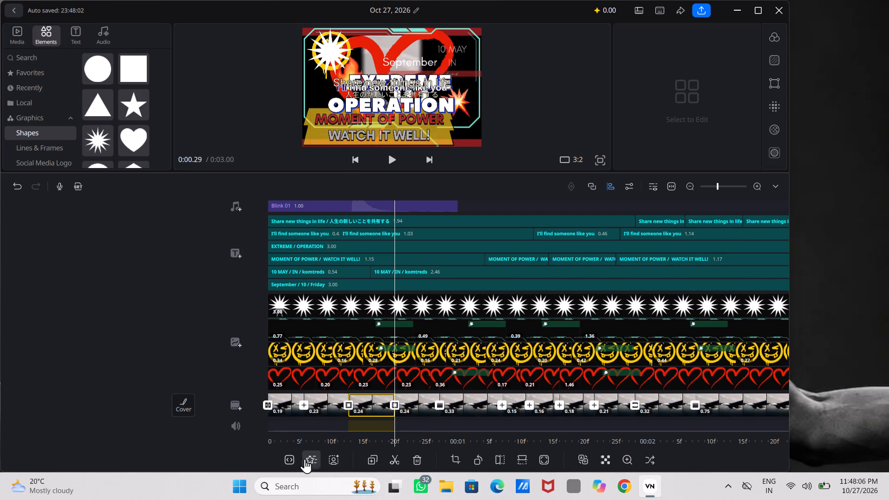
pyautogui.click(192, 356)
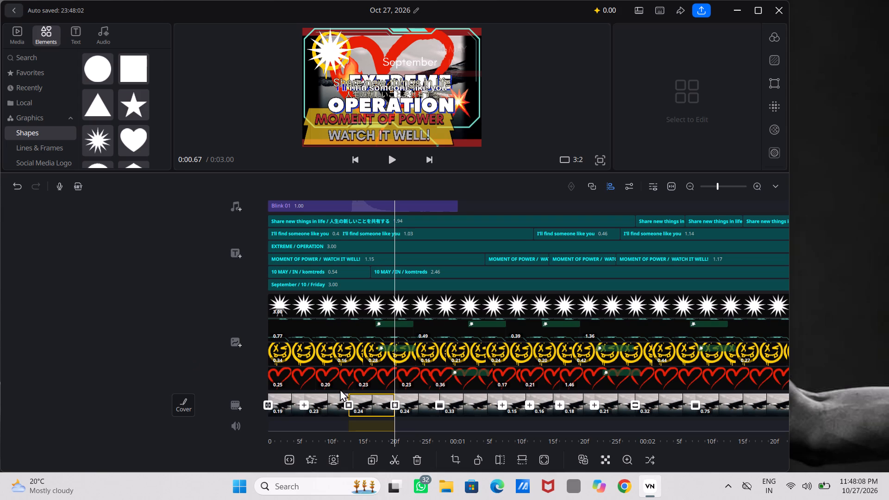
pyautogui.hscroll(1, 342, 383)
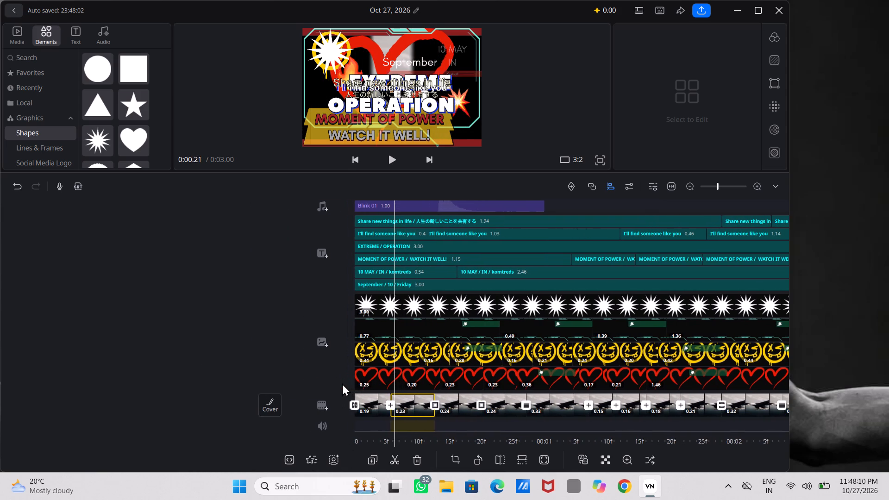
pyautogui.hscroll(1, 342, 383)
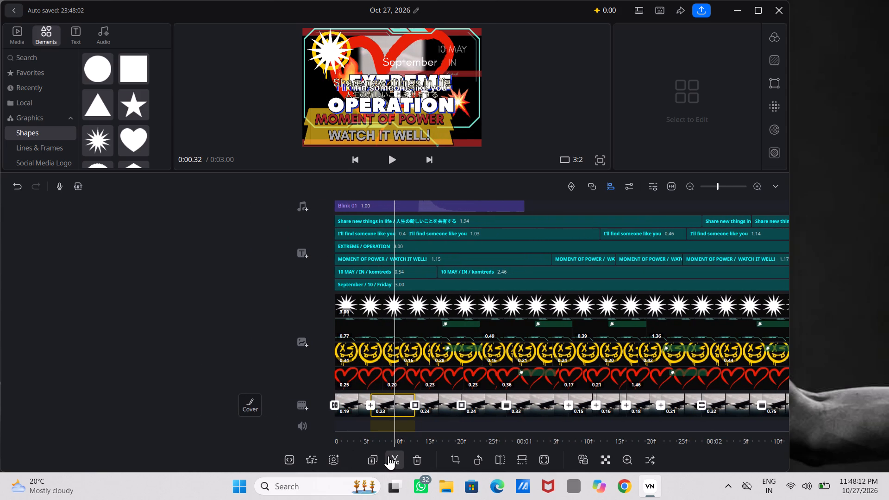
pyautogui.click(392, 456)
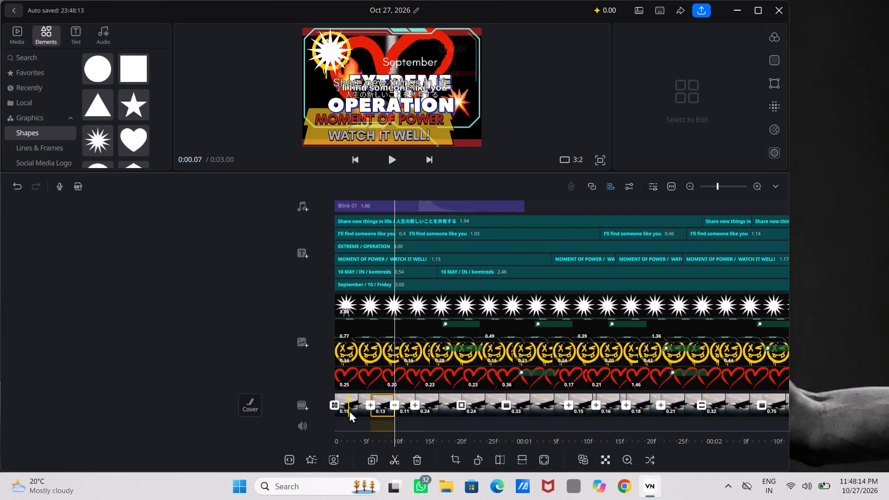
# Split the opening eagle clip on the main track at 0.09 seconds.
pyautogui.click(350, 407)
pyautogui.click(301, 386)
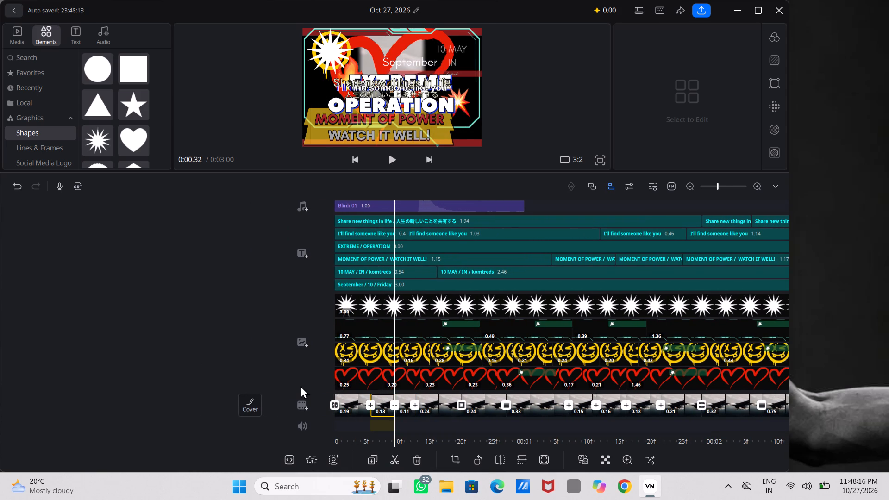
pyautogui.hscroll(1, 385, 389)
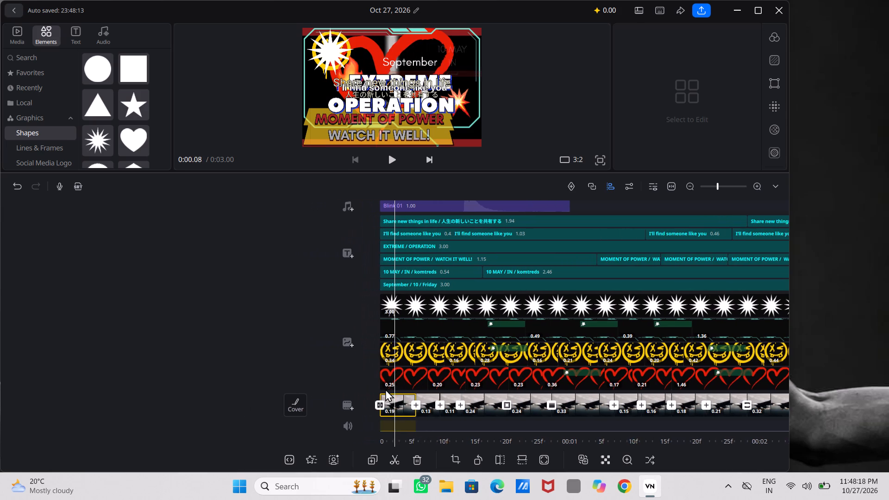
pyautogui.hscroll(1, 385, 389)
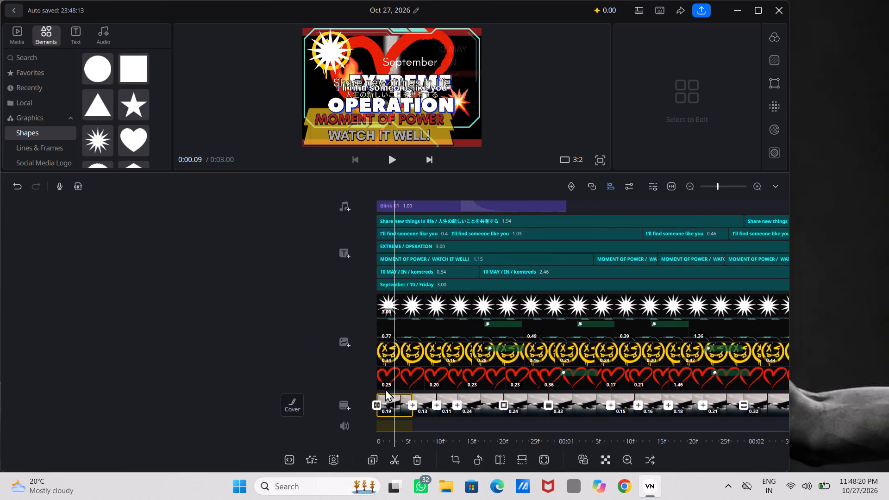
pyautogui.click(394, 456)
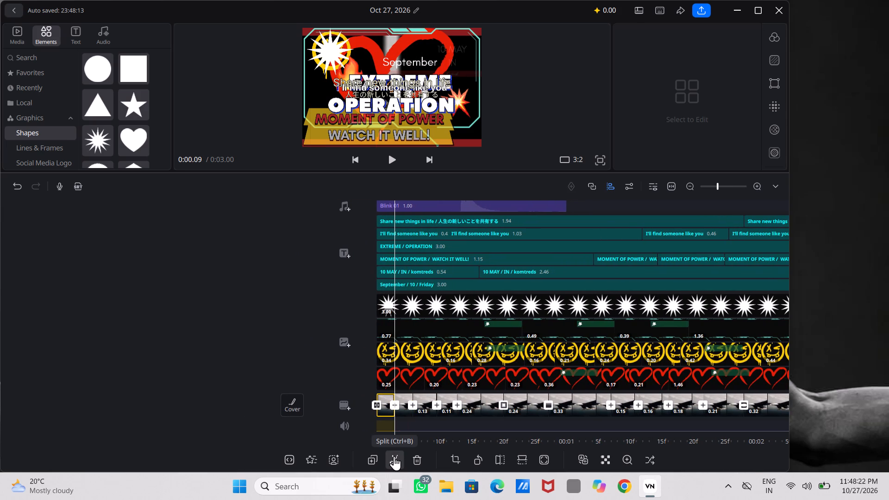
# Split the opening red heart clip at 0.15 seconds.
pyautogui.click(405, 373)
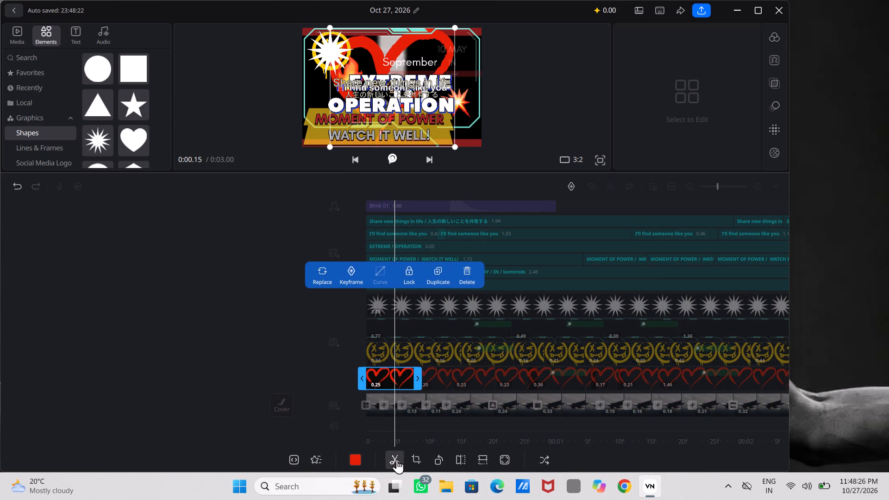
pyautogui.click(396, 461)
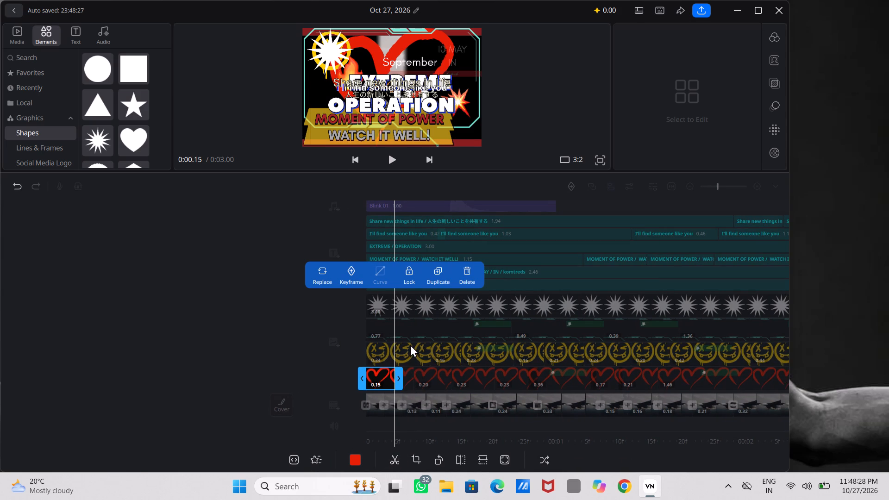
# Split the opening yellow smiley face clip at 0.23 seconds and its first part again at 0.12 seconds.
pyautogui.click(410, 344)
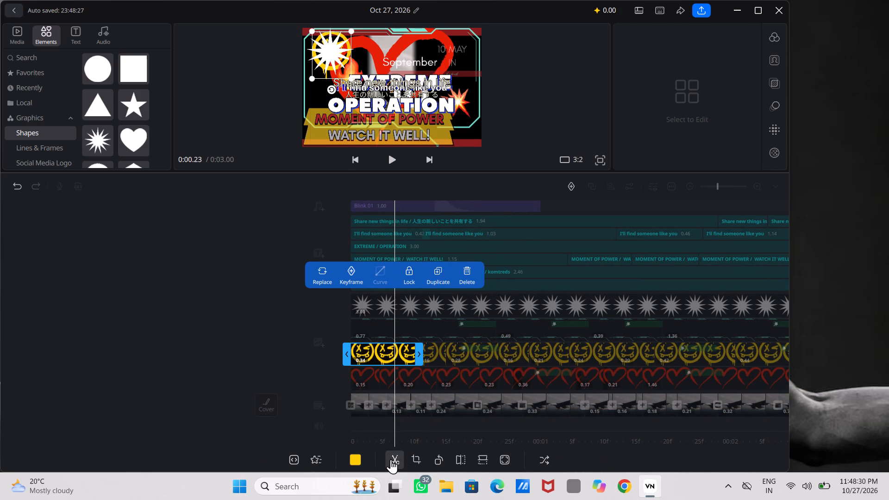
pyautogui.click(390, 458)
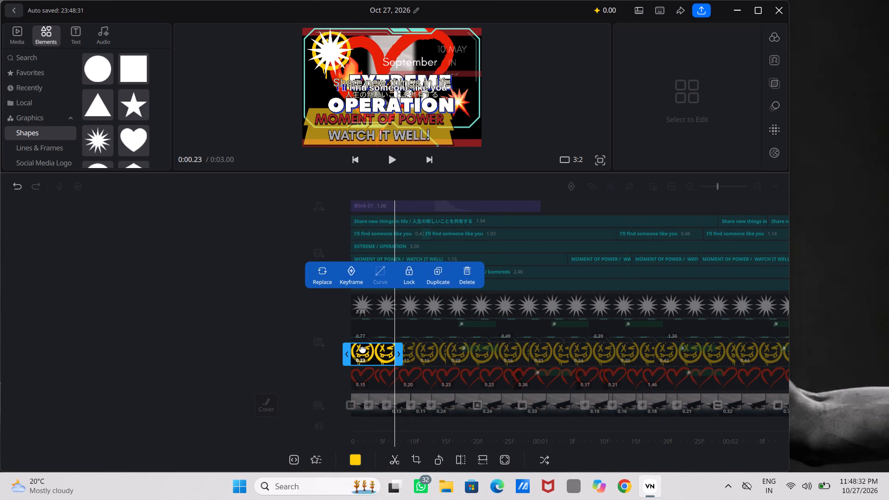
pyautogui.scroll(-1, 363, 349)
pyautogui.hscroll(1, 399, 333)
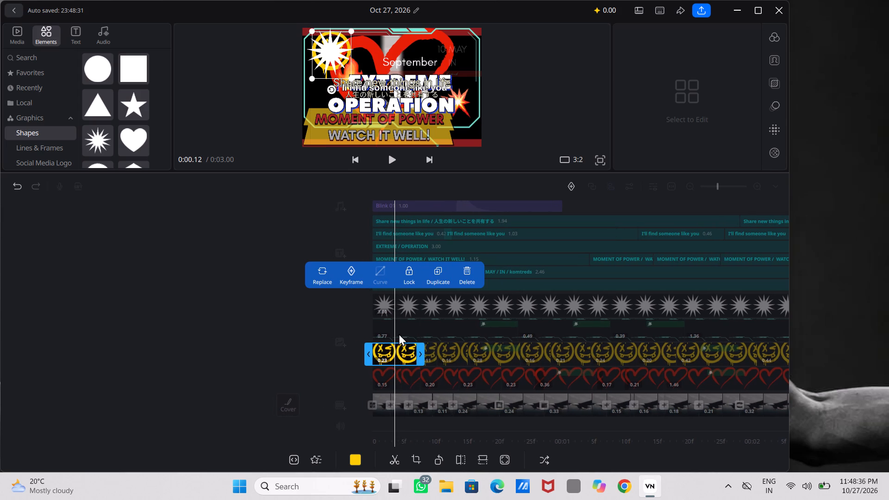
pyautogui.hscroll(4, 399, 333)
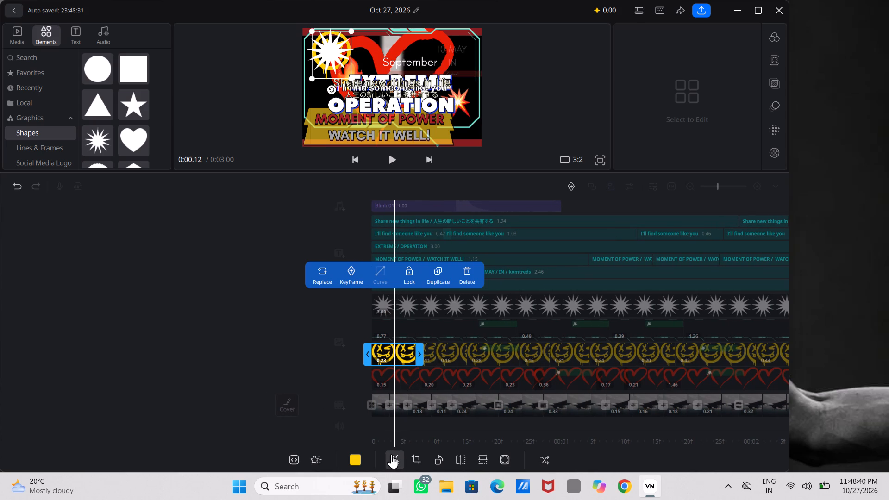
pyautogui.click(392, 454)
pyautogui.click(244, 340)
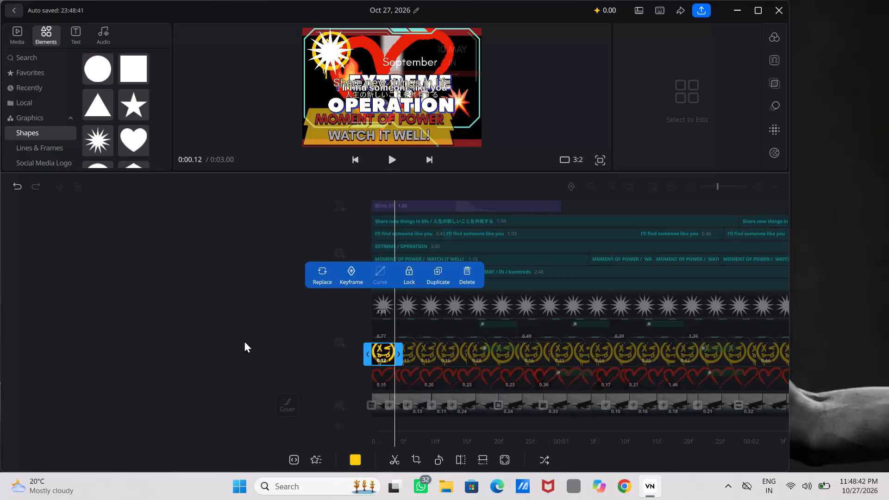
# Apply the Fireworks effect to the opening 0.12-second yellow smiley face clip.
pyautogui.click(387, 359)
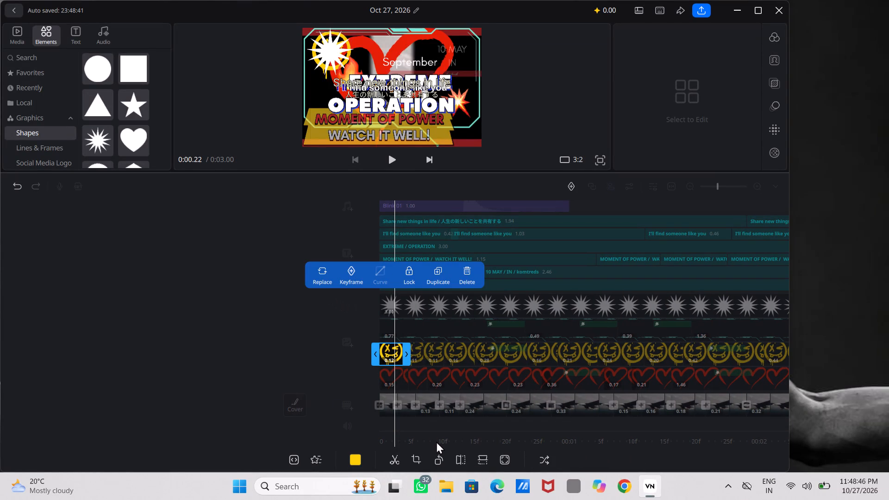
pyautogui.click(317, 457)
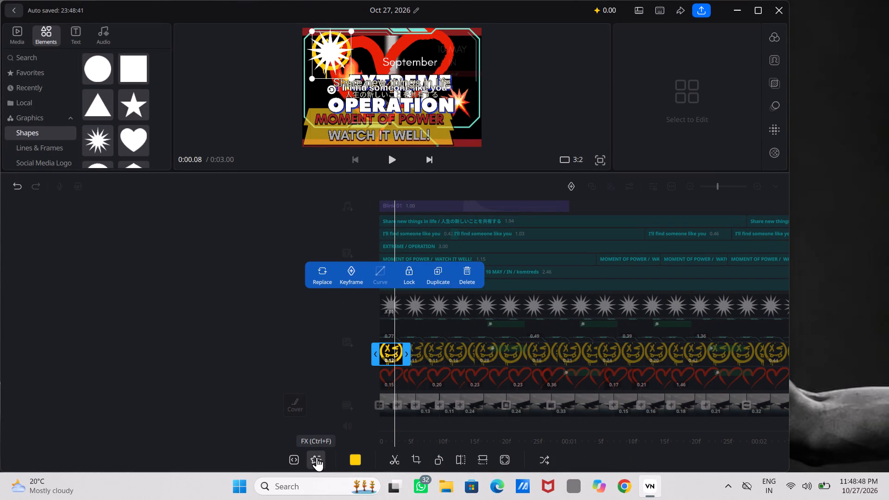
pyautogui.hscroll(-2, 426, 408)
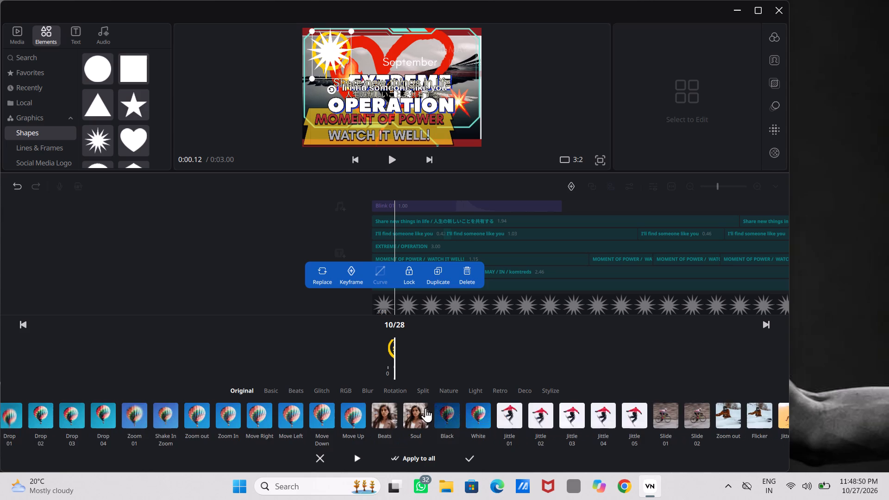
pyautogui.hscroll(-5, 426, 408)
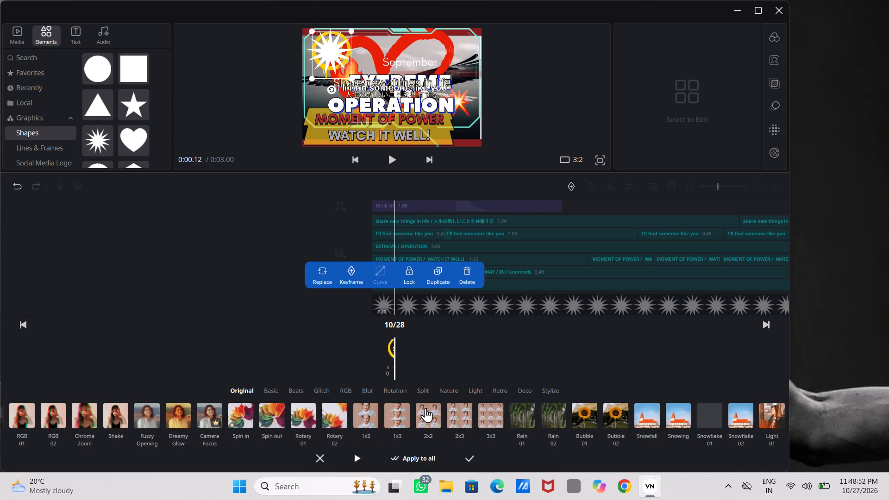
pyautogui.hscroll(-3, 426, 408)
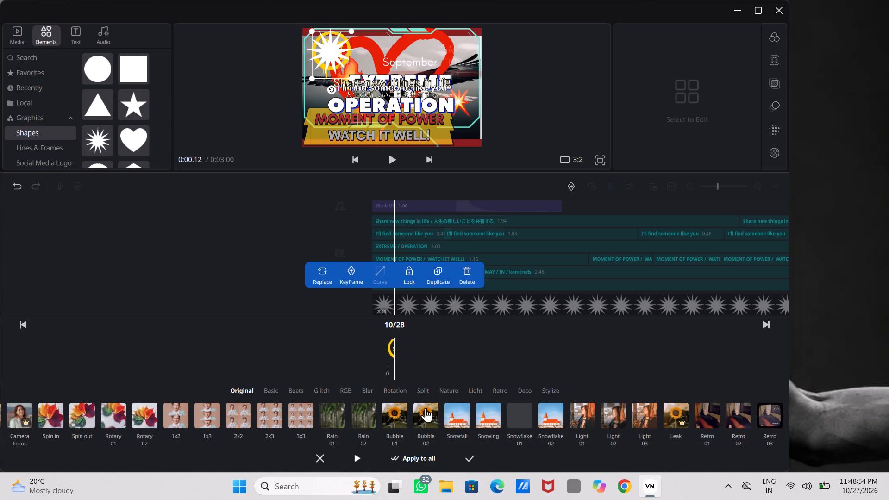
pyautogui.hscroll(-2, 426, 408)
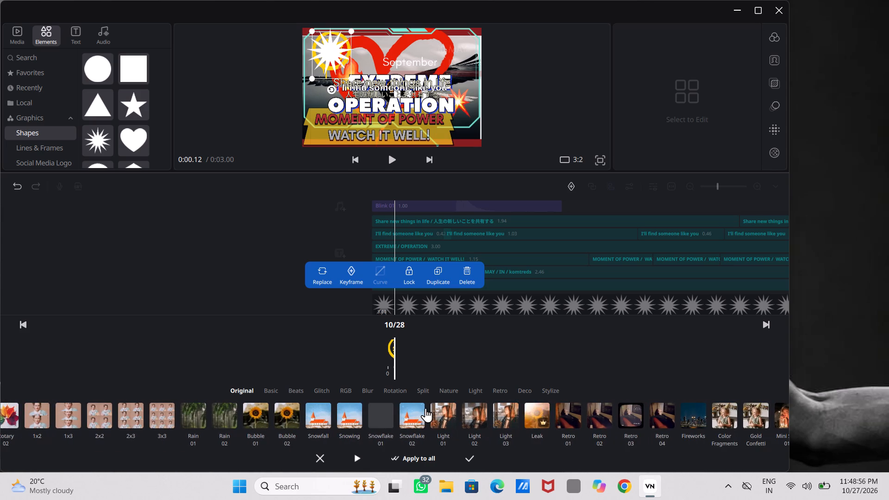
pyautogui.hscroll(-3, 426, 408)
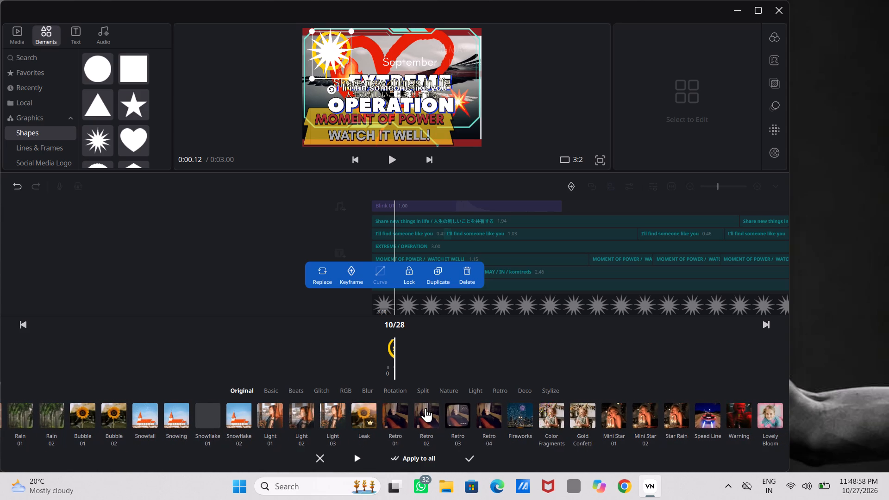
pyautogui.hscroll(-1, 426, 408)
pyautogui.click(516, 416)
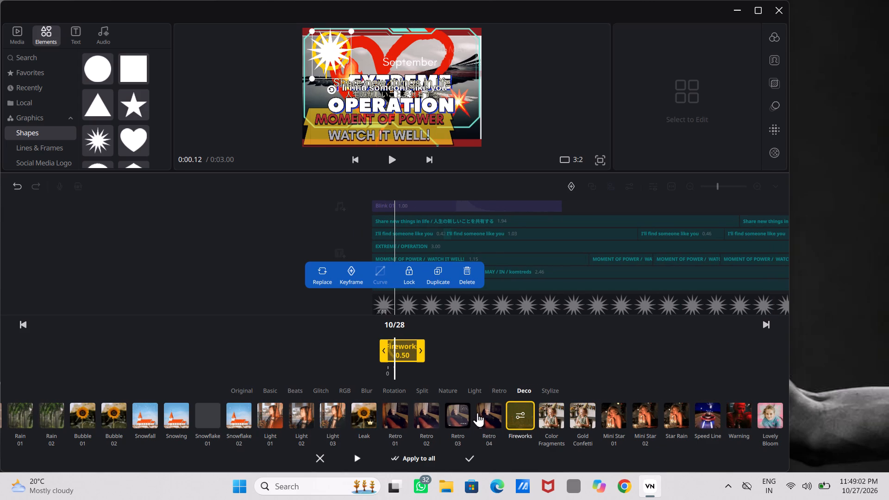
pyautogui.click(470, 458)
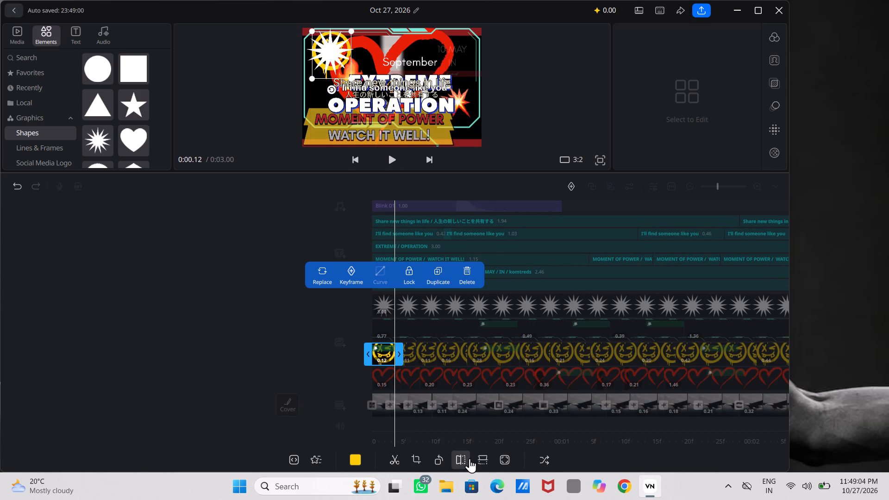
pyautogui.click(310, 374)
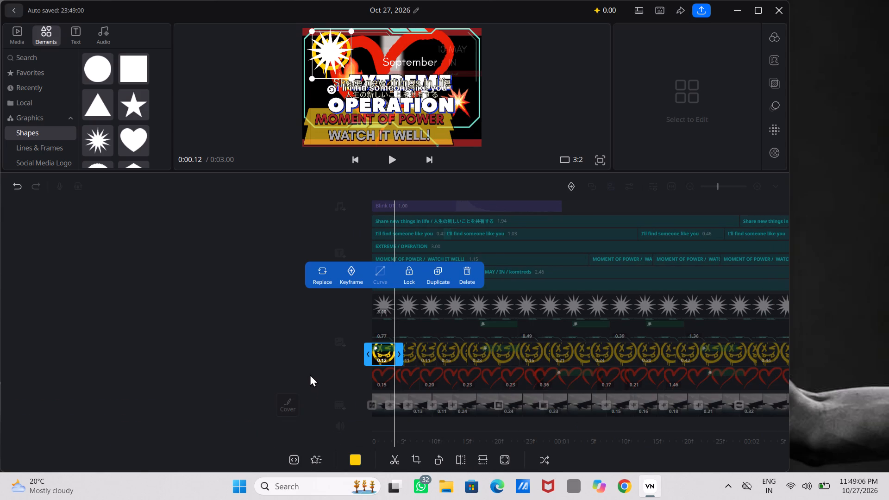
# Examine the opening frames of the project around the first few main-track eagle clips.
pyautogui.hscroll(1, 385, 350)
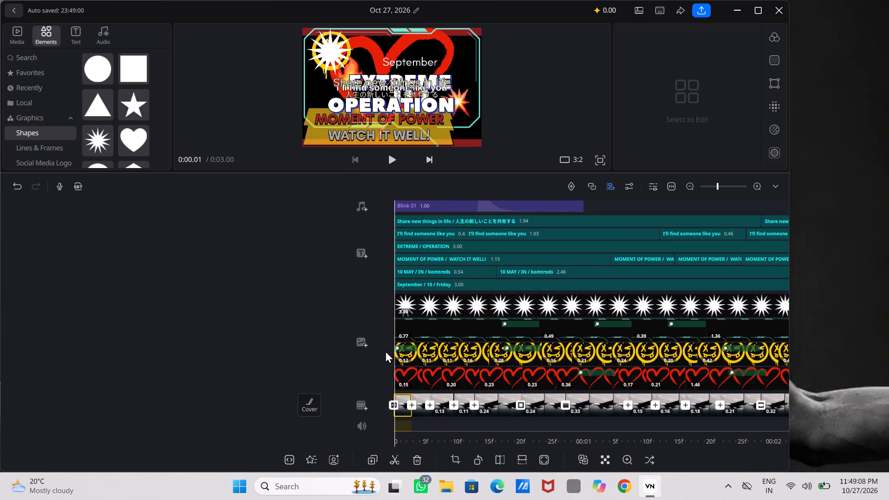
pyautogui.hscroll(-1, 385, 350)
pyautogui.hscroll(1, 385, 350)
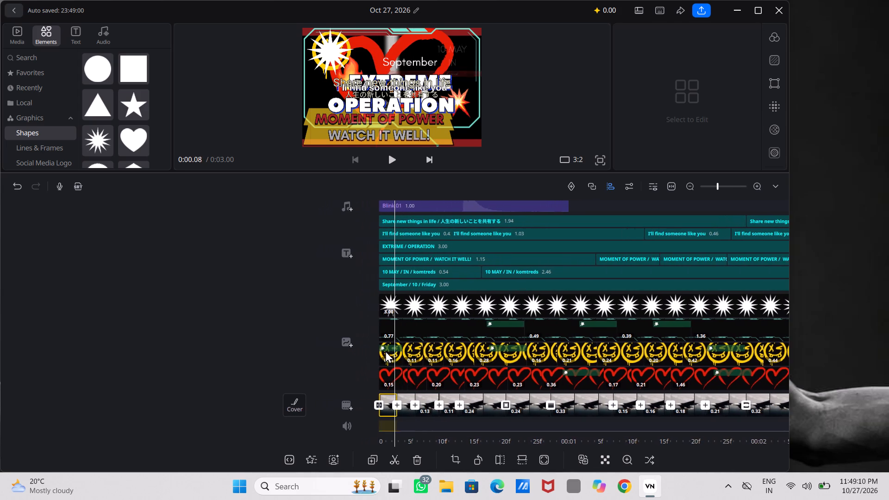
pyautogui.hscroll(2, 385, 350)
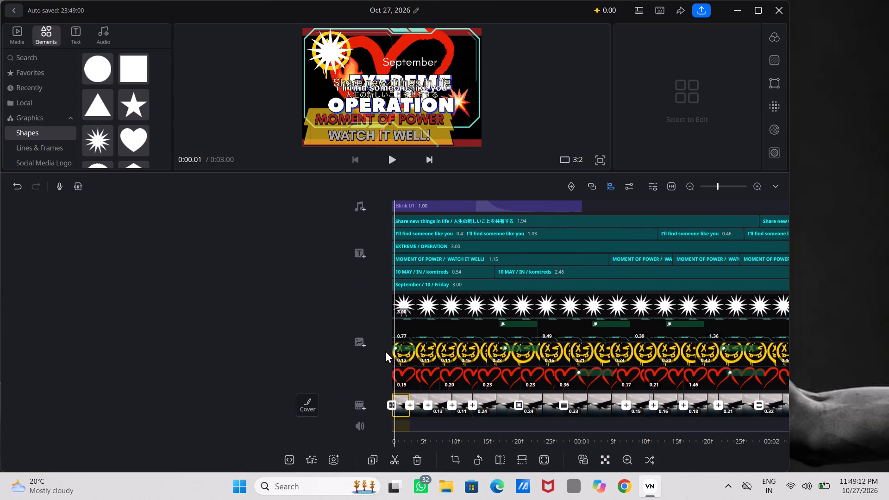
pyautogui.hscroll(2, 385, 350)
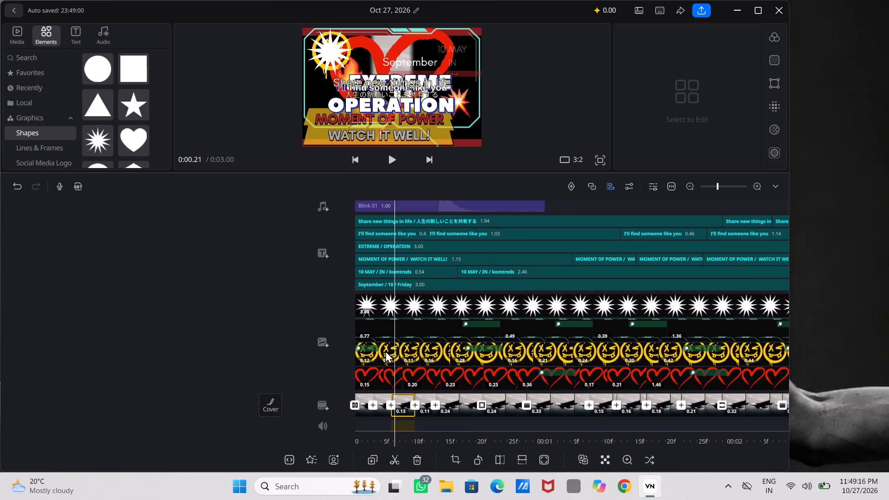
pyautogui.hscroll(2, 385, 350)
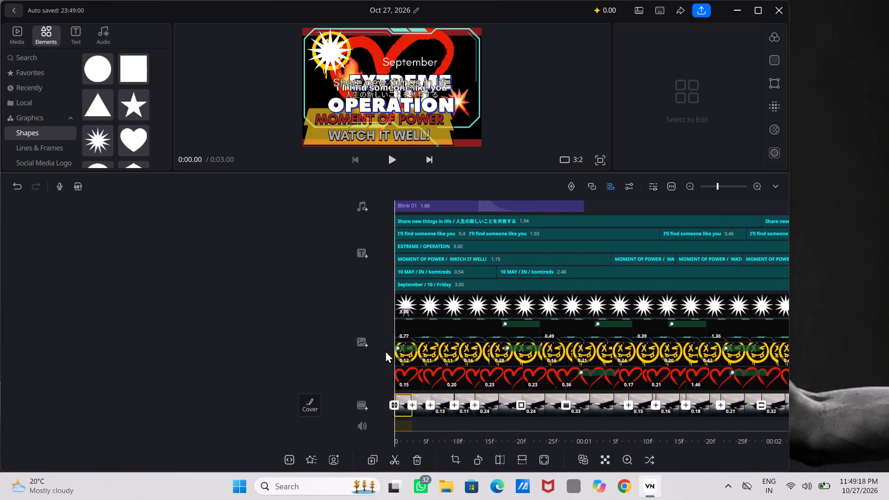
pyautogui.hscroll(1, 385, 350)
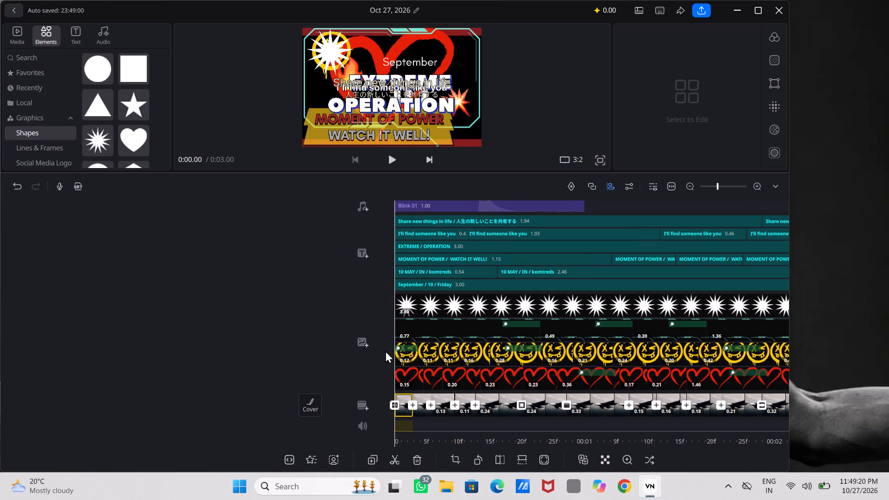
pyautogui.hscroll(1, 385, 350)
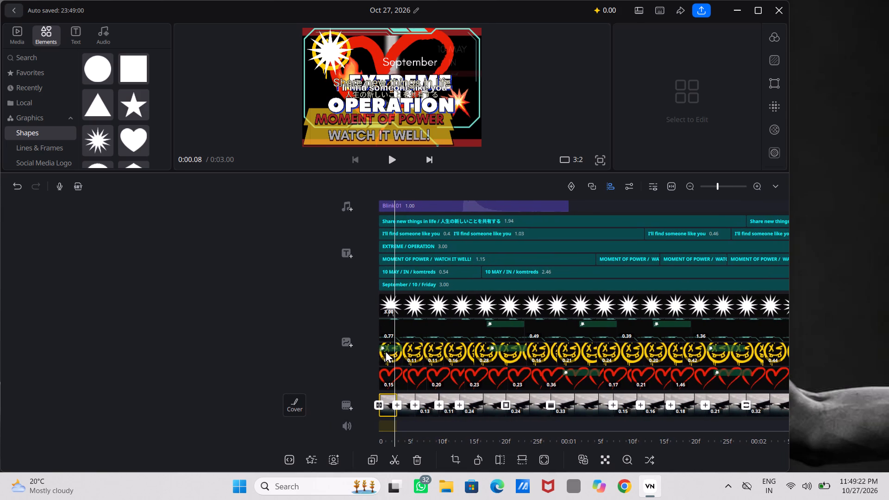
pyautogui.hscroll(1, 385, 350)
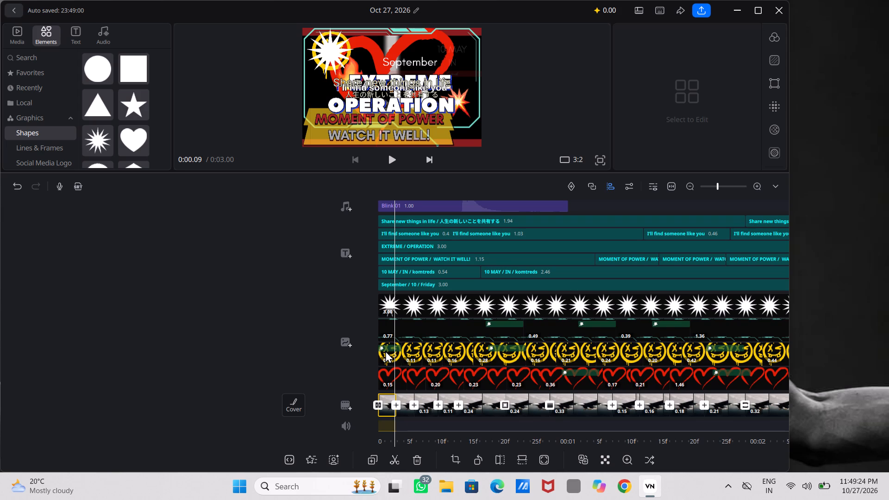
pyautogui.hscroll(-1, 385, 350)
pyautogui.hscroll(2, 385, 350)
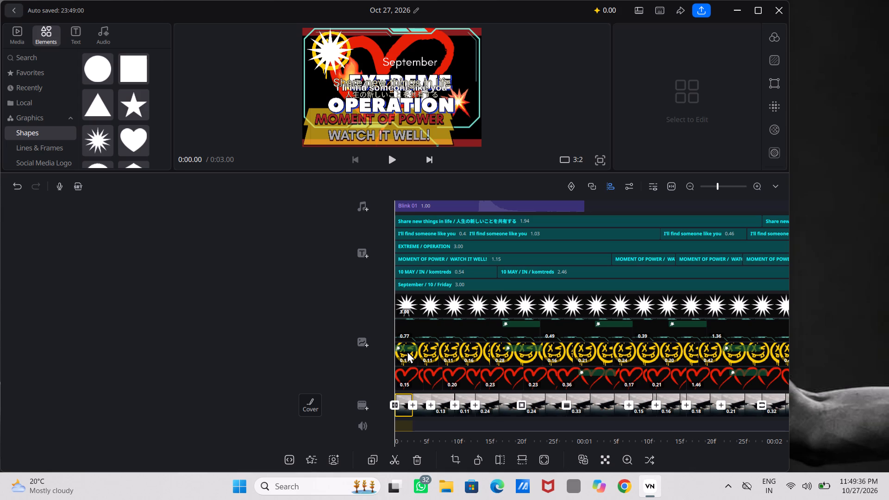
pyautogui.click(432, 397)
pyautogui.click(440, 401)
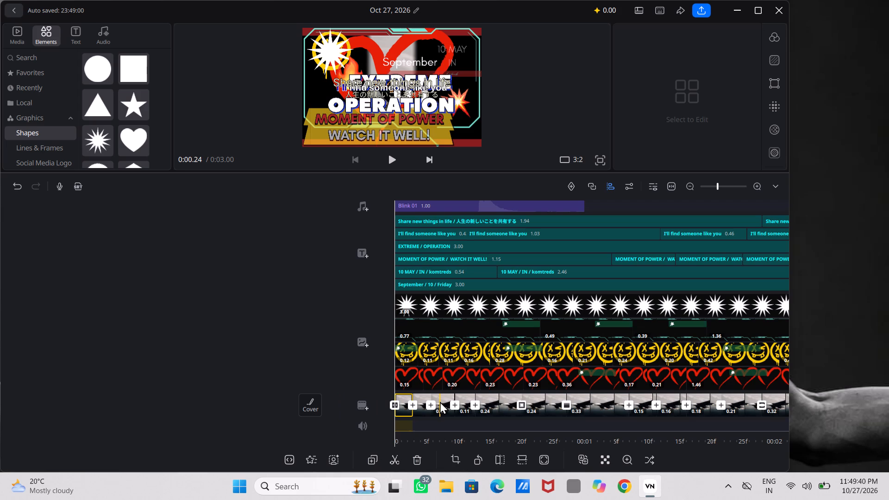
pyautogui.click(345, 371)
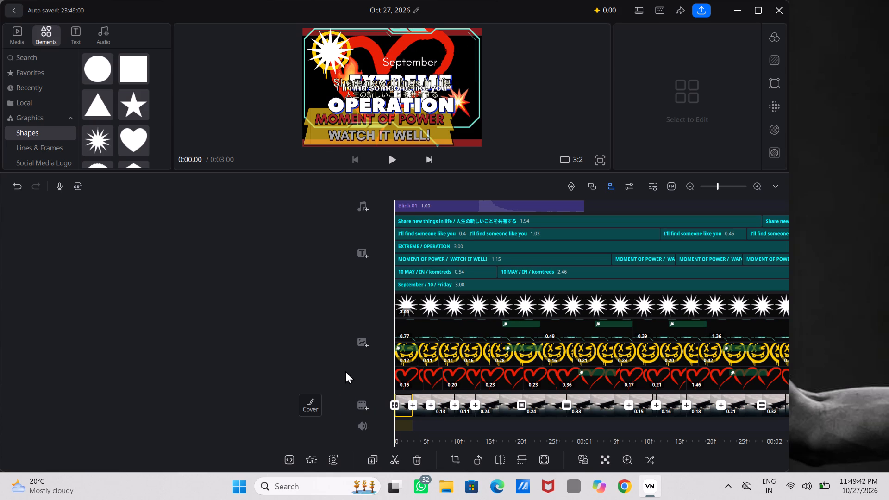
# Split the first 0.24-second eagle clip on the main track at 0.55 seconds.
pyautogui.hscroll(-1, 489, 363)
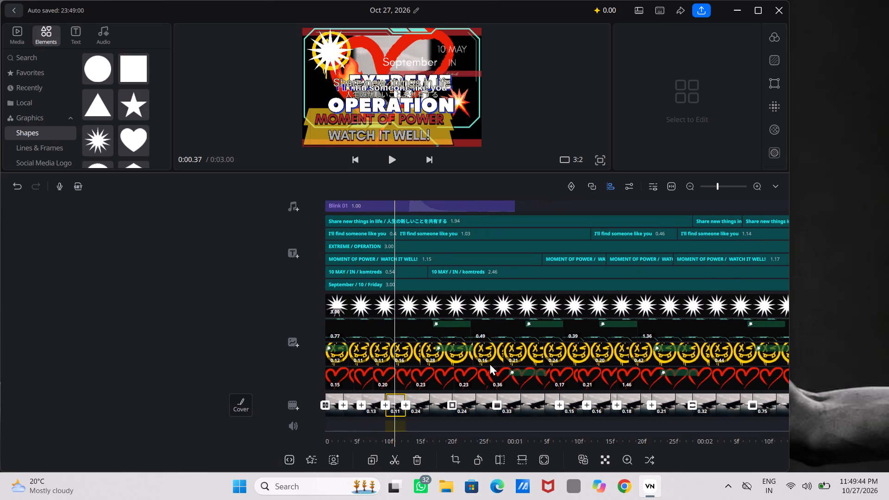
pyautogui.hscroll(-1, 489, 363)
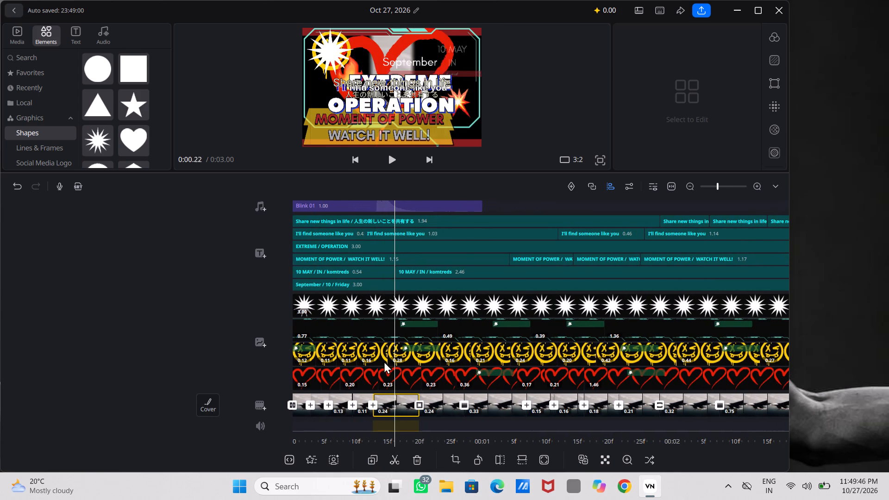
pyautogui.click(387, 407)
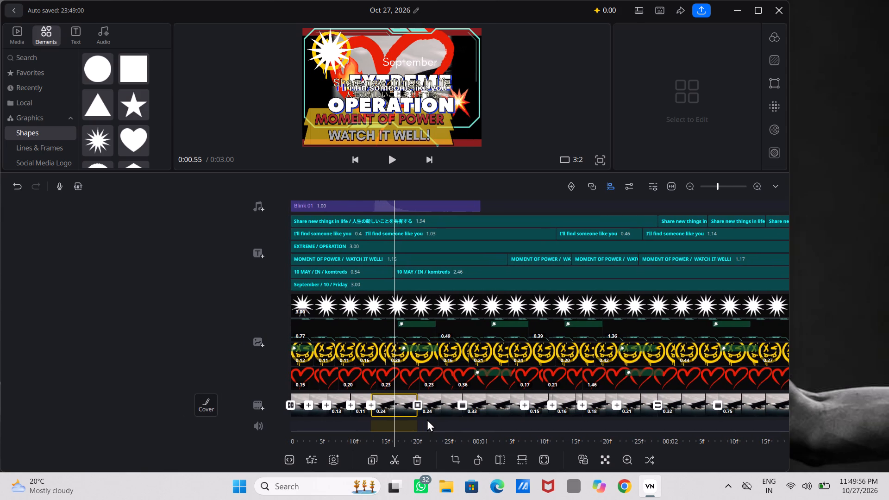
pyautogui.click(392, 459)
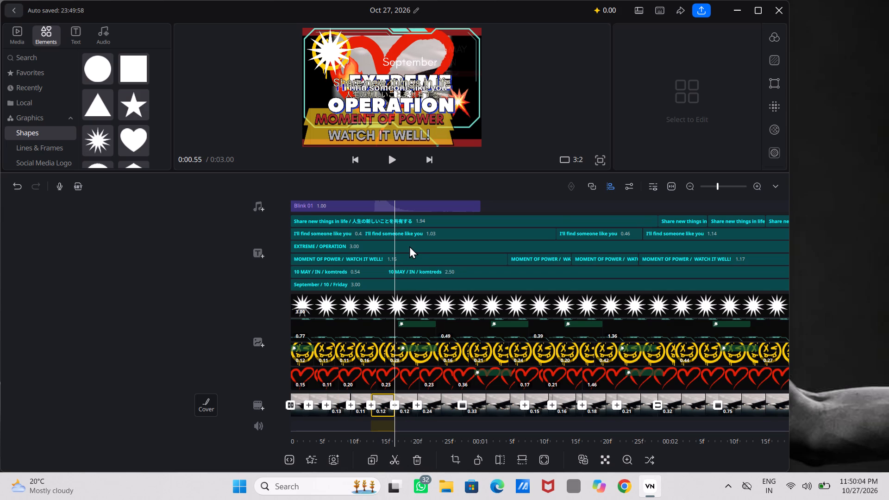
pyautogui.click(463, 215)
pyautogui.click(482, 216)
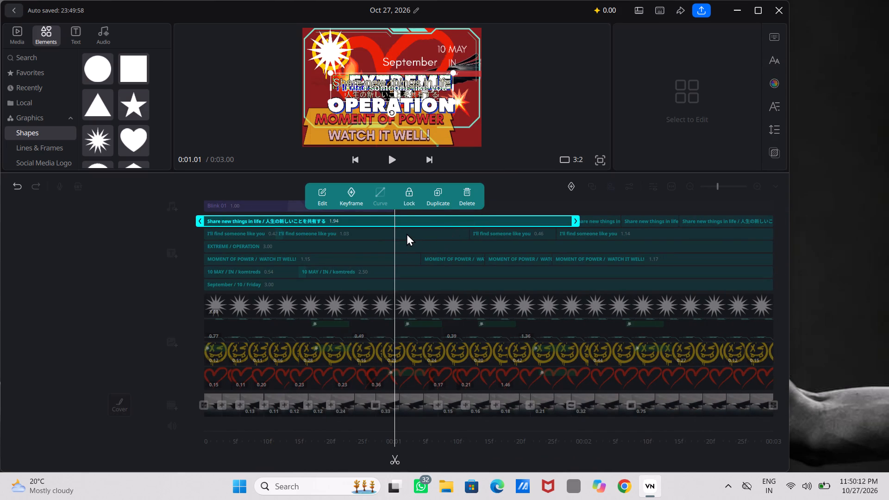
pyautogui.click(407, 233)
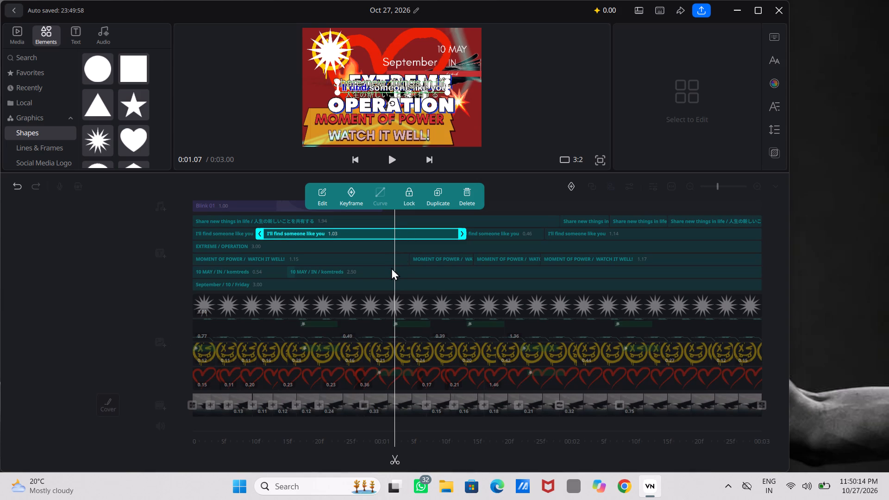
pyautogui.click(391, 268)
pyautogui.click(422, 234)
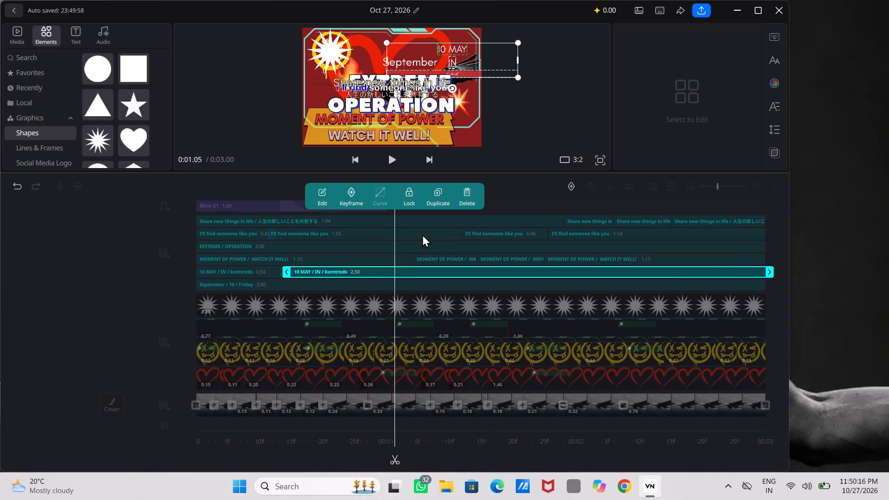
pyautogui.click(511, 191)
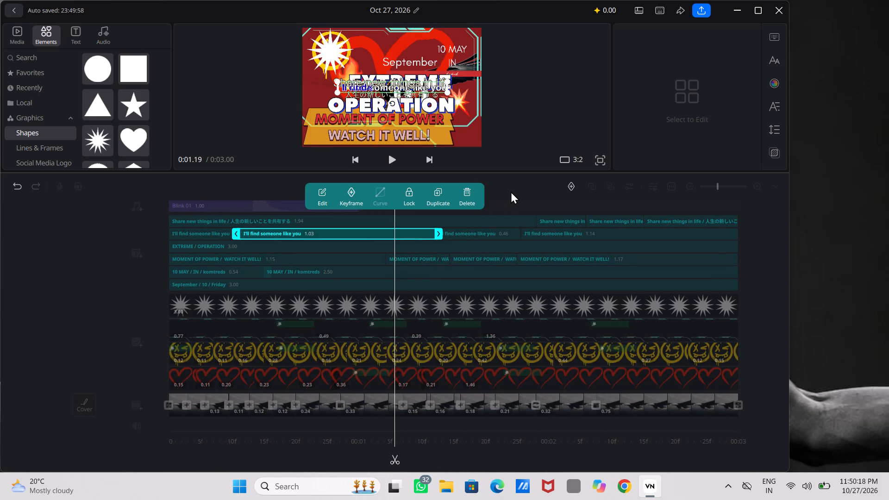
# Examine the later part of the project from 1.19 seconds to 2.53 seconds within the final eagle clip.
pyautogui.scroll(1, 448, 263)
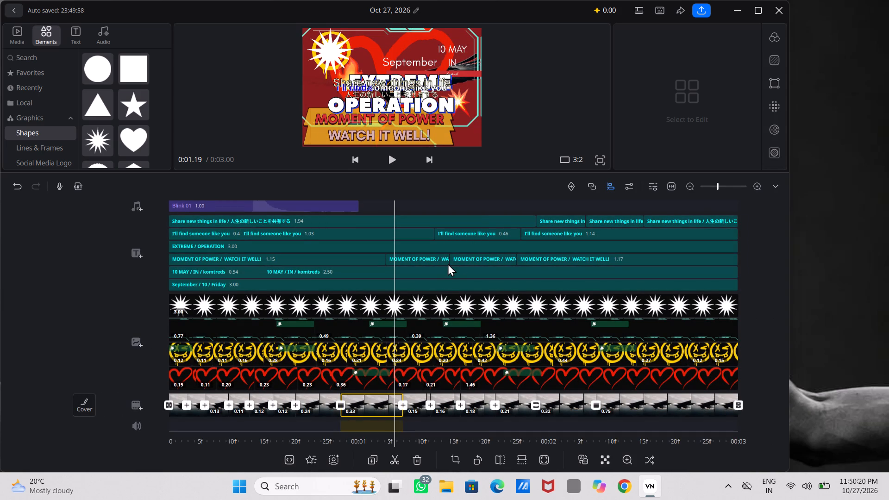
pyautogui.hscroll(-3, 448, 263)
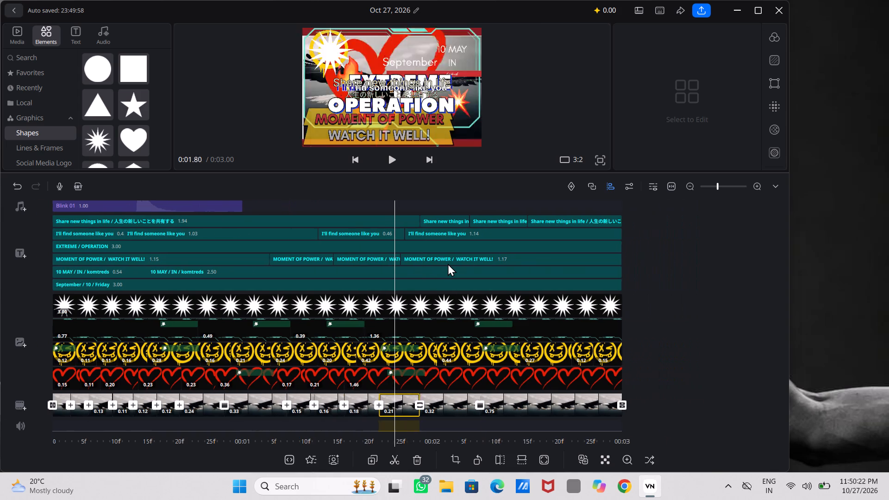
pyautogui.hscroll(-1, 448, 263)
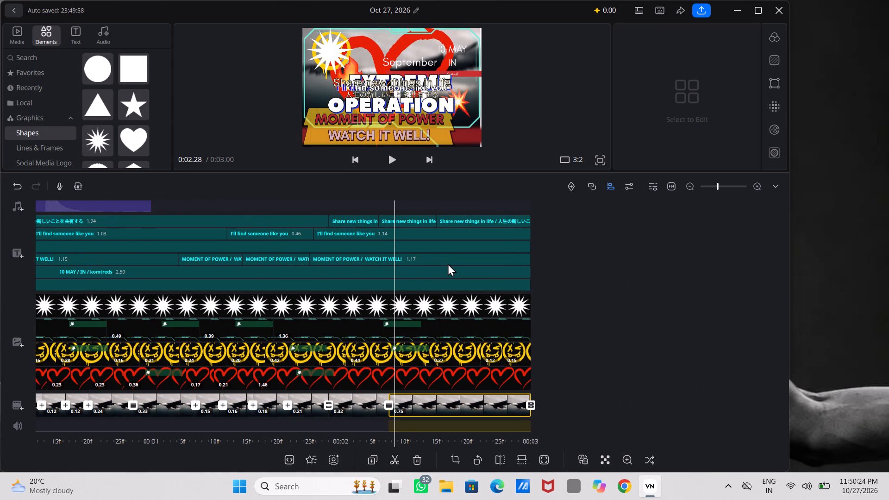
pyautogui.hscroll(-2, 448, 263)
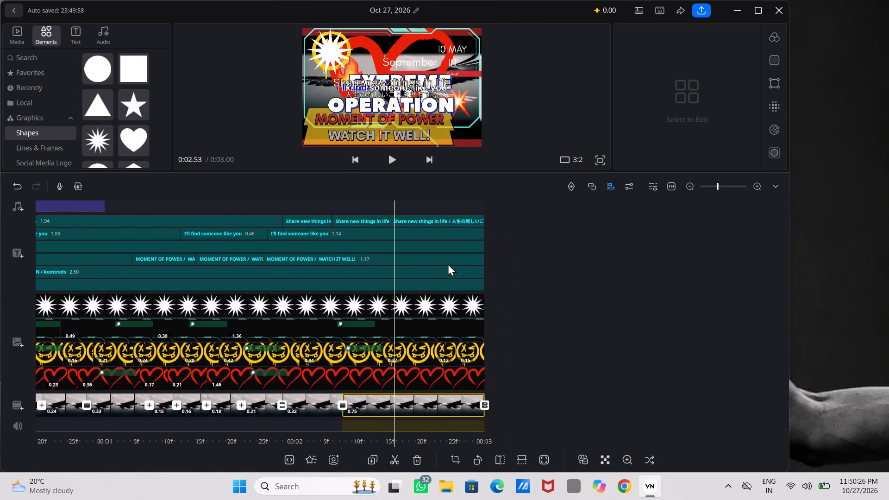
# Split the 0.33-second eagle clip on the main track at 1.05 seconds.
pyautogui.hscroll(-2, 448, 263)
pyautogui.hscroll(1, 448, 263)
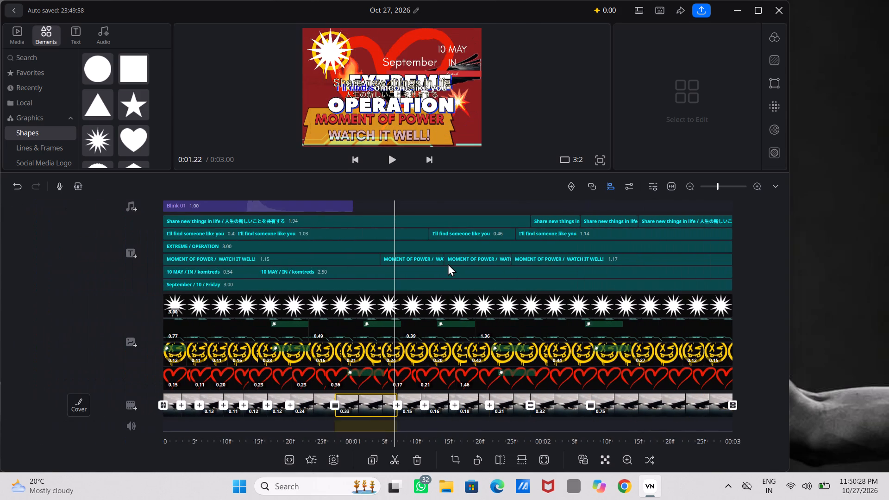
pyautogui.hscroll(1, 448, 263)
pyautogui.hscroll(-1, 448, 263)
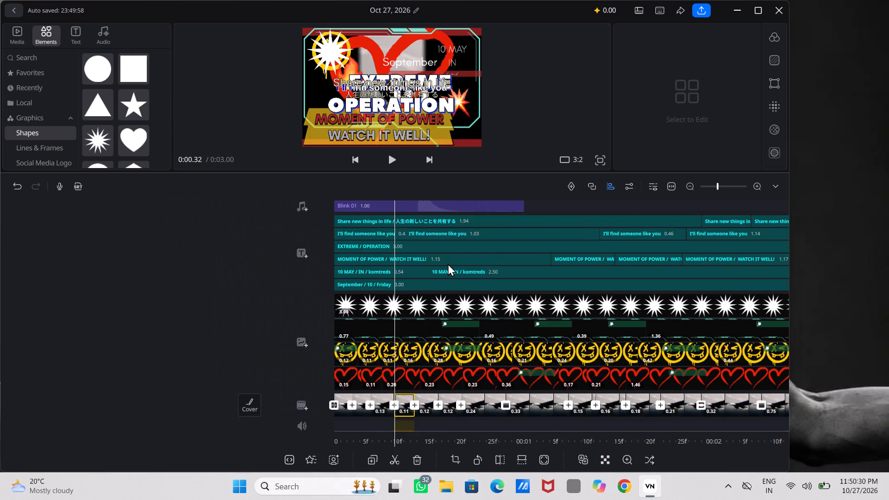
pyautogui.hscroll(-1, 448, 263)
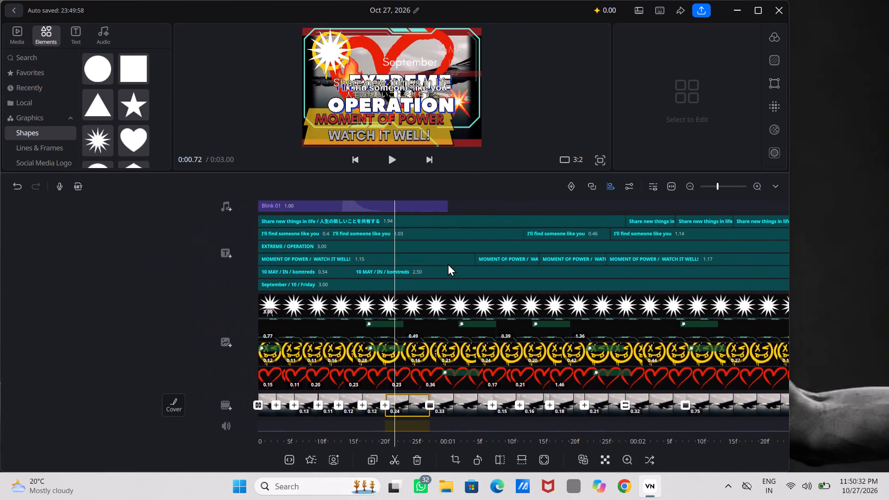
pyautogui.hscroll(-1, 448, 263)
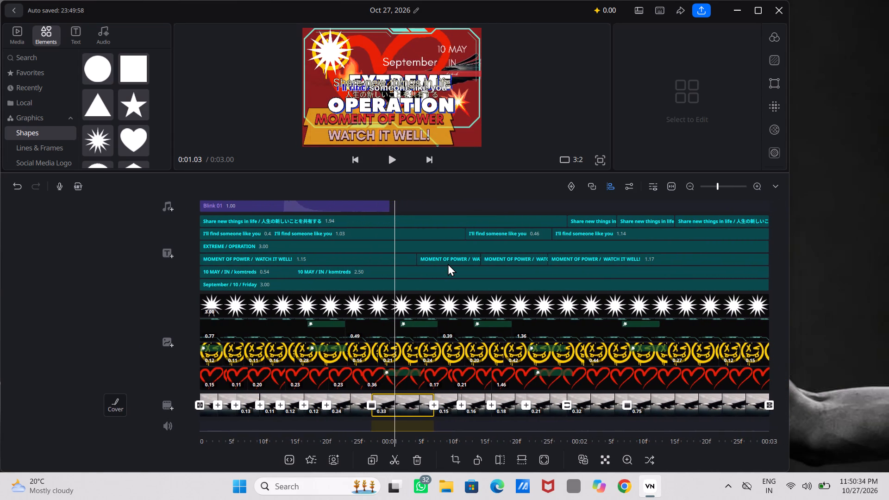
pyautogui.hscroll(-1, 448, 263)
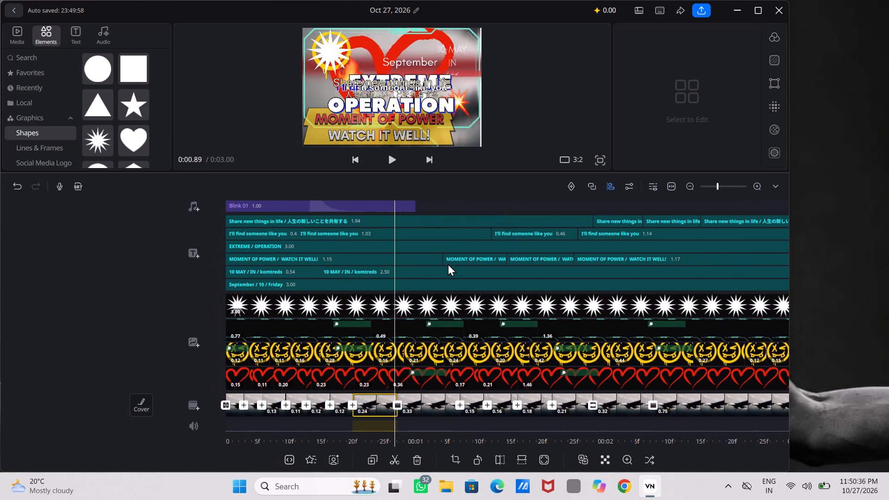
pyautogui.hscroll(-1, 448, 263)
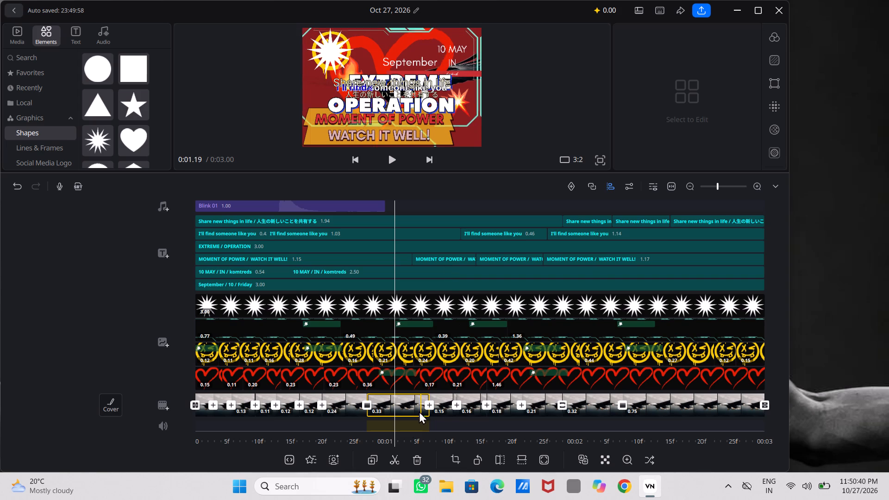
pyautogui.click(397, 459)
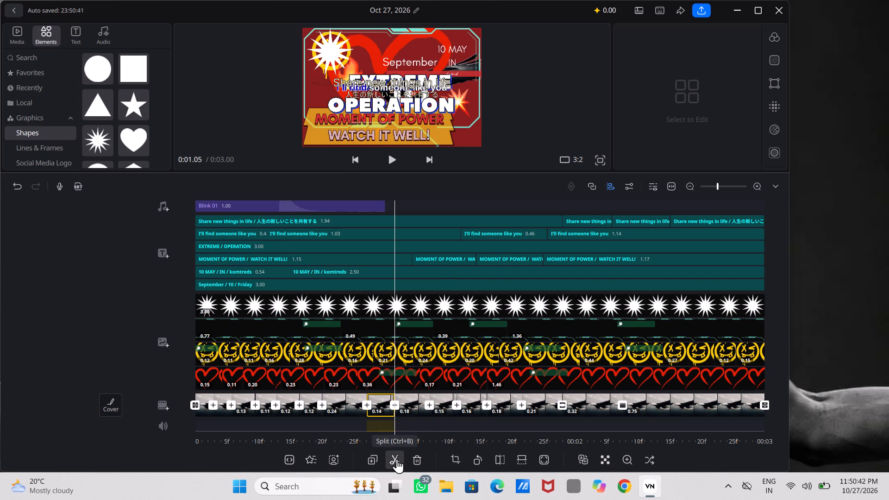
# Split the 0.18-second eagle clip that starts just after one second on the main track at 1.15 seconds.
pyautogui.click(414, 403)
pyautogui.rightClick(414, 403)
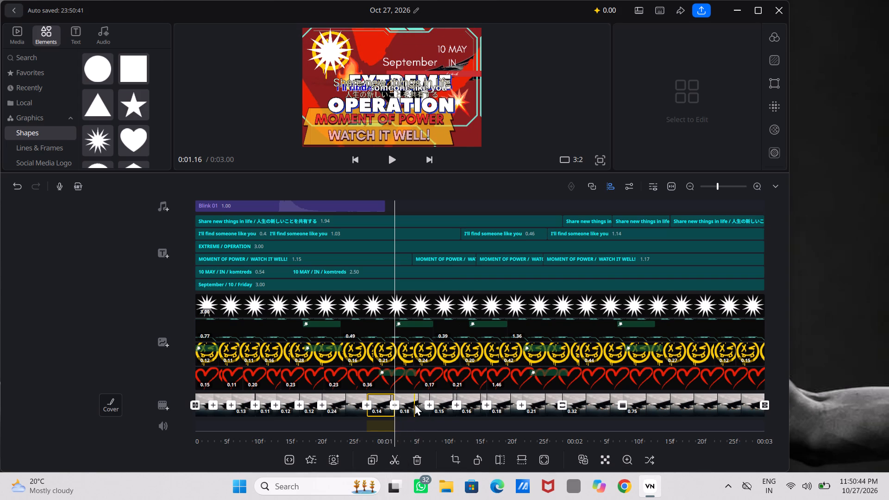
pyautogui.click(448, 423)
pyautogui.hscroll(-1, 425, 421)
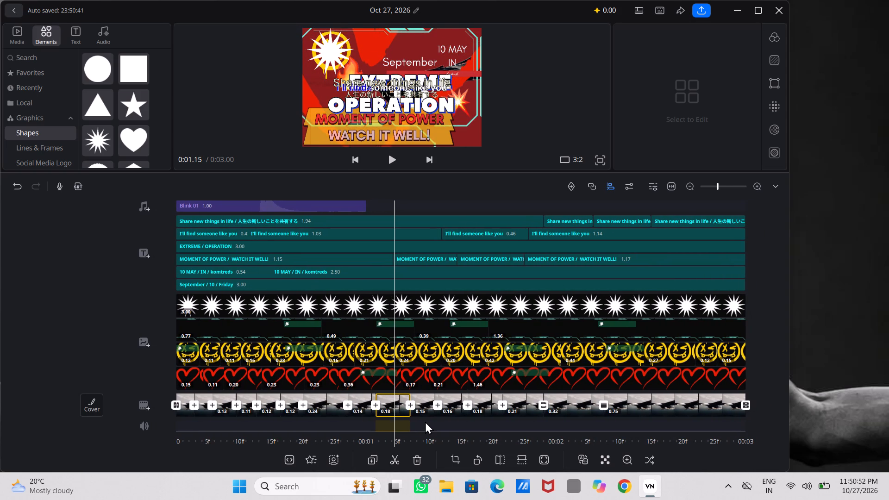
pyautogui.click(396, 462)
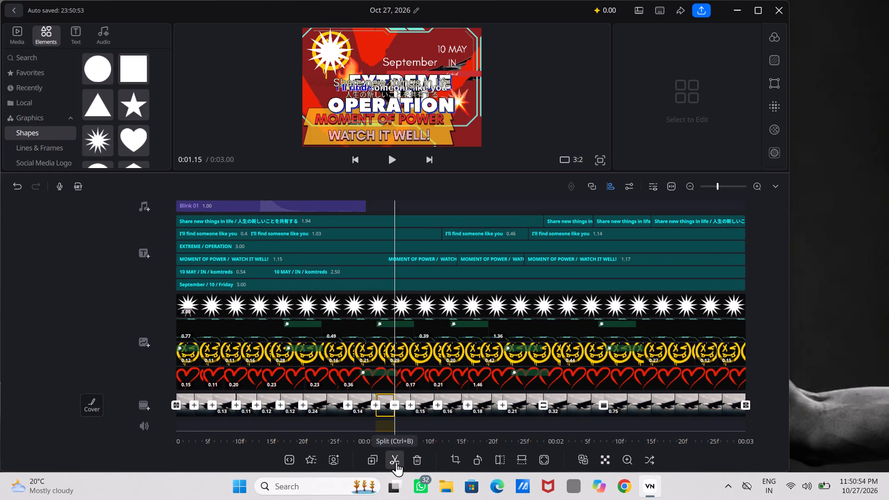
# Split the 0.32-second eagle clip on the main track at 2.06 seconds.
pyautogui.click(434, 424)
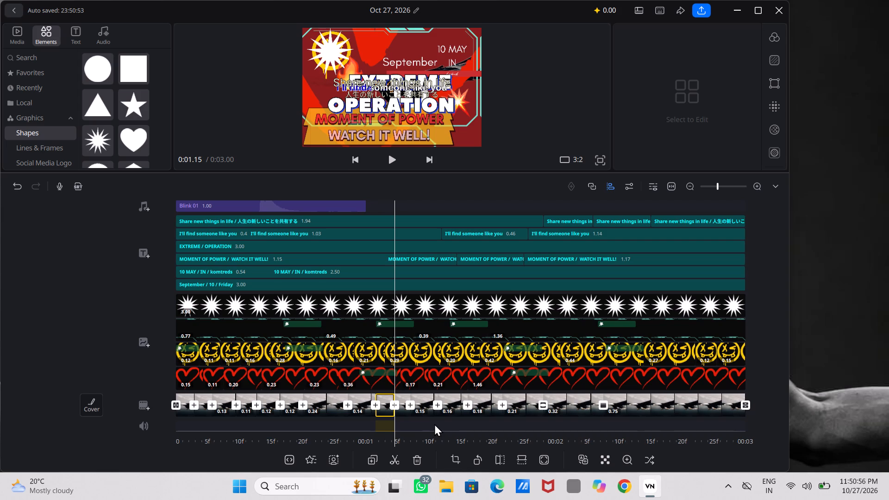
pyautogui.hscroll(-2, 412, 420)
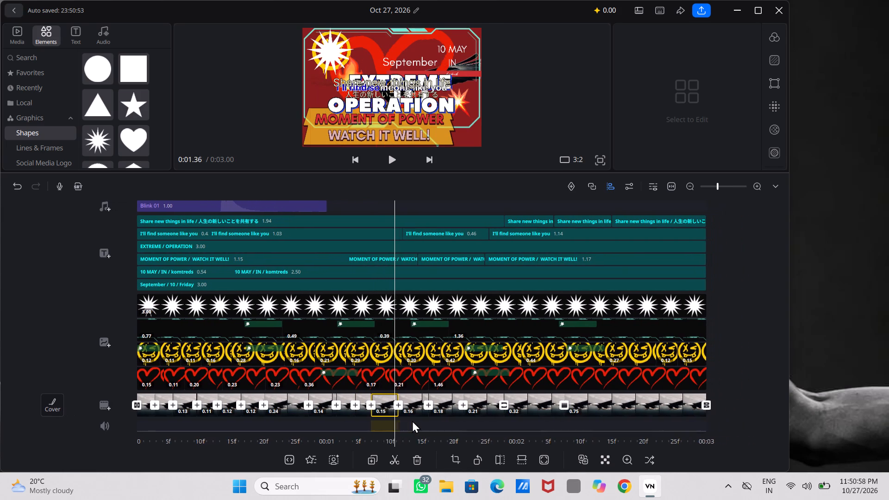
pyautogui.hscroll(-1, 412, 420)
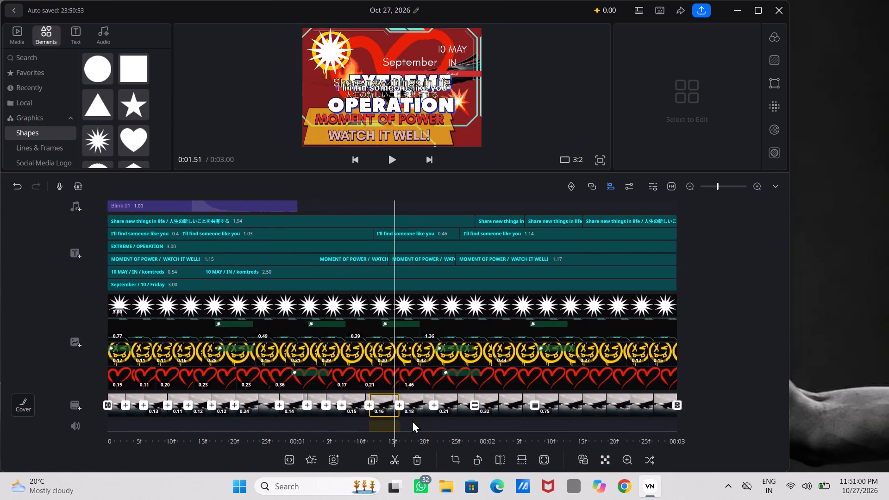
pyautogui.hscroll(-2, 412, 420)
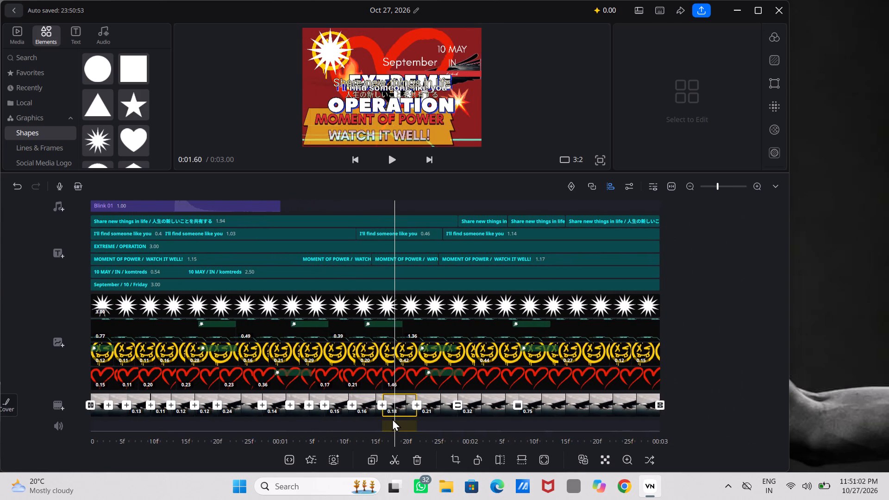
pyautogui.hscroll(-3, 392, 419)
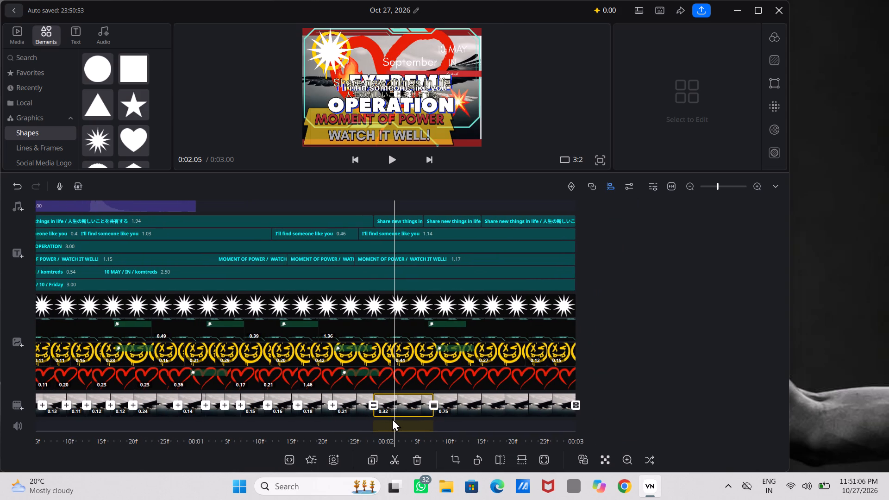
pyautogui.hscroll(-1, 392, 419)
pyautogui.hscroll(1, 392, 419)
pyautogui.hscroll(-1, 392, 419)
pyautogui.hscroll(1, 392, 419)
pyautogui.hscroll(-2, 392, 419)
pyautogui.hscroll(1, 392, 419)
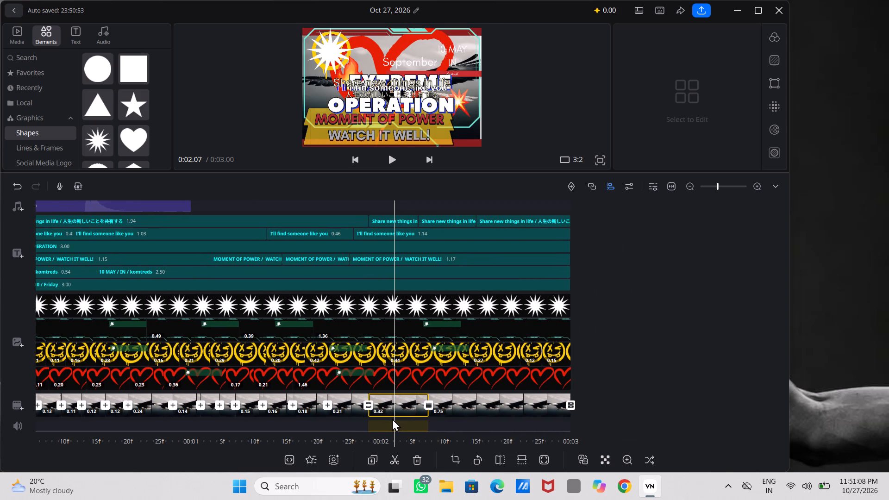
pyautogui.hscroll(2, 392, 419)
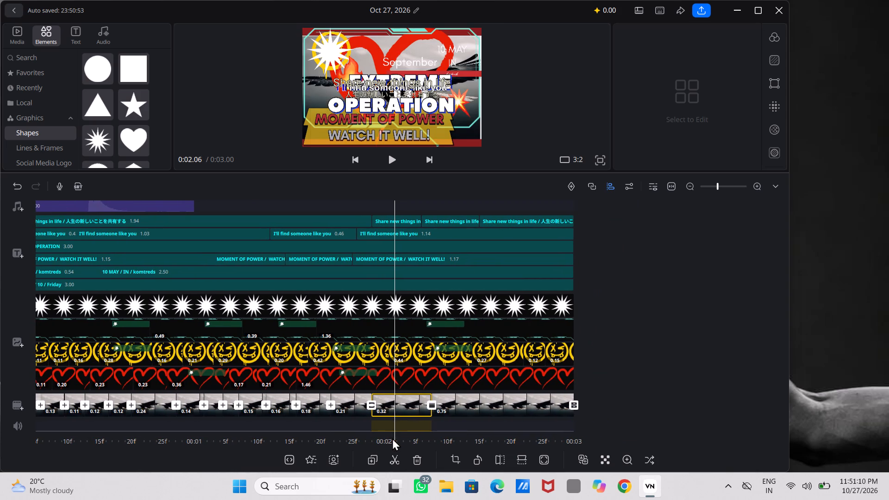
pyautogui.click(391, 453)
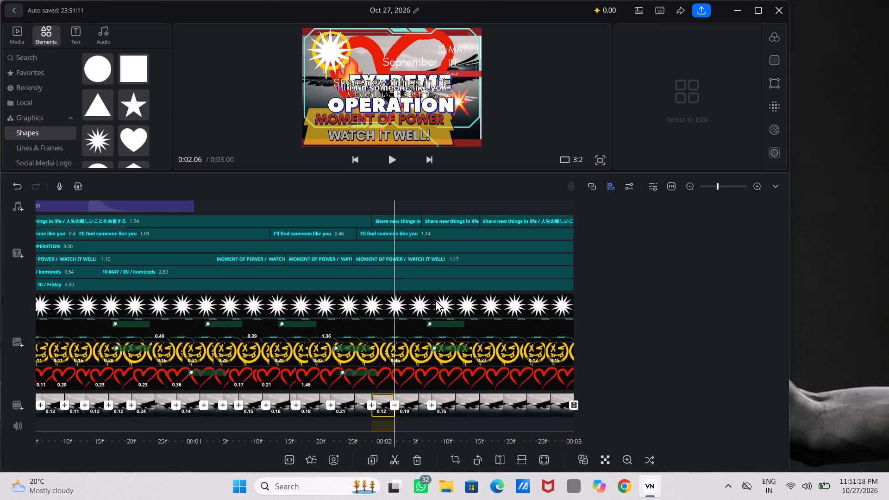
# Split the white starburst shape at 2.55, 1.79 and 0.75 seconds.
pyautogui.click(434, 284)
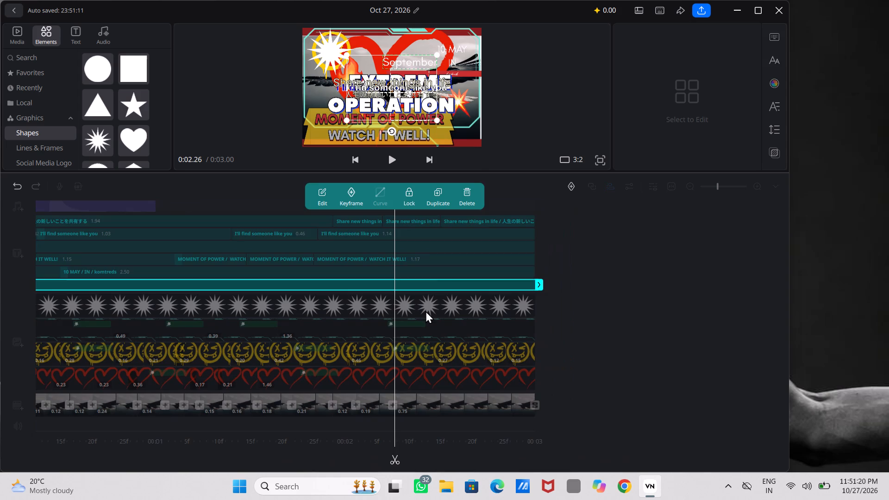
pyautogui.click(426, 311)
pyautogui.click(450, 299)
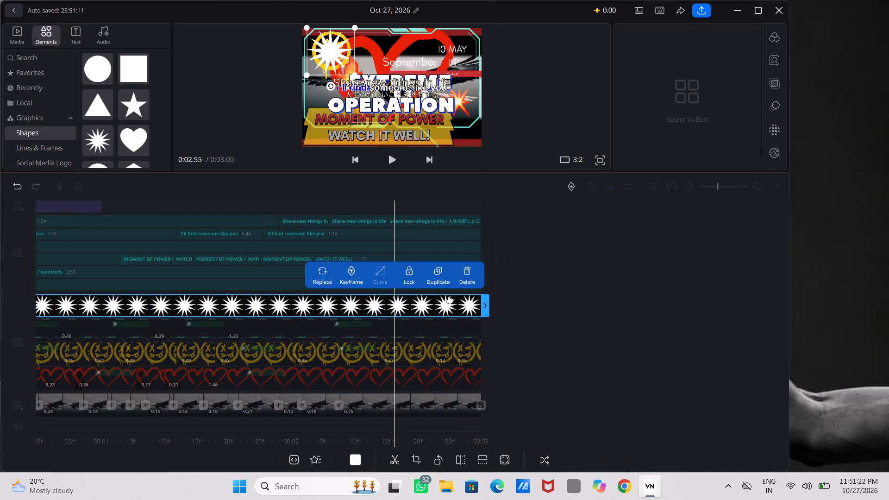
pyautogui.click(394, 453)
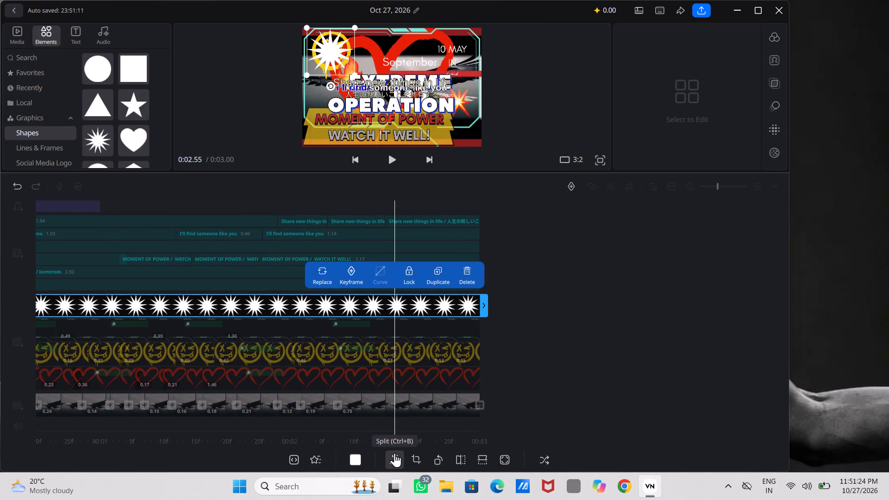
pyautogui.hscroll(1, 332, 332)
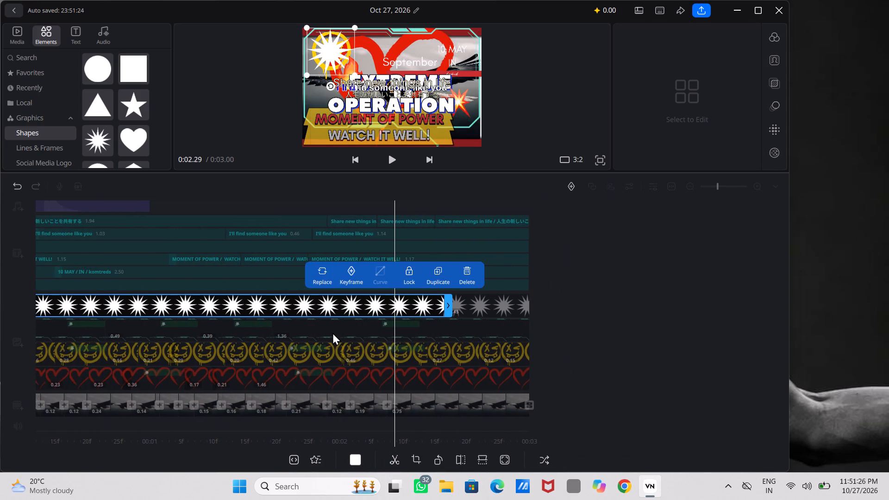
pyautogui.hscroll(3, 332, 332)
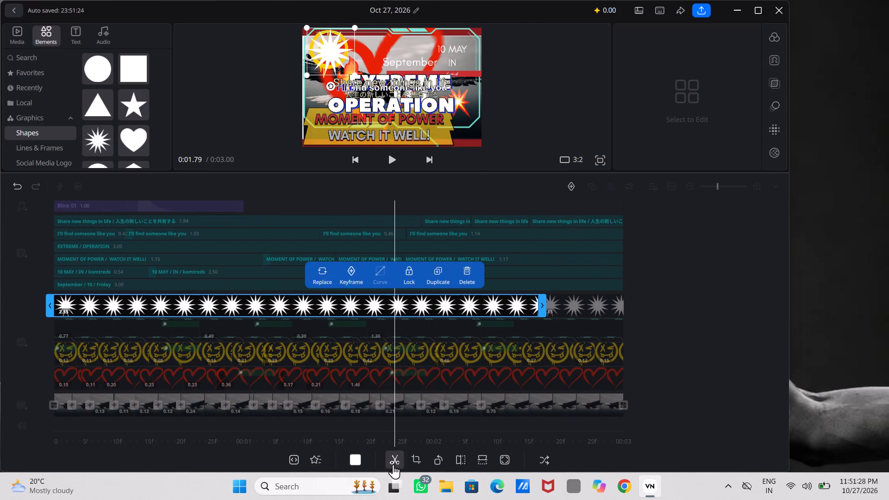
pyautogui.click(397, 458)
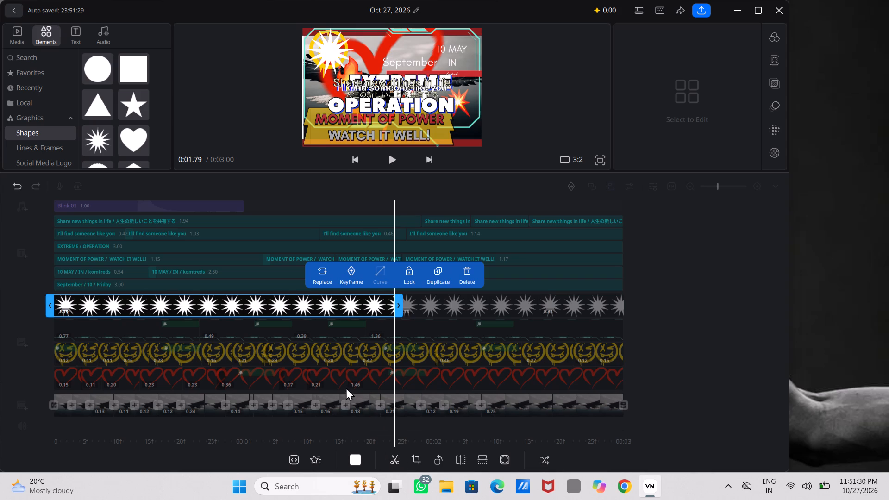
pyautogui.hscroll(2, 307, 308)
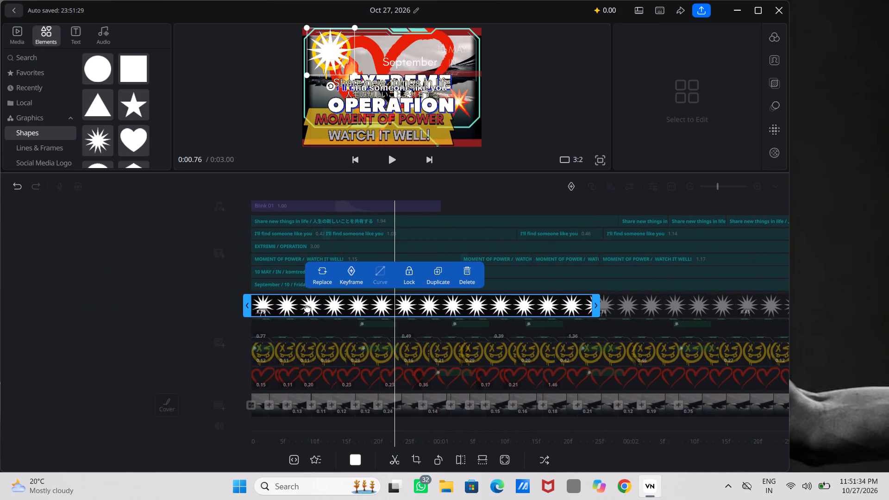
pyautogui.click(399, 455)
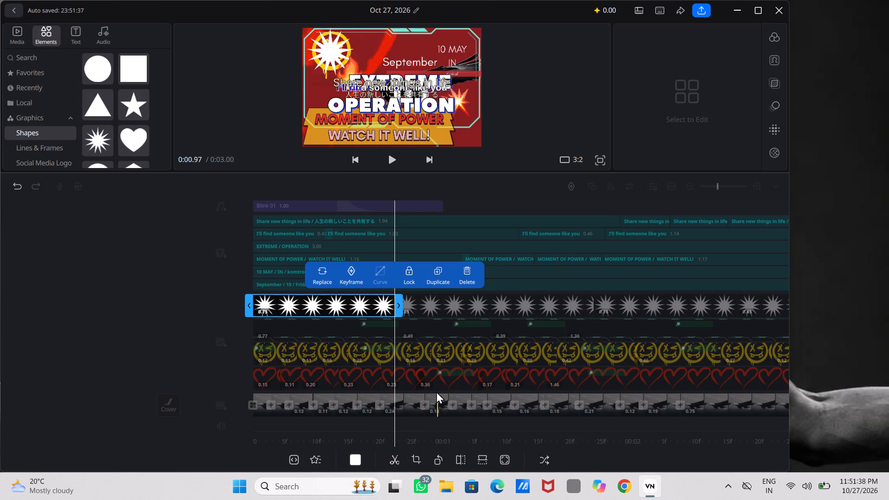
# Split the white starburst segment between 0.75 and 1.79 seconds at 1.16, 1.41 and 1.68 seconds.
pyautogui.click(422, 375)
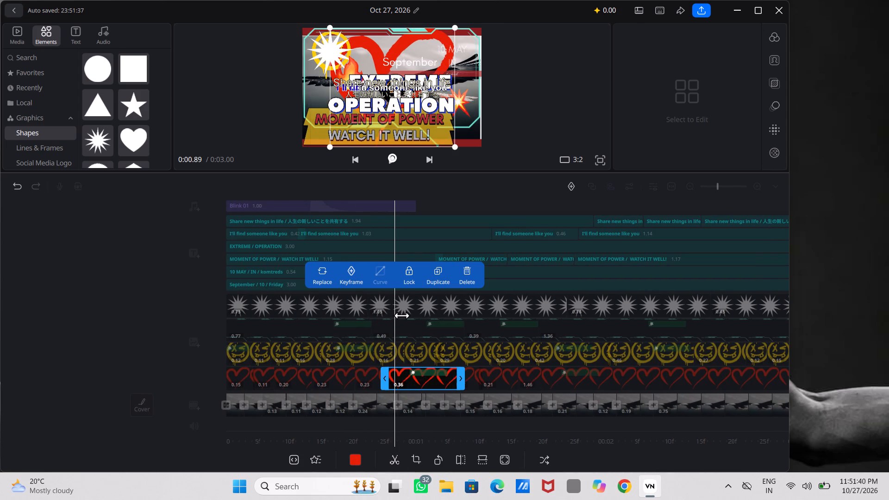
pyautogui.hscroll(-1, 401, 315)
pyautogui.click(401, 315)
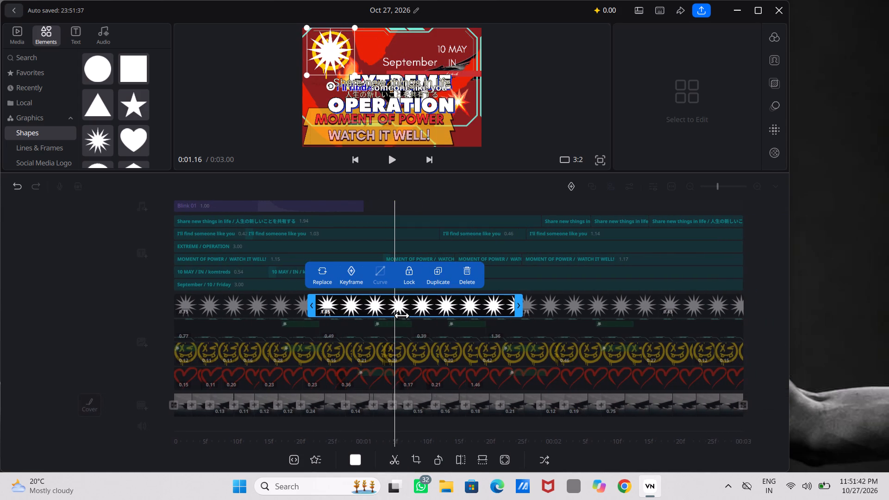
pyautogui.click(390, 463)
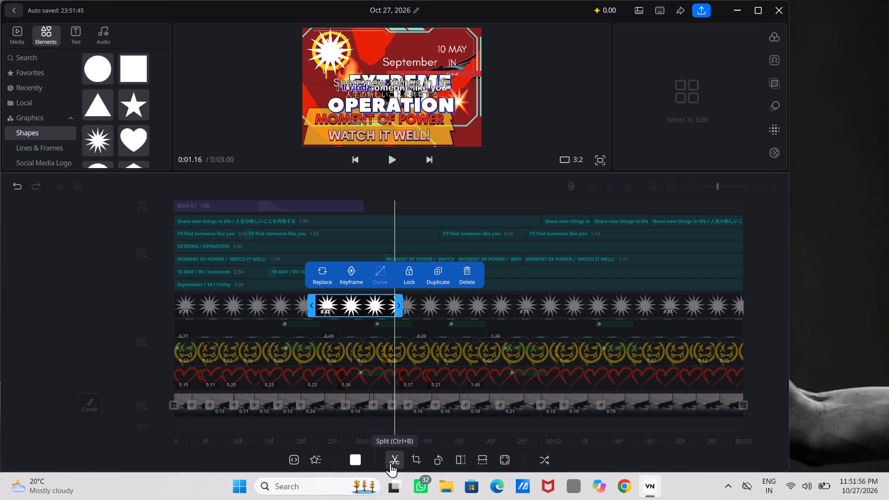
pyautogui.click(442, 302)
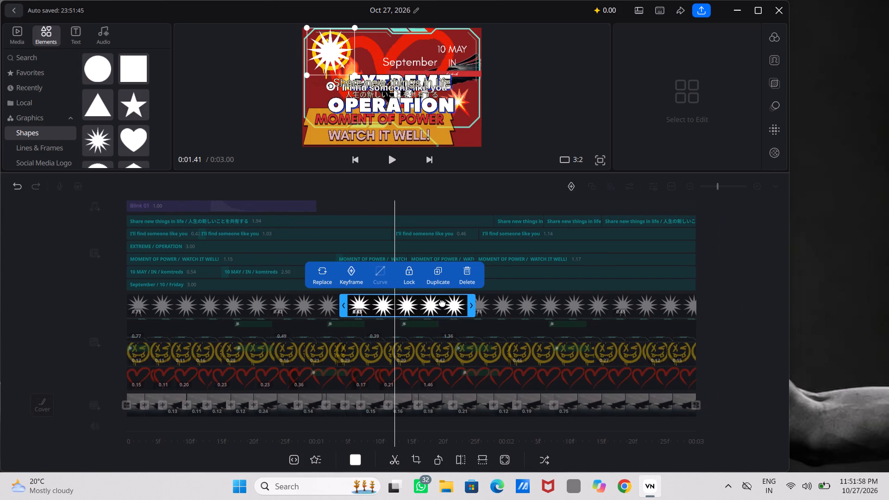
pyautogui.click(391, 456)
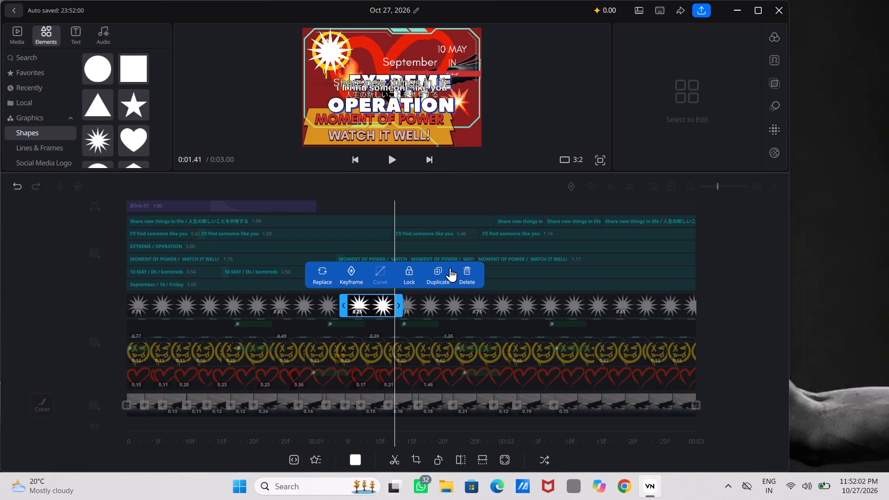
pyautogui.click(445, 294)
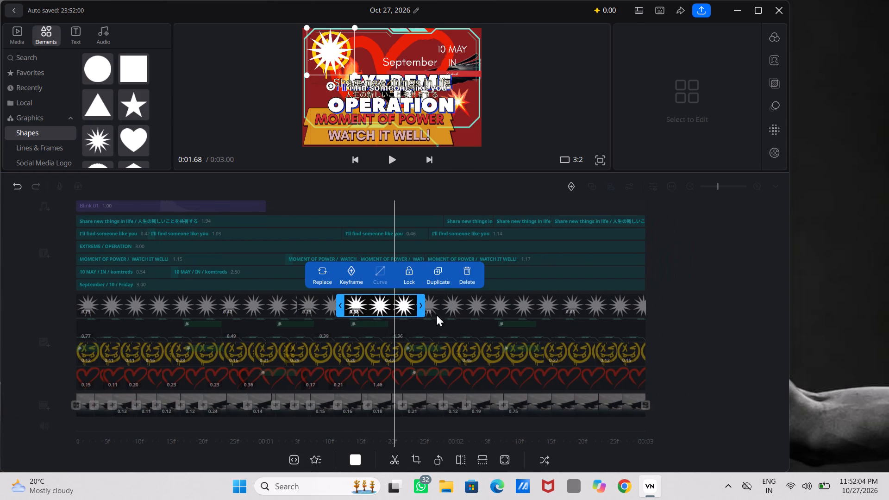
pyautogui.click(397, 464)
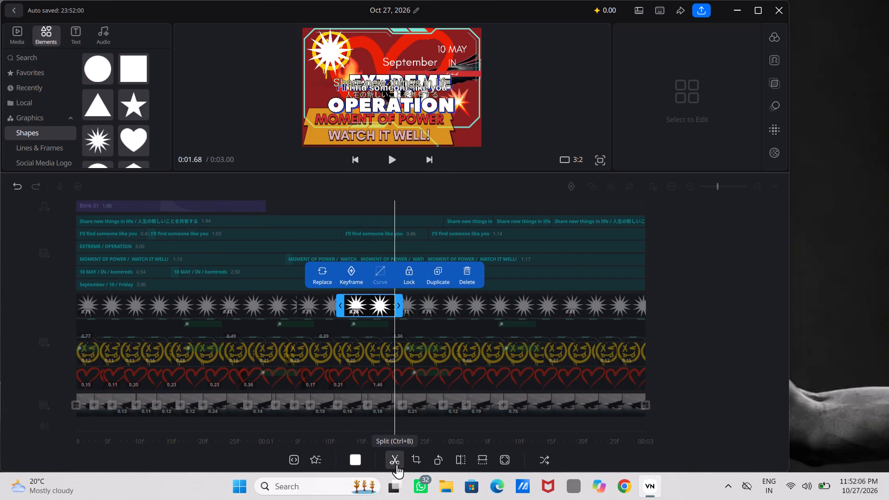
# Split the white starburst shape at 2.17, 2.80 and 2.93 seconds.
pyautogui.click(446, 315)
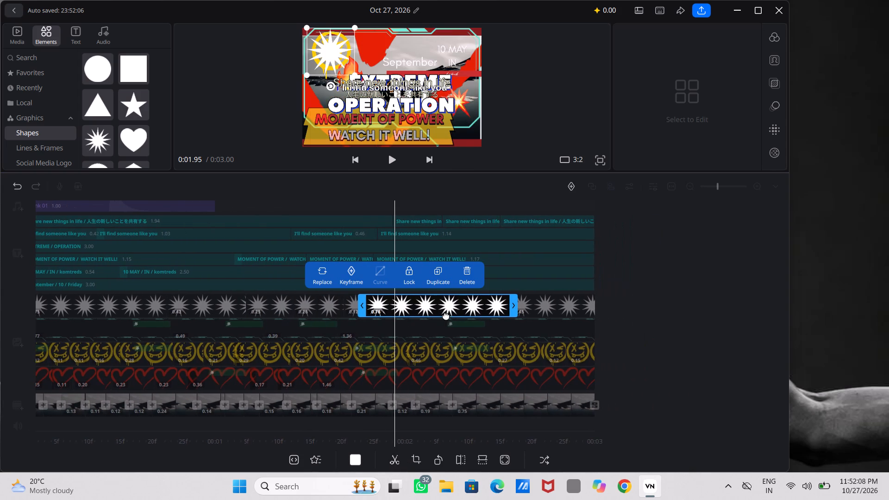
pyautogui.hscroll(-1, 457, 329)
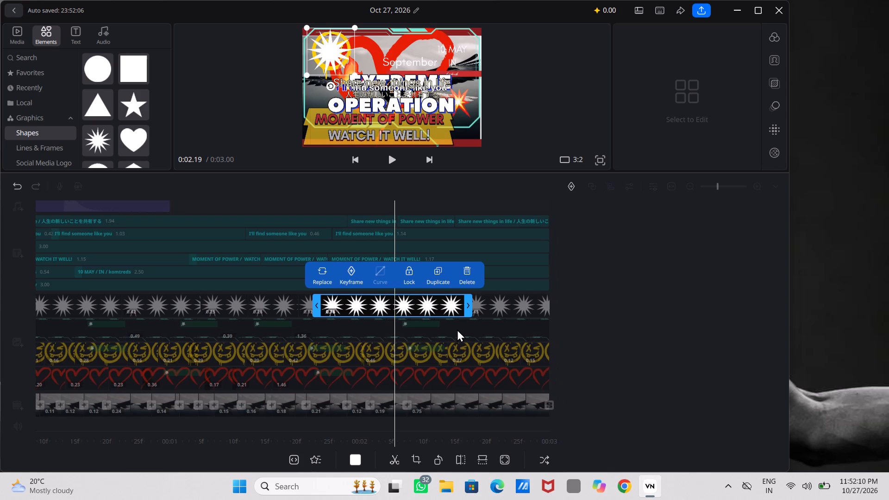
pyautogui.hscroll(-1, 457, 329)
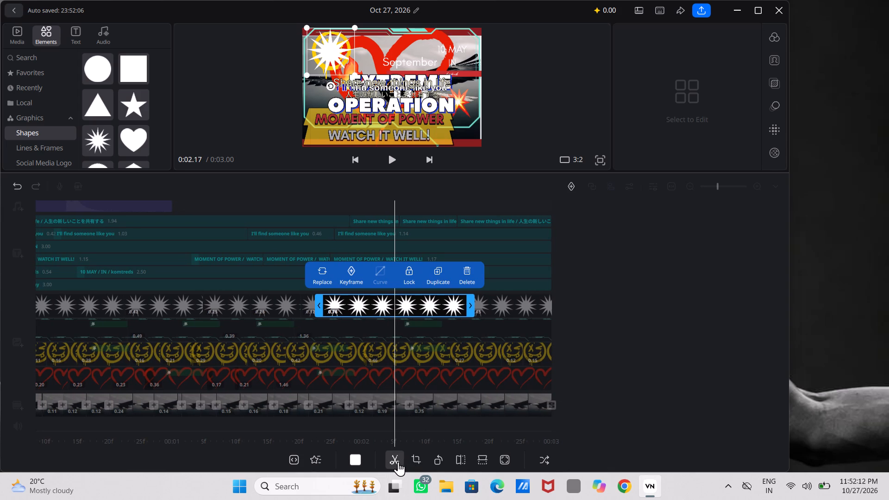
pyautogui.click(397, 462)
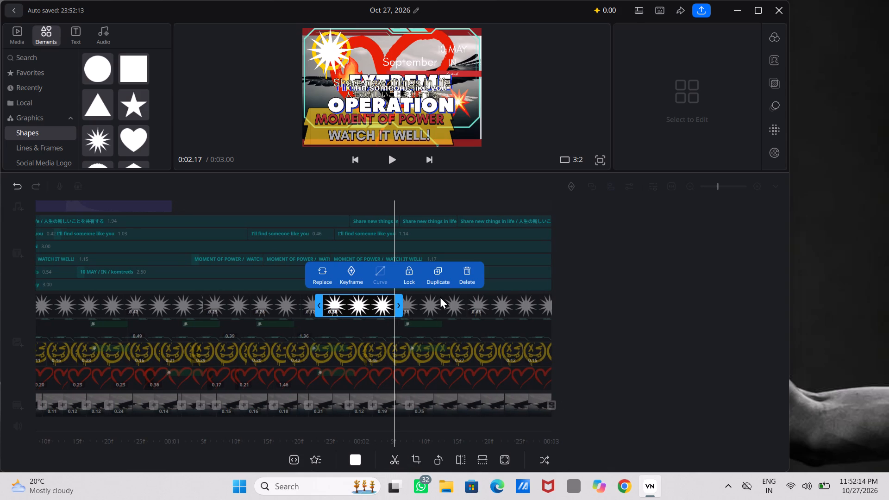
pyautogui.click(440, 296)
pyautogui.click(437, 297)
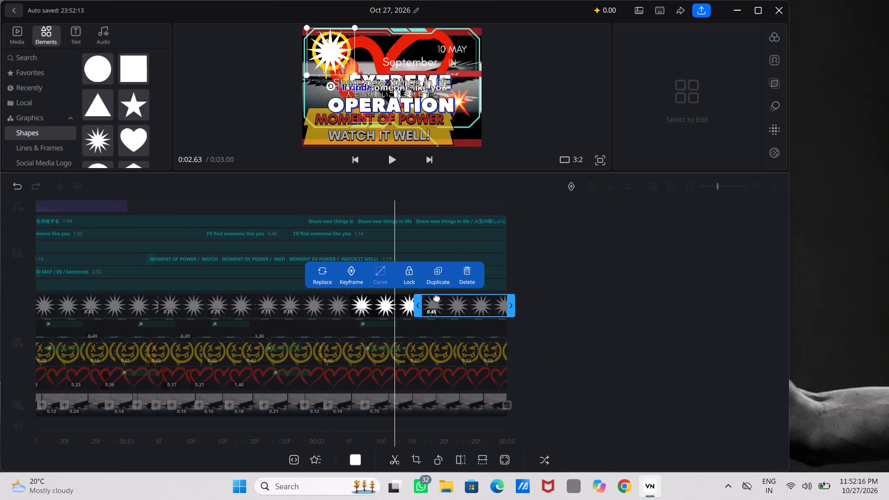
pyautogui.hscroll(-1, 448, 326)
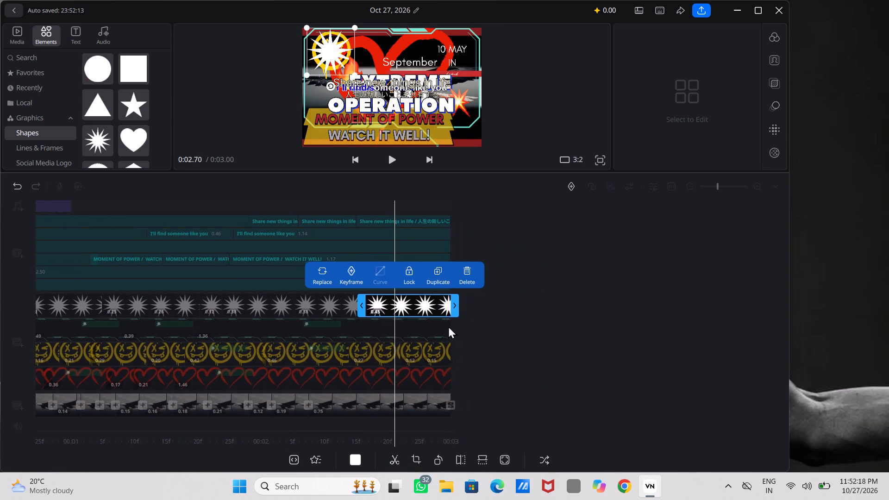
pyautogui.hscroll(-1, 448, 326)
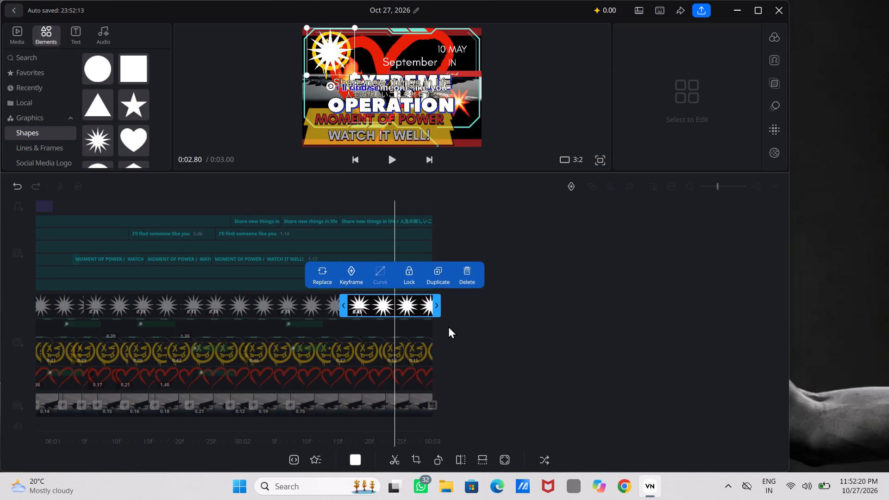
pyautogui.click(393, 457)
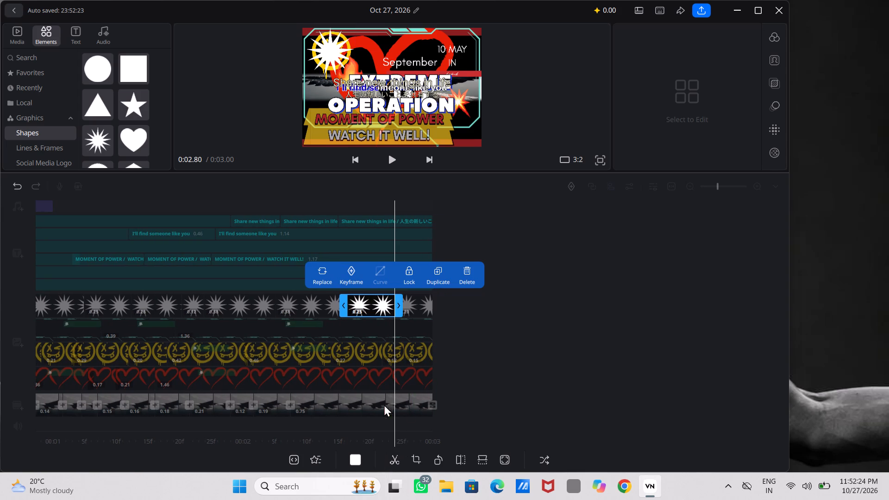
pyautogui.click(373, 382)
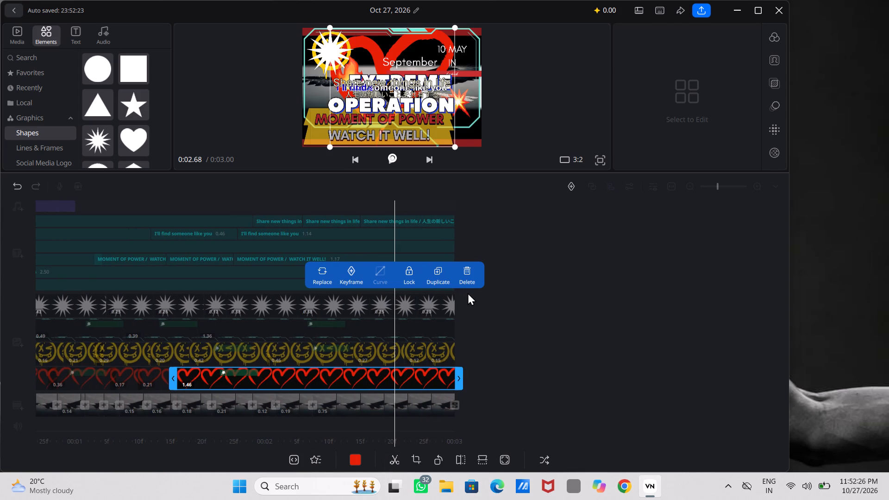
pyautogui.click(479, 311)
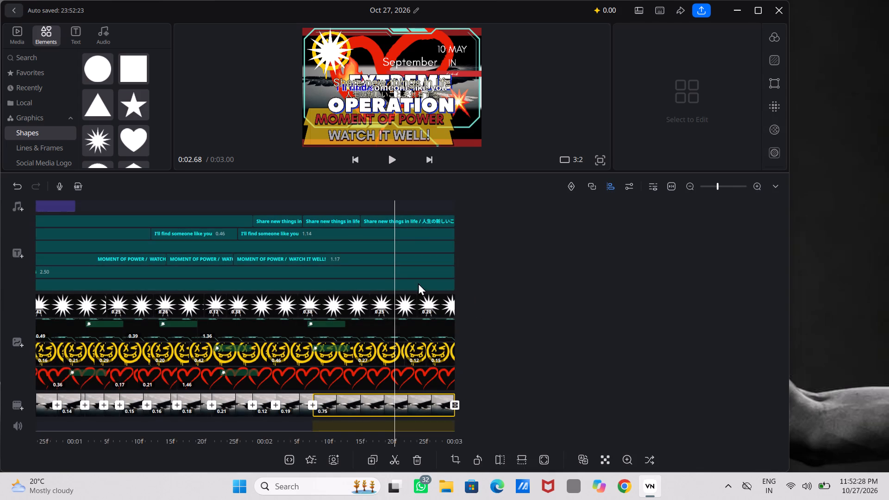
pyautogui.click(411, 305)
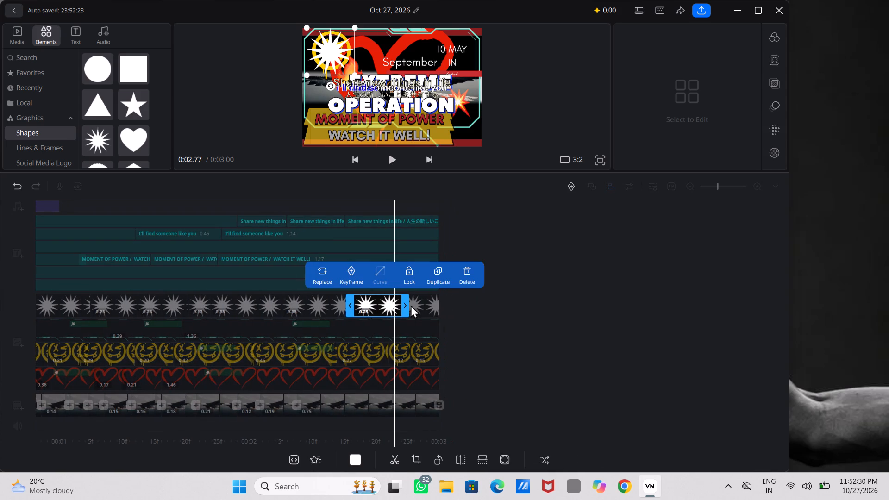
pyautogui.click(426, 306)
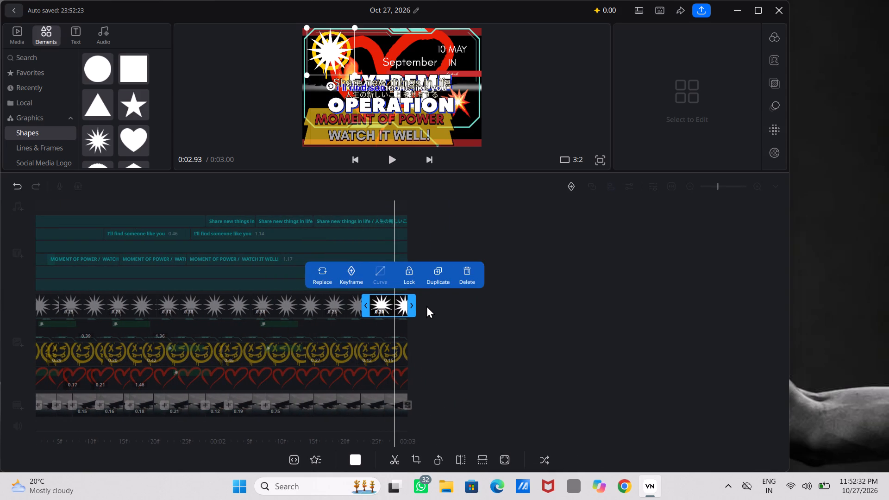
pyautogui.click(398, 461)
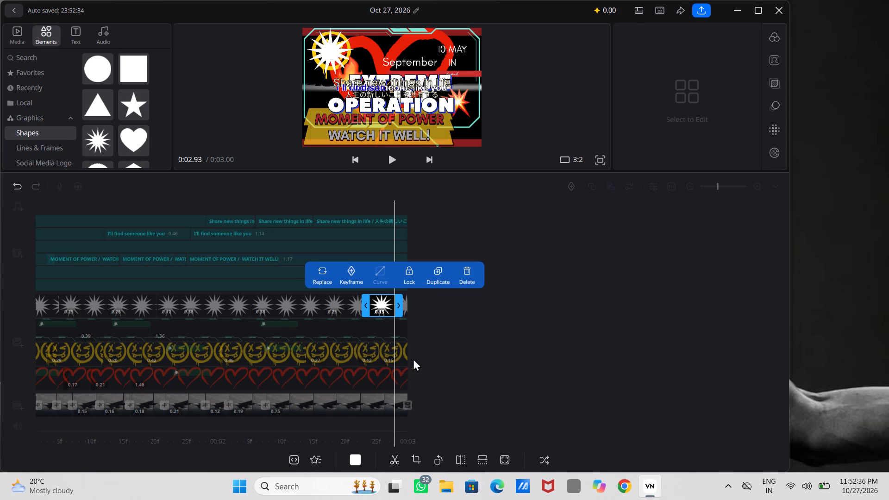
pyautogui.click(426, 356)
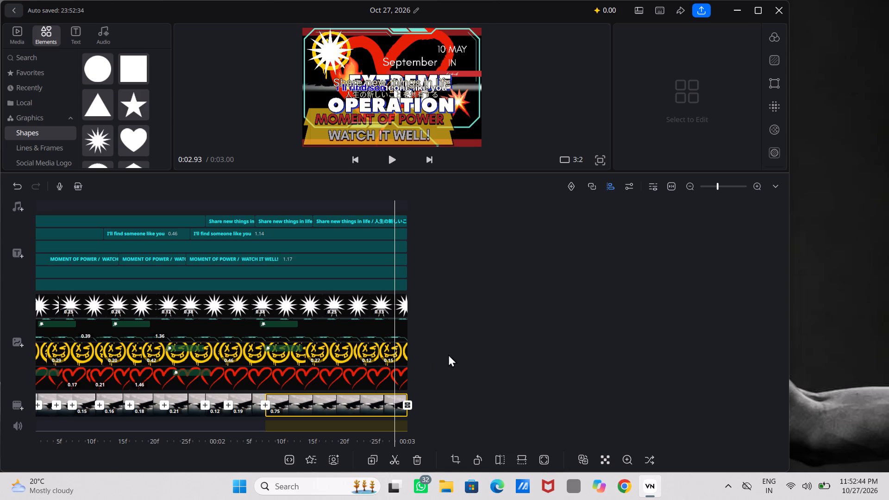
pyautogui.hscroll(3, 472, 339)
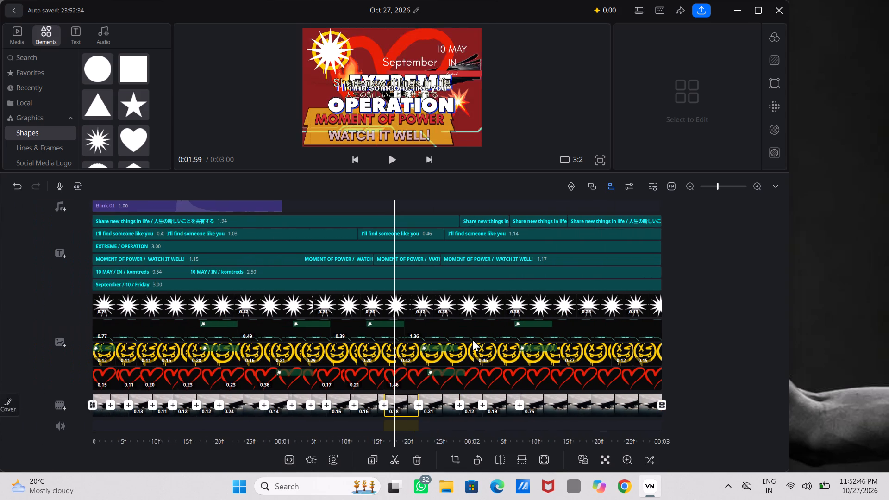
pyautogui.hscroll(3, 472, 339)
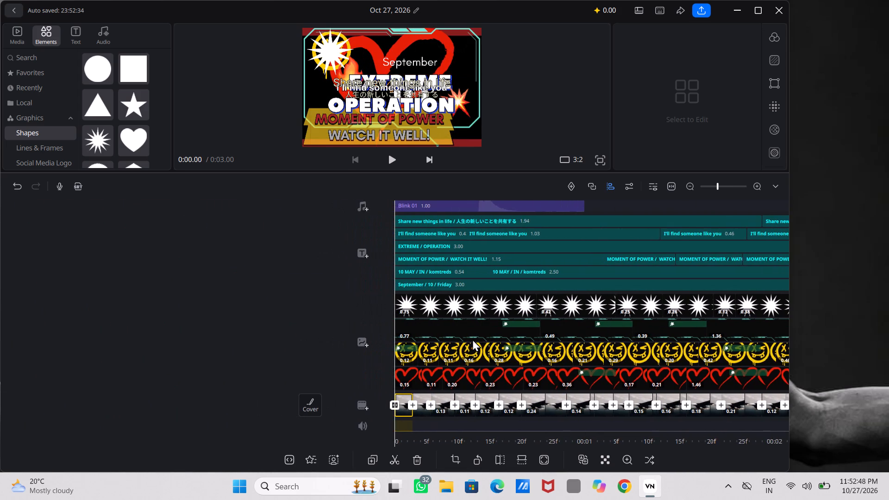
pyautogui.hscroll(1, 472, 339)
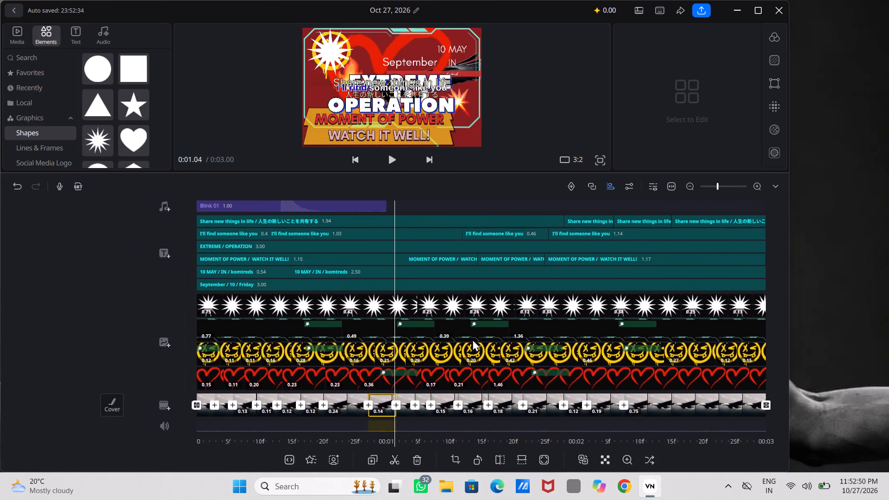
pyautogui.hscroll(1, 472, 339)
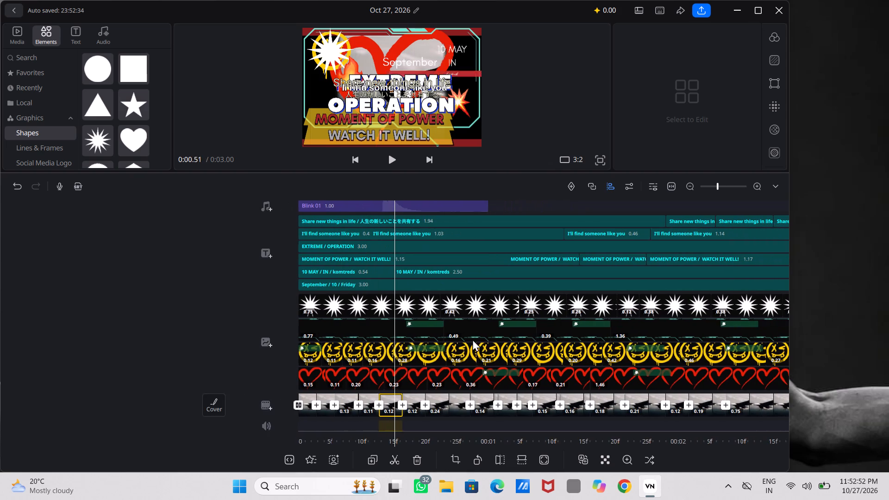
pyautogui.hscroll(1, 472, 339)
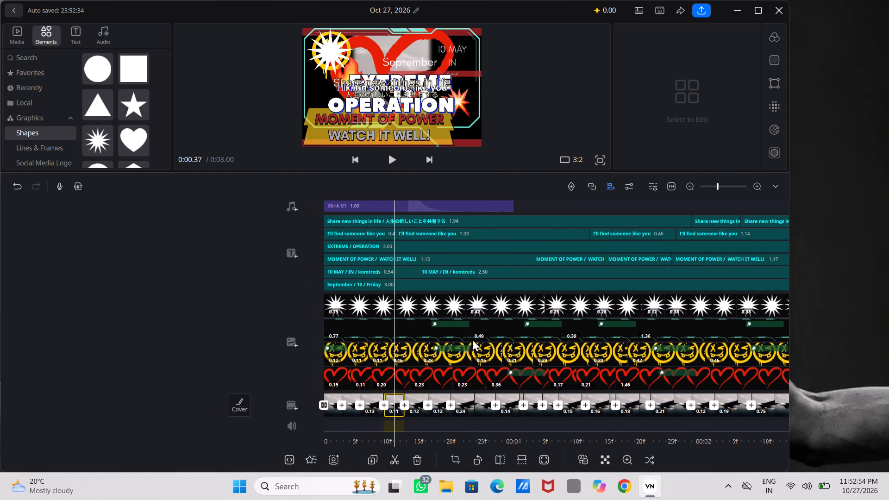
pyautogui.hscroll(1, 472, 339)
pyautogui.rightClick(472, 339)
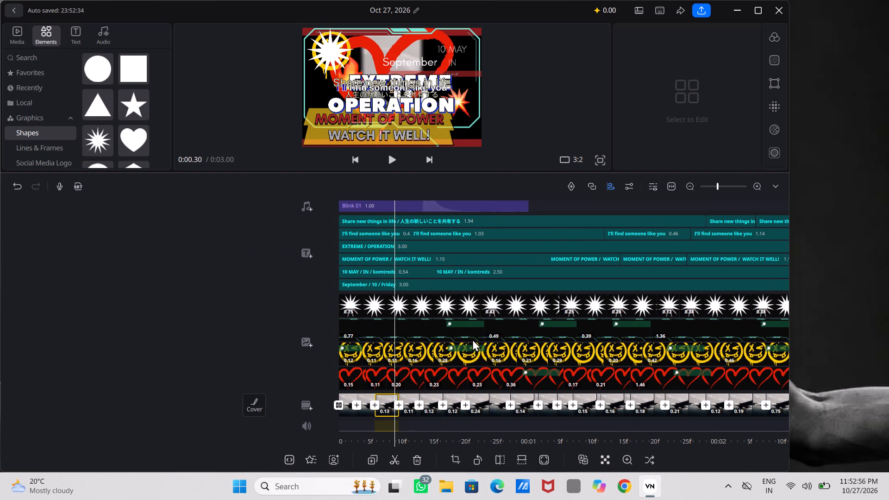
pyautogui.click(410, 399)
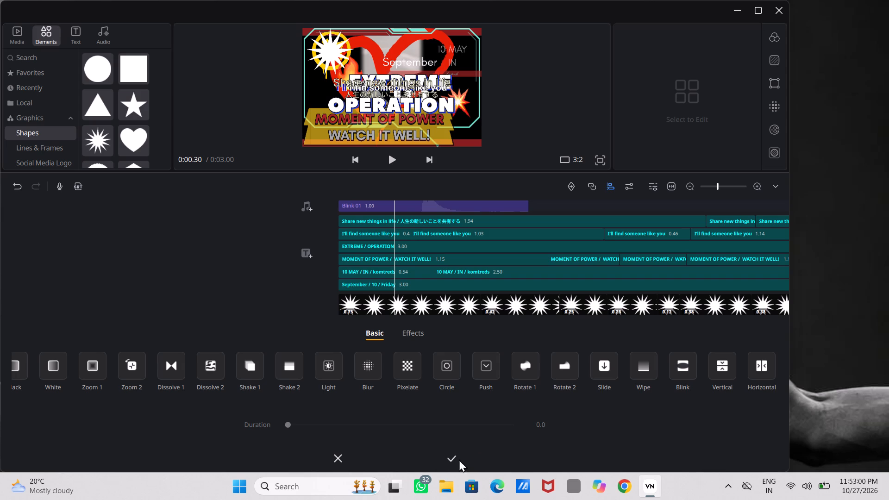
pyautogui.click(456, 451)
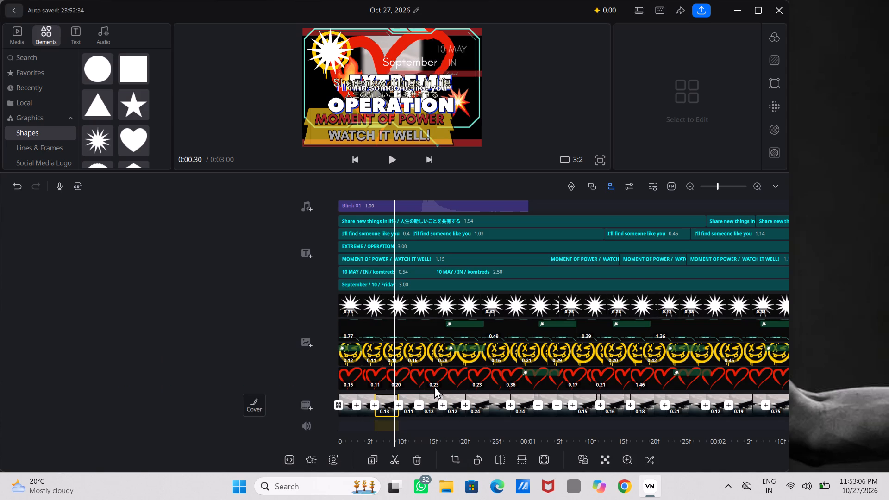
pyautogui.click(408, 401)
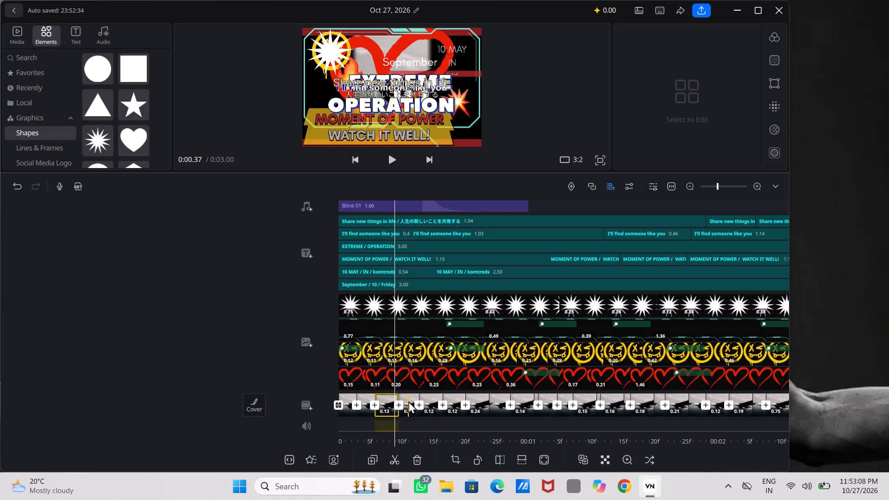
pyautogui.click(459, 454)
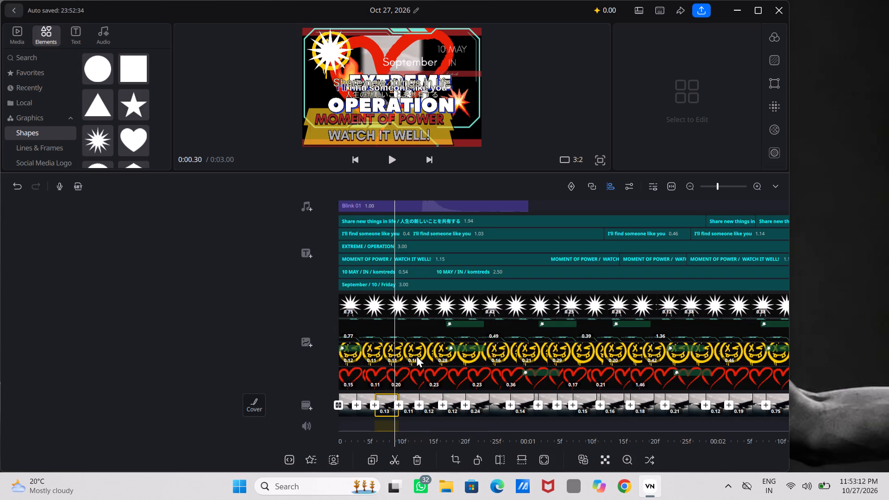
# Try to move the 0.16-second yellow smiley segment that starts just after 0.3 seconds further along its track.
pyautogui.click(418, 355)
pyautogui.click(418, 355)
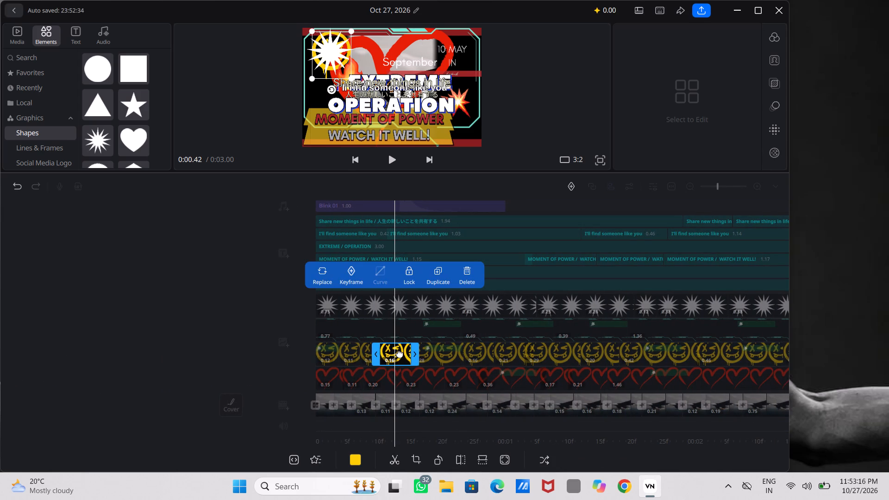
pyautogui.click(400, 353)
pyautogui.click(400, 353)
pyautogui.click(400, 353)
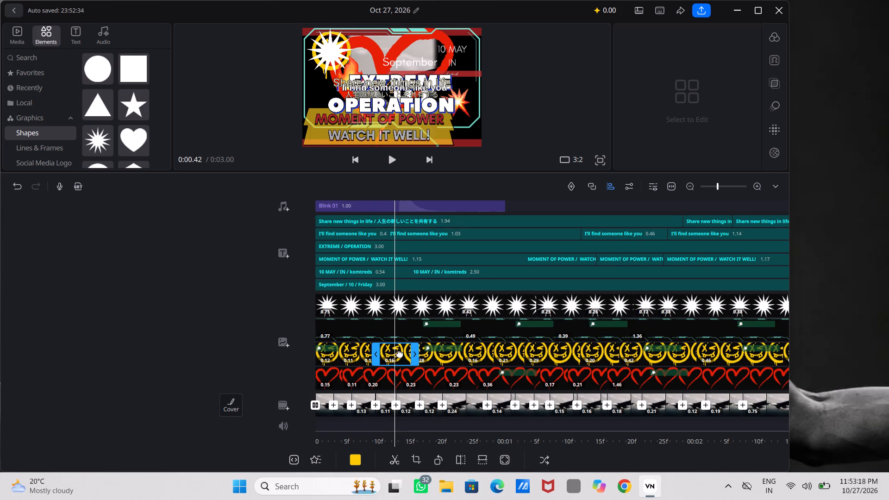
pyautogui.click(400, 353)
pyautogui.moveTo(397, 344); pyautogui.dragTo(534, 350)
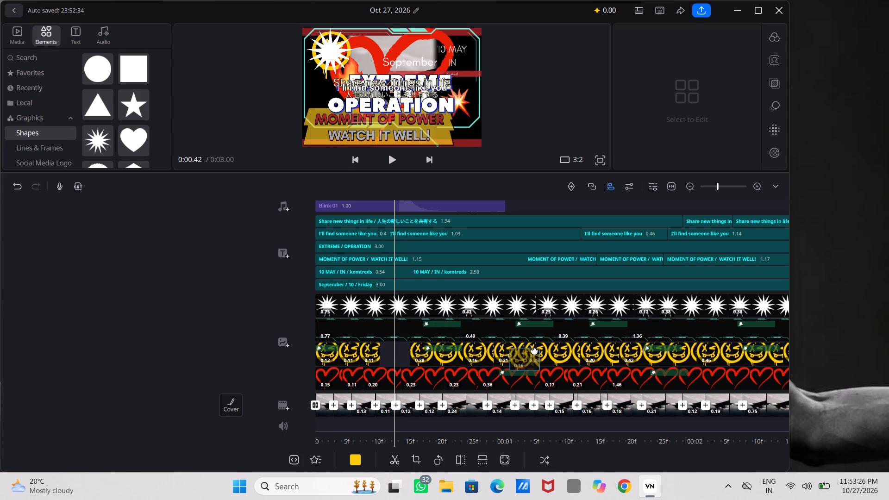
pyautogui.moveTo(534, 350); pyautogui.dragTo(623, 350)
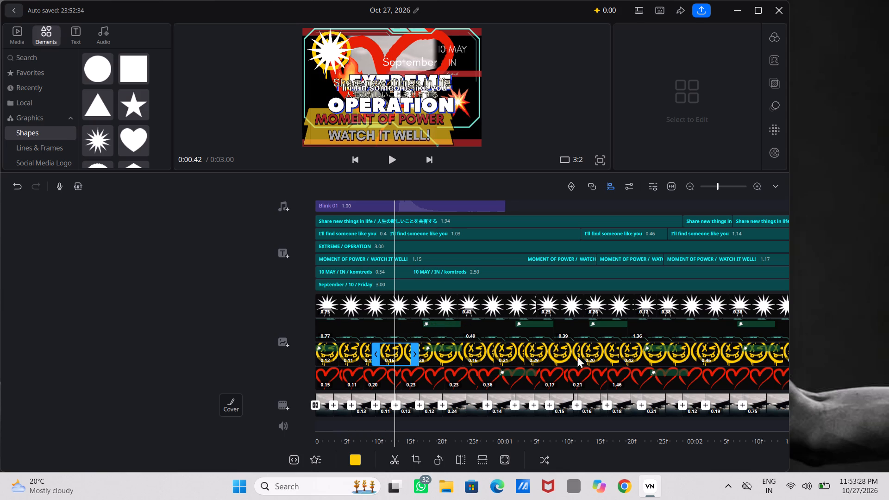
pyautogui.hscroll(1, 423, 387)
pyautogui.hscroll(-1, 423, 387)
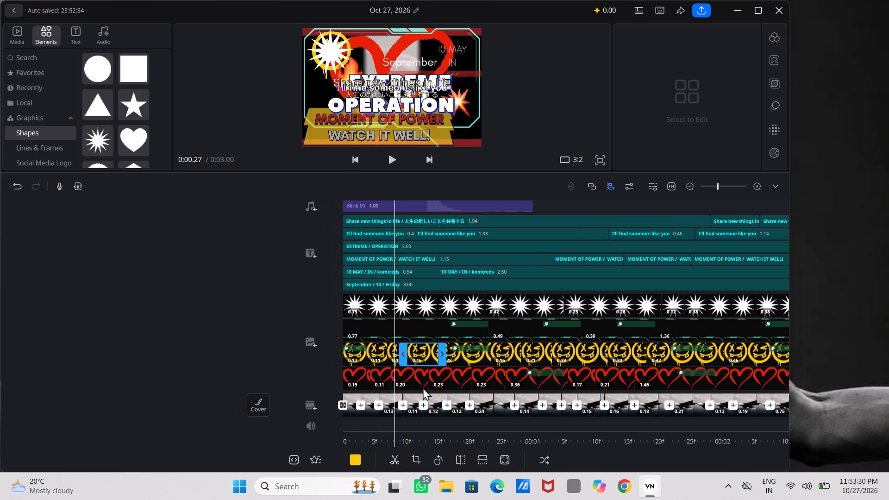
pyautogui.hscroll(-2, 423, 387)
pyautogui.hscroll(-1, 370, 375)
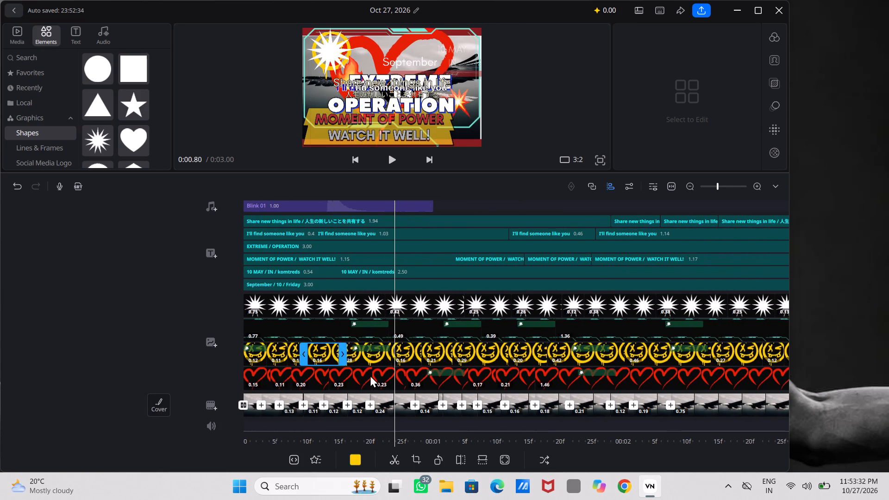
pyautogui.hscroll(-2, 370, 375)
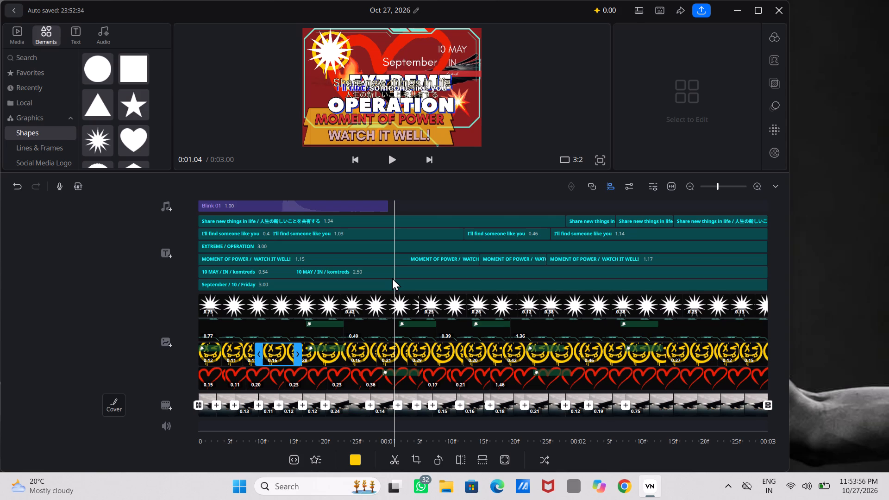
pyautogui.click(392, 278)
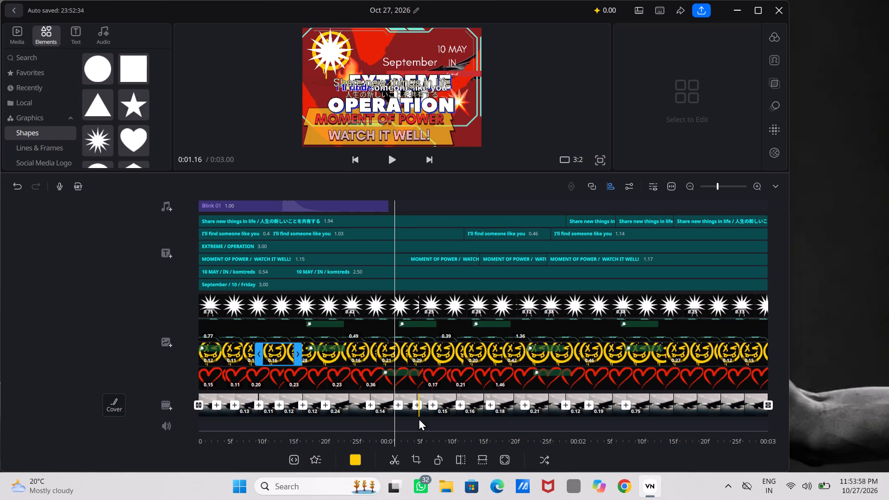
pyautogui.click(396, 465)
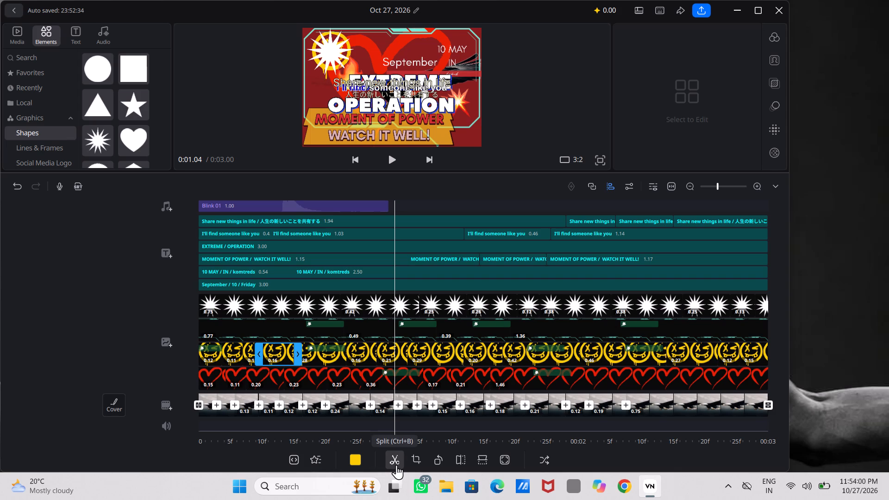
# Split the 2.50-second "10 MAY / IN / komtreds" text at 0.70 seconds.
pyautogui.click(332, 275)
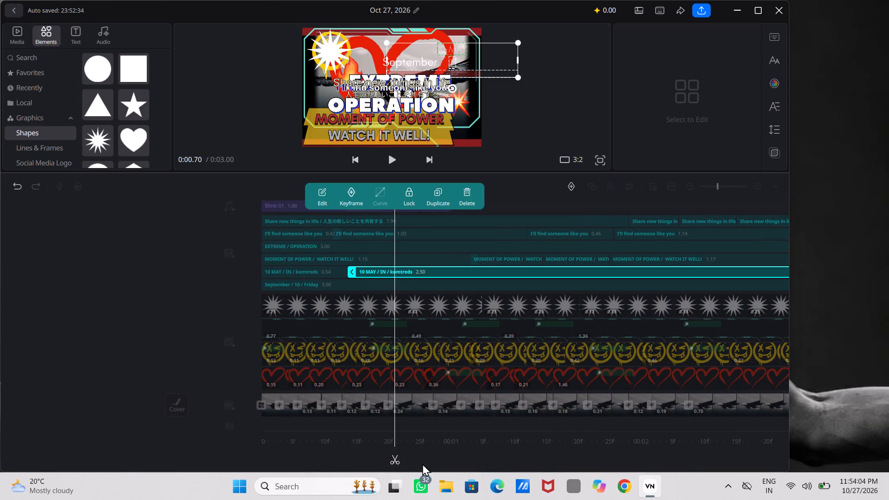
pyautogui.click(394, 461)
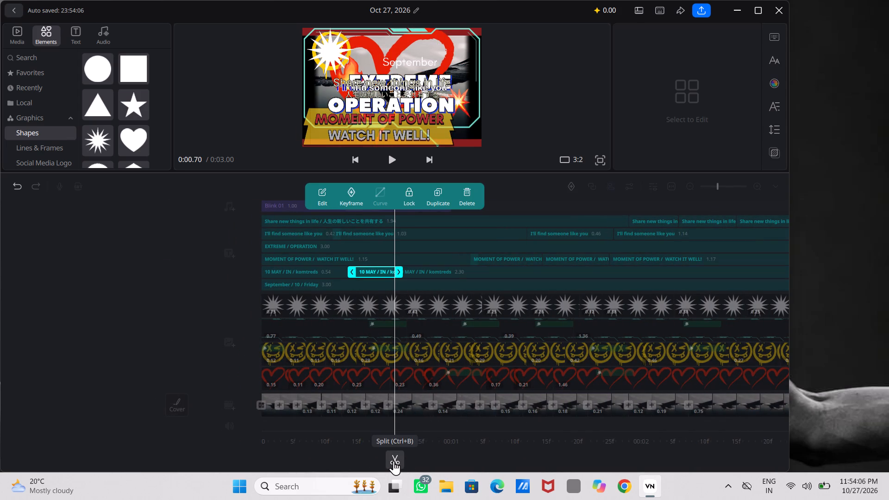
# Apply a 0.2-second Blur transition at the start of the 0.24-second eagle clip on the main track.
pyautogui.click(423, 352)
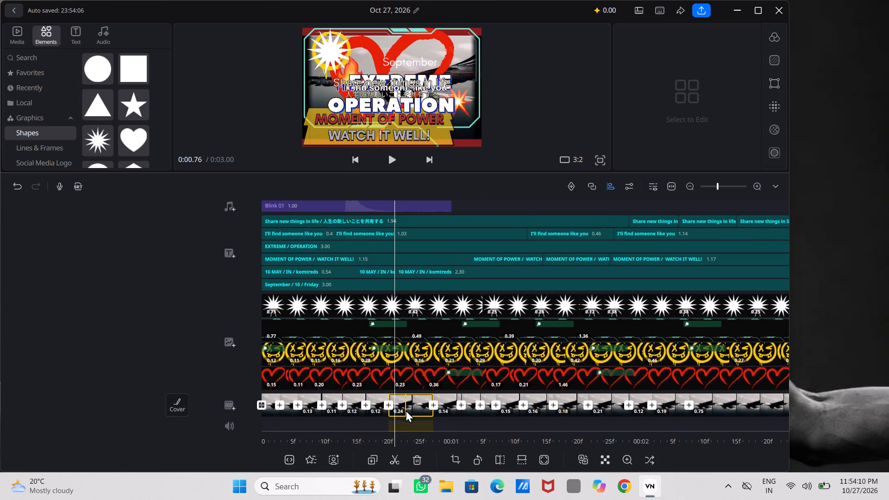
pyautogui.click(386, 404)
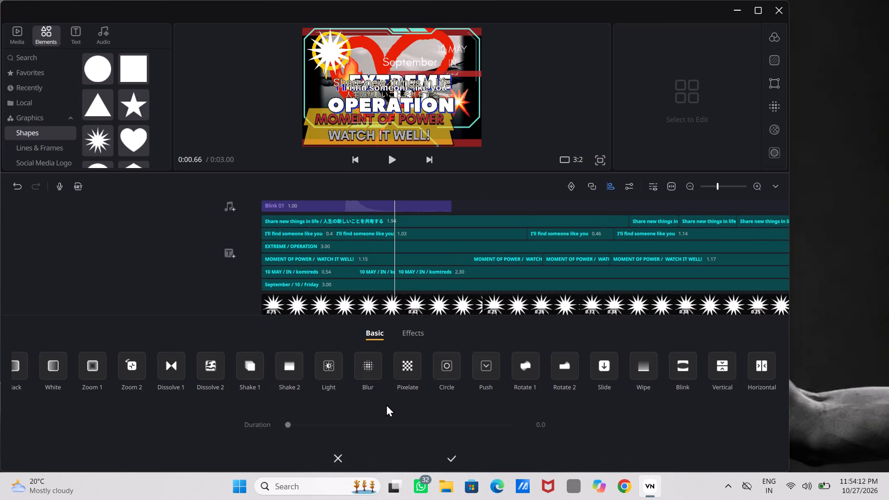
pyautogui.click(369, 369)
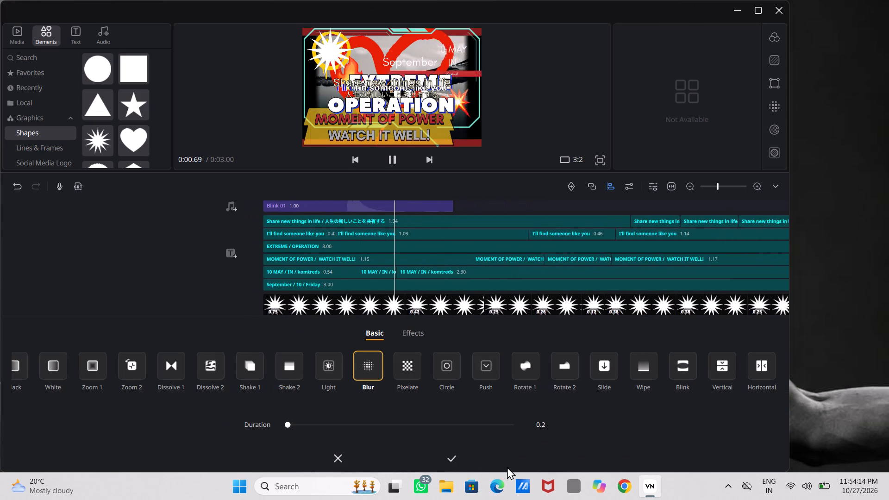
pyautogui.click(451, 456)
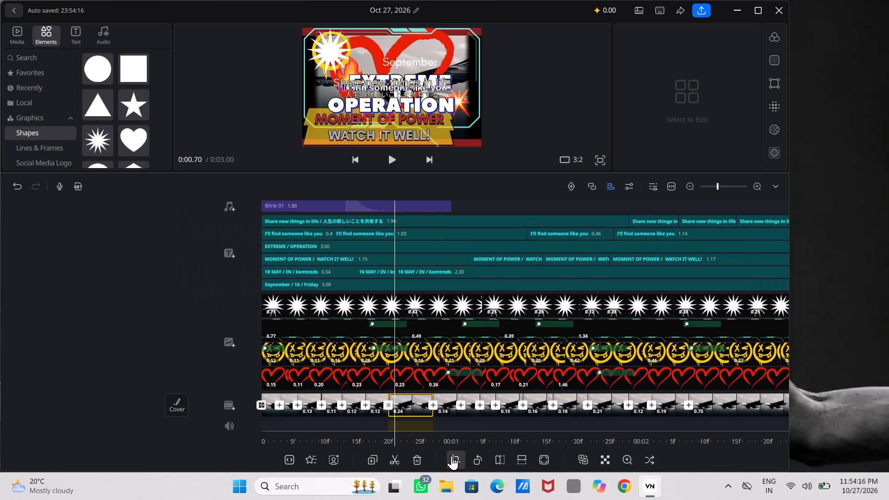
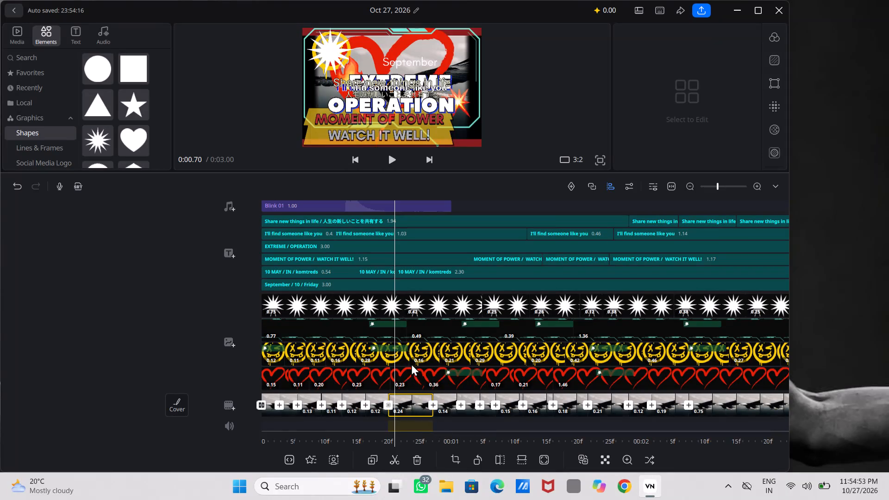
# Apply a 0.2-second Rotate 1 transition between the 0.24-second and 0.14-second eagle clips on the main track.
pyautogui.click(432, 405)
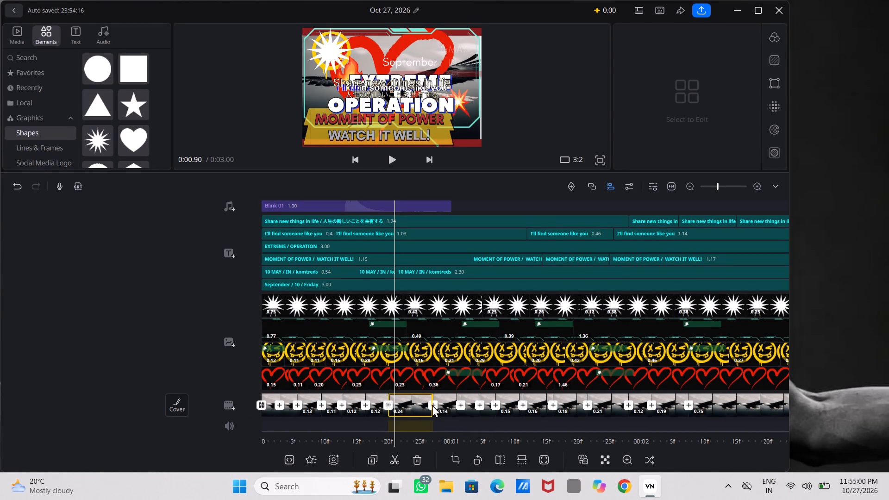
pyautogui.click(432, 405)
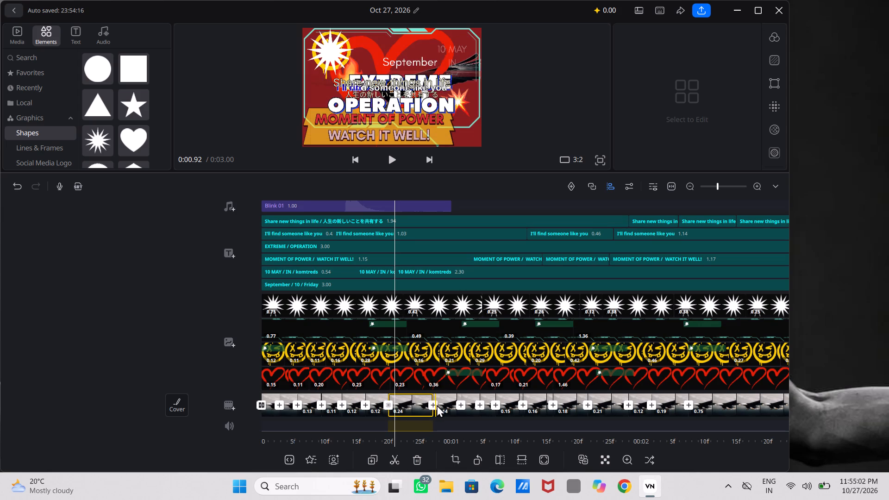
pyautogui.doubleClick(432, 404)
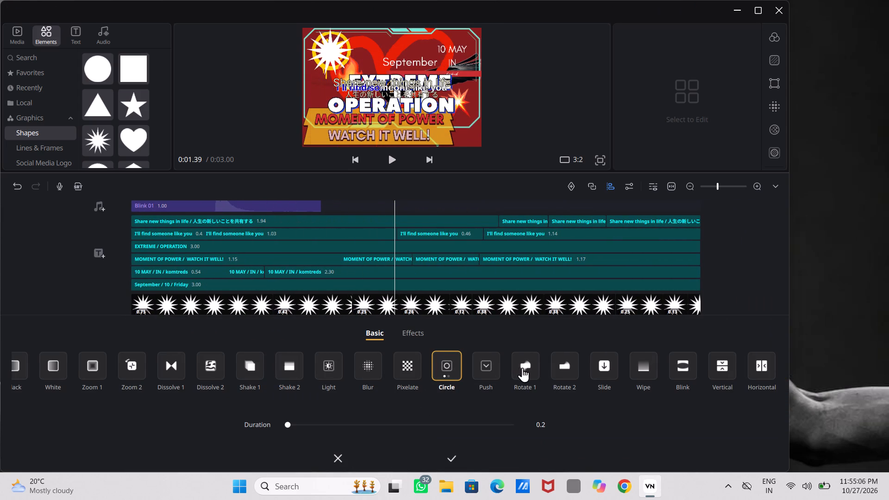
pyautogui.click(523, 368)
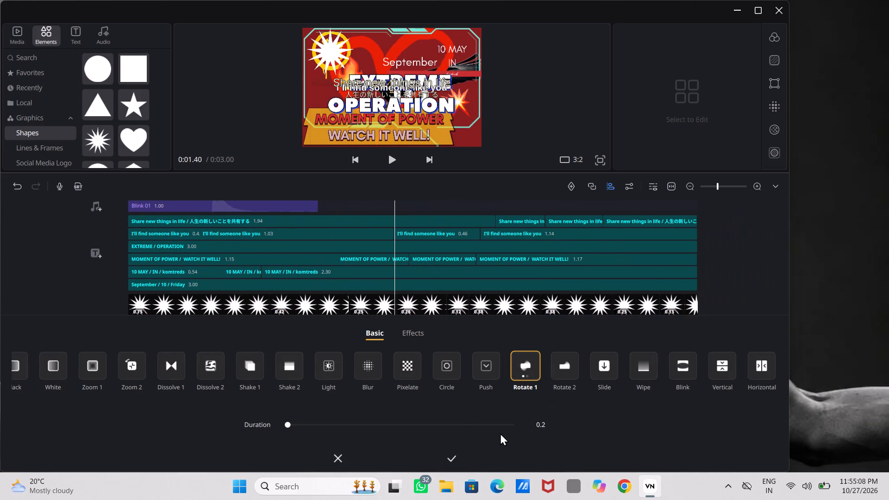
pyautogui.click(452, 456)
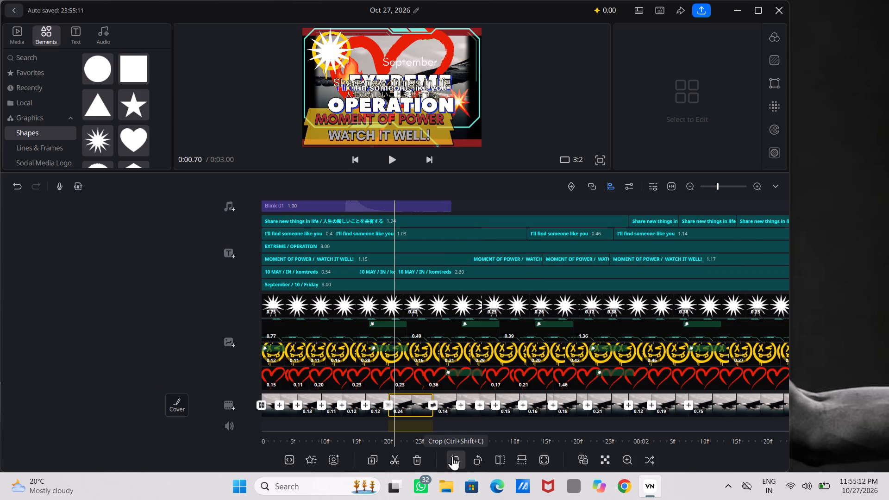
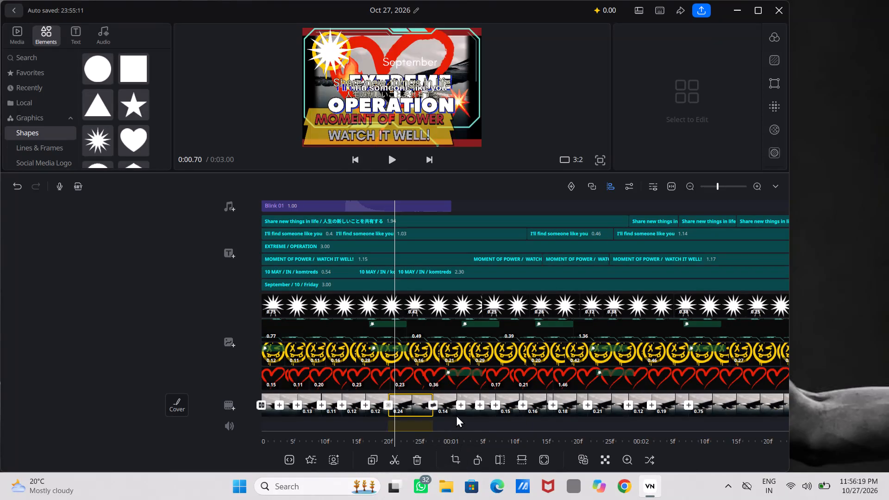
# Apply a 0.2-second Blink transition at the cut right after the 0.14-second eagle clip on the main track.
pyautogui.click(460, 405)
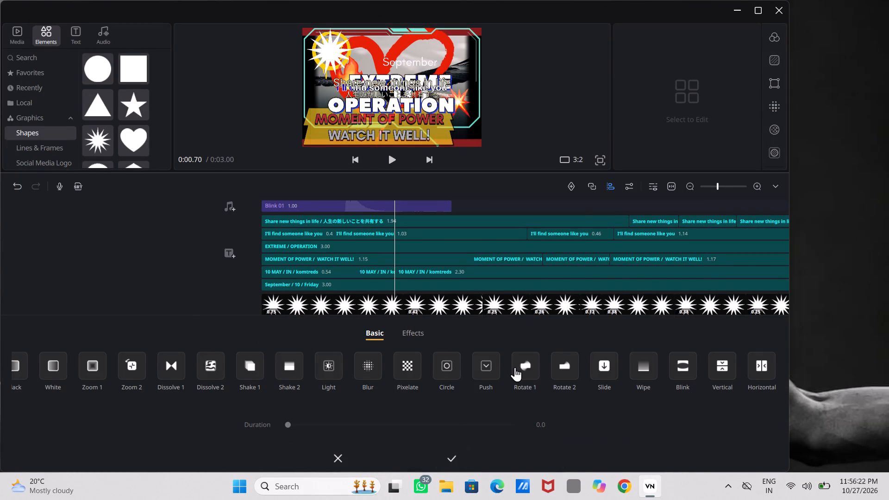
pyautogui.hscroll(-2, 515, 367)
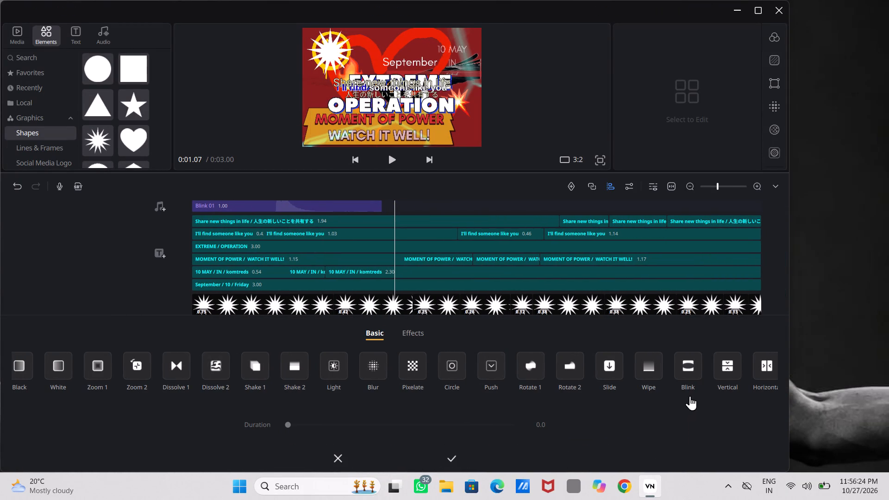
pyautogui.click(682, 378)
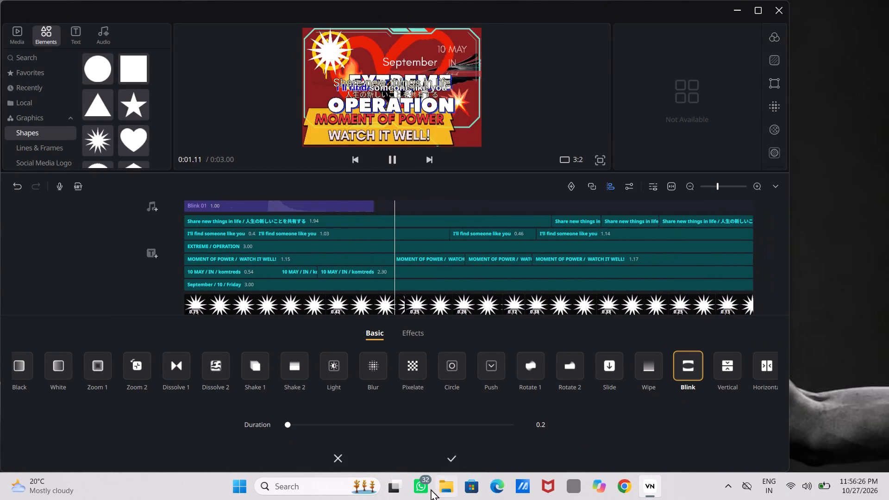
pyautogui.click(454, 462)
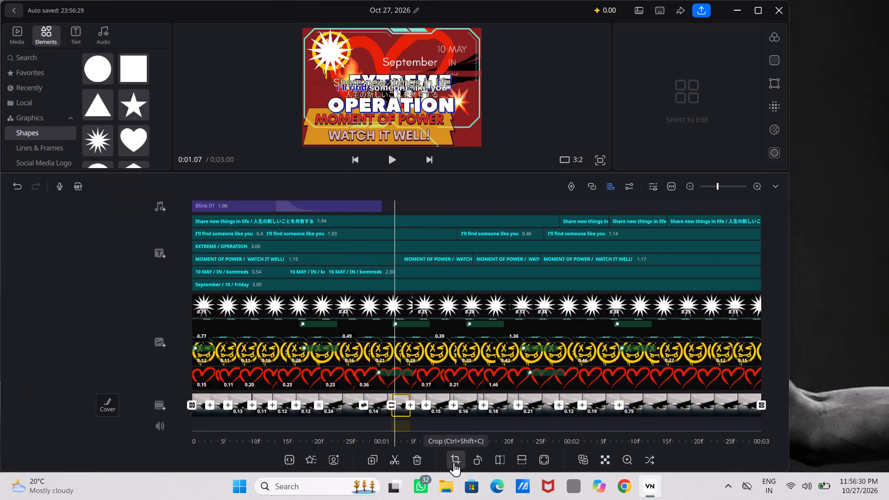
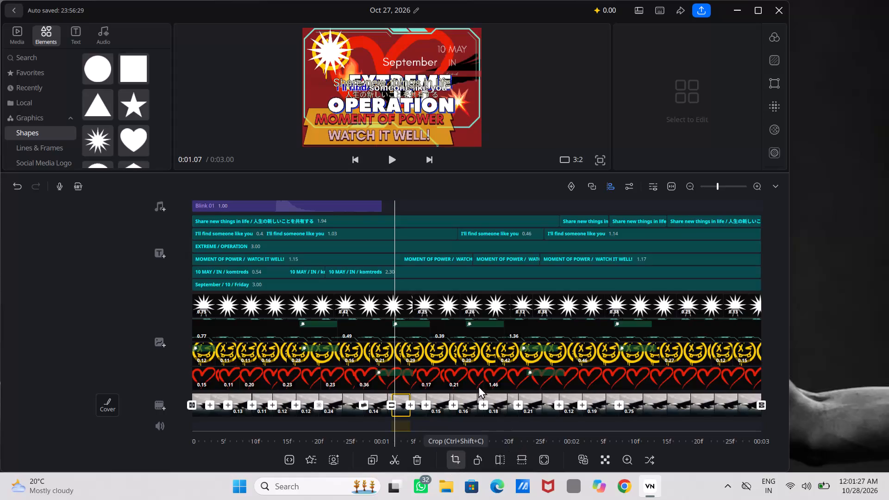
# Apply a 0.2-second Circle transition at the cut between the 0.18-second and 0.21-second eagle clips on the main track.
pyautogui.click(458, 369)
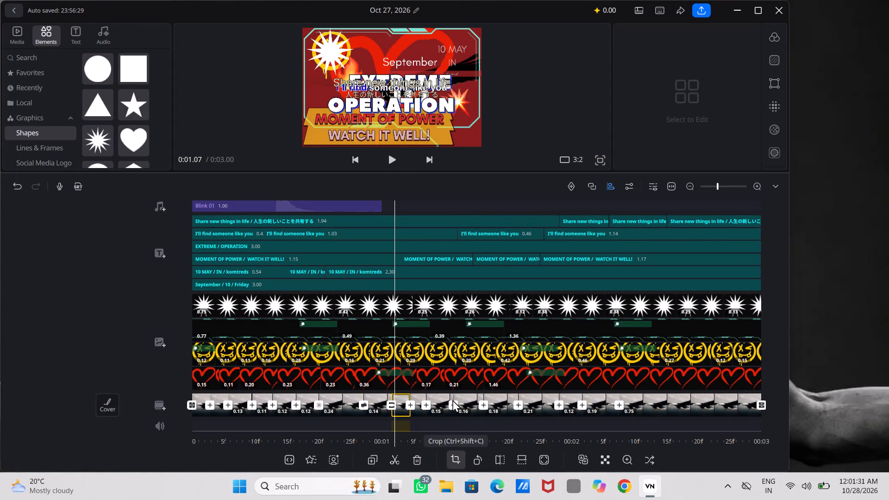
pyautogui.click(452, 400)
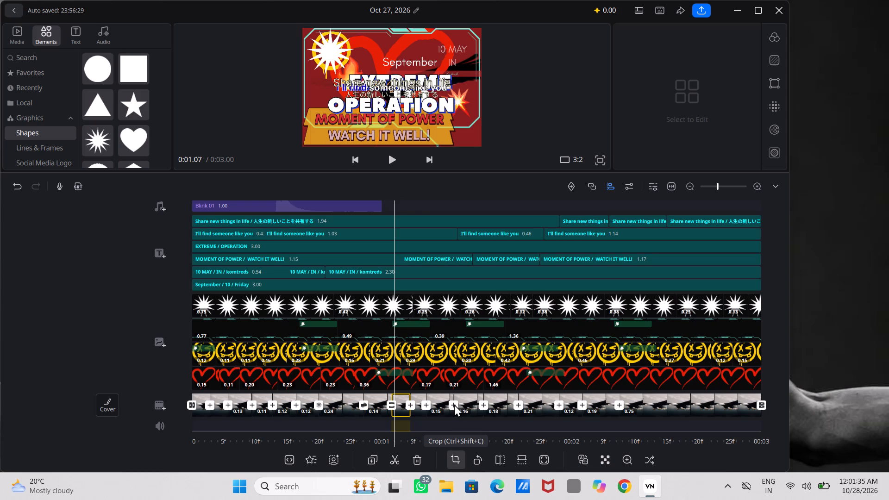
pyautogui.doubleClick(454, 404)
pyautogui.doubleClick(454, 404)
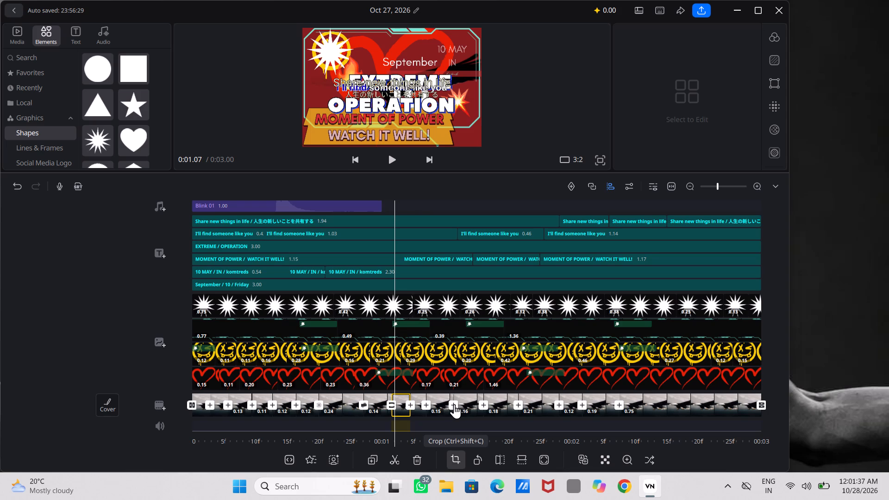
pyautogui.doubleClick(454, 404)
pyautogui.doubleClick(454, 404)
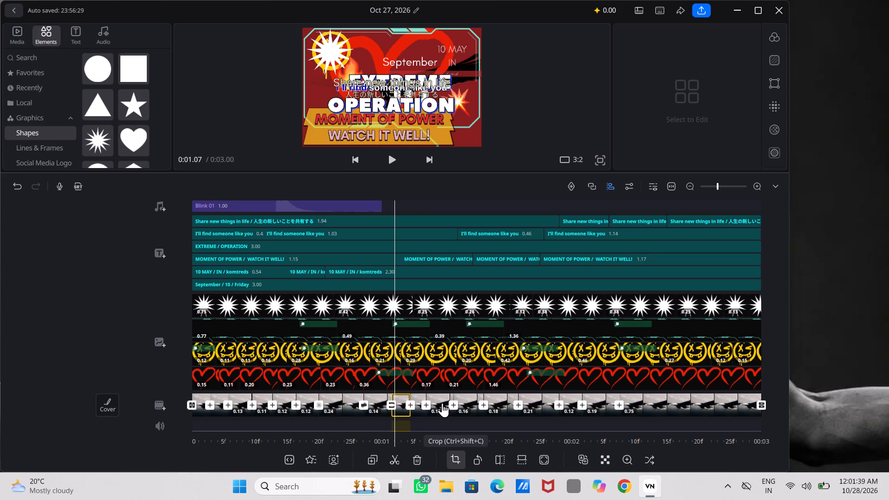
pyautogui.click(442, 403)
pyautogui.doubleClick(468, 404)
pyautogui.hscroll(-4, 508, 425)
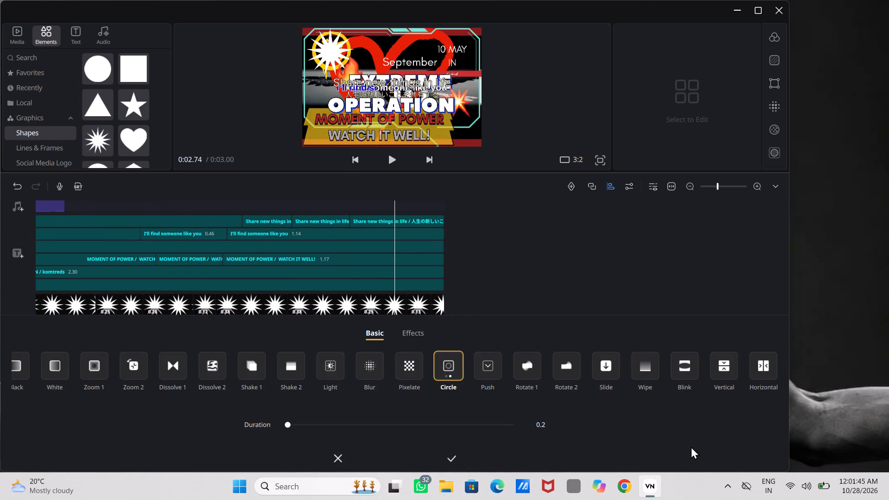
pyautogui.click(691, 446)
pyautogui.click(456, 455)
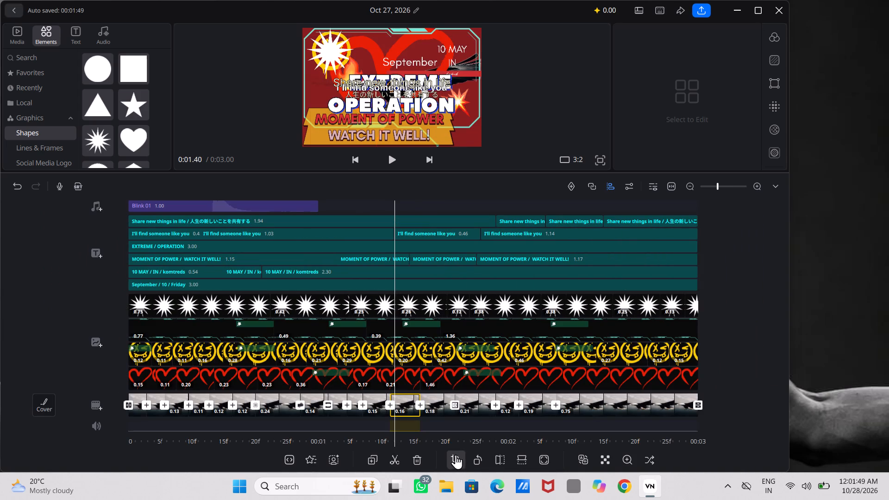
# Apply a 0.2-second Wipe transition at the cut between the 0.21-second and 0.12-second eagle clips on the main track.
pyautogui.doubleClick(496, 404)
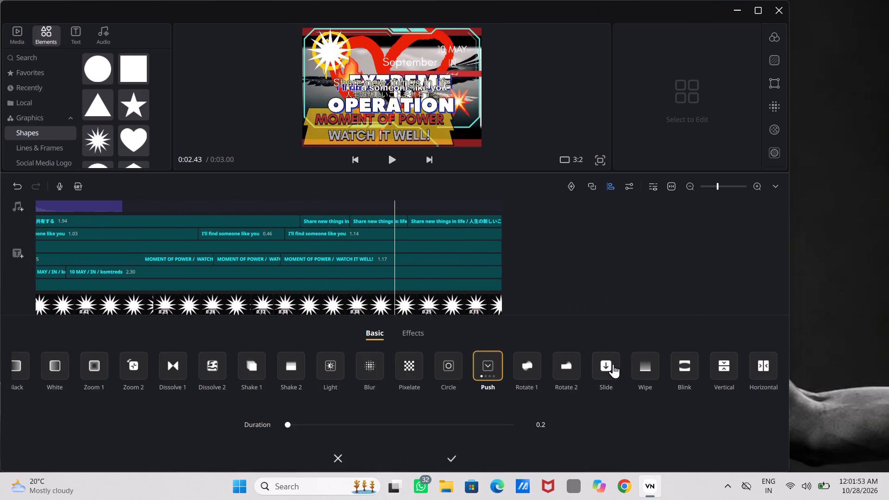
pyautogui.click(637, 359)
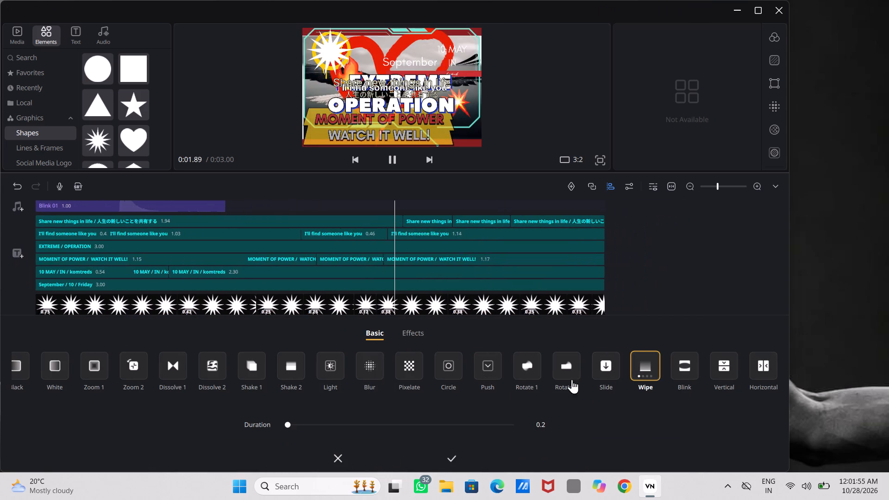
pyautogui.click(455, 454)
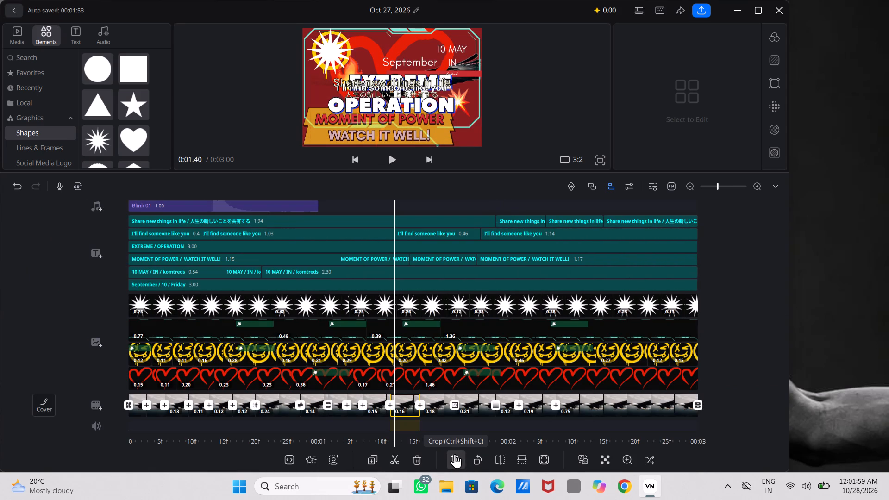
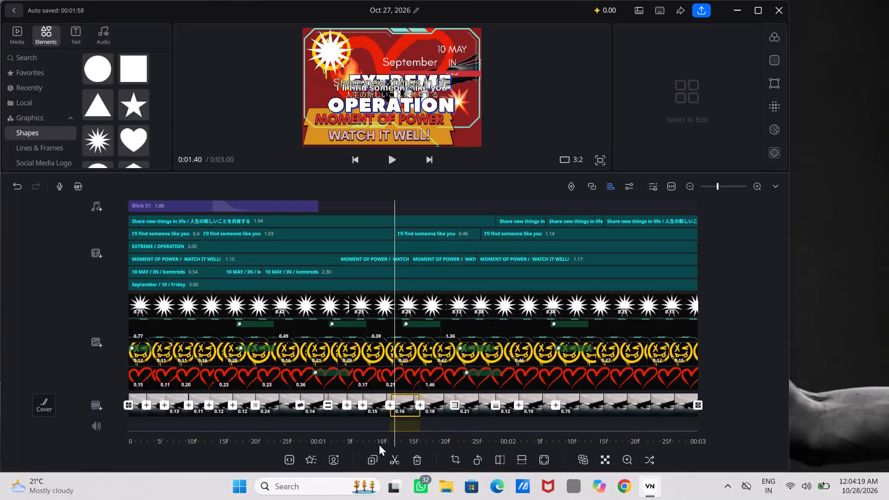
# Apply a 0.2-second Vertical transition at the cut between the 0.15-second and 0.16-second eagle clips on the main track.
pyautogui.doubleClick(389, 406)
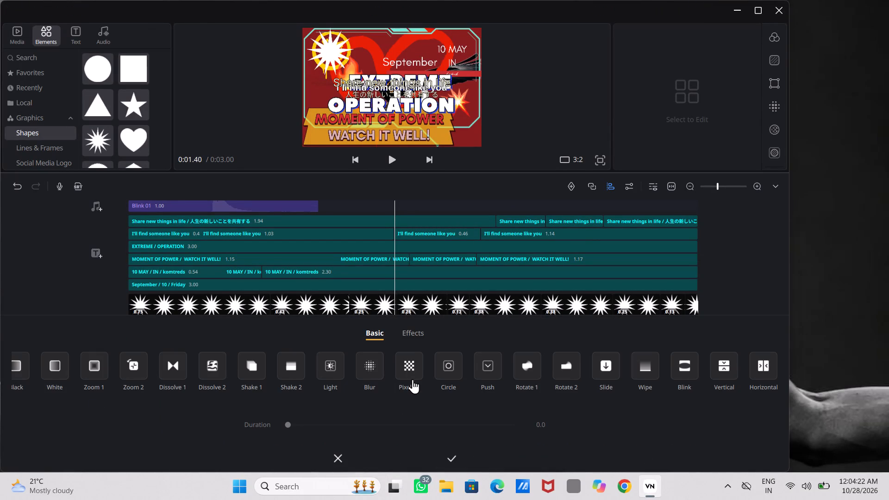
pyautogui.click(730, 373)
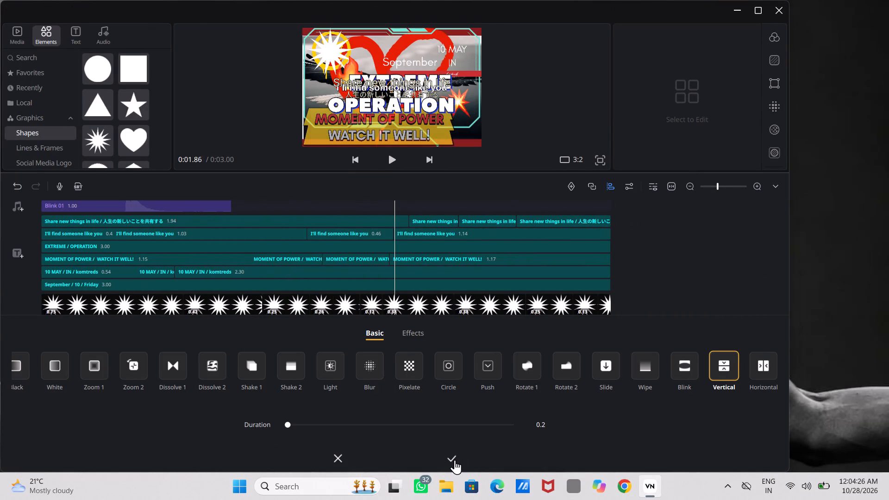
pyautogui.click(452, 460)
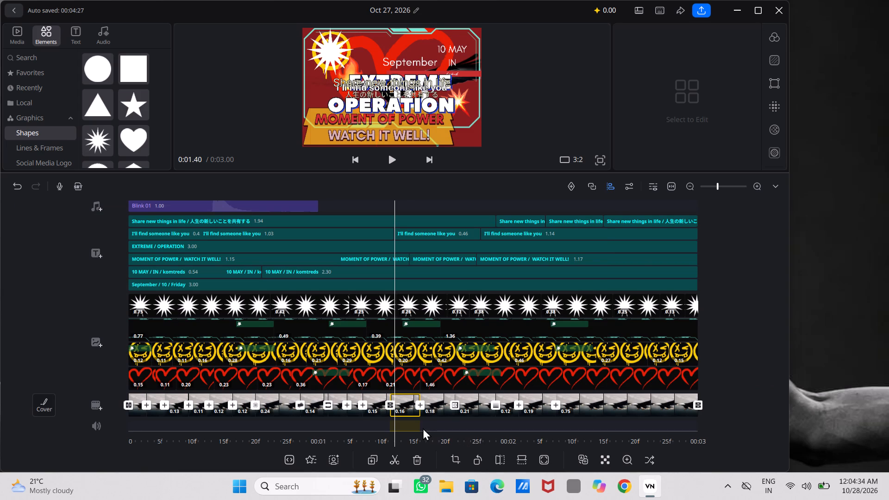
# Apply a 0.2-second Zoom 1 transition at the cut just before the 0.15-second eagle clip on the main track.
pyautogui.doubleClick(363, 403)
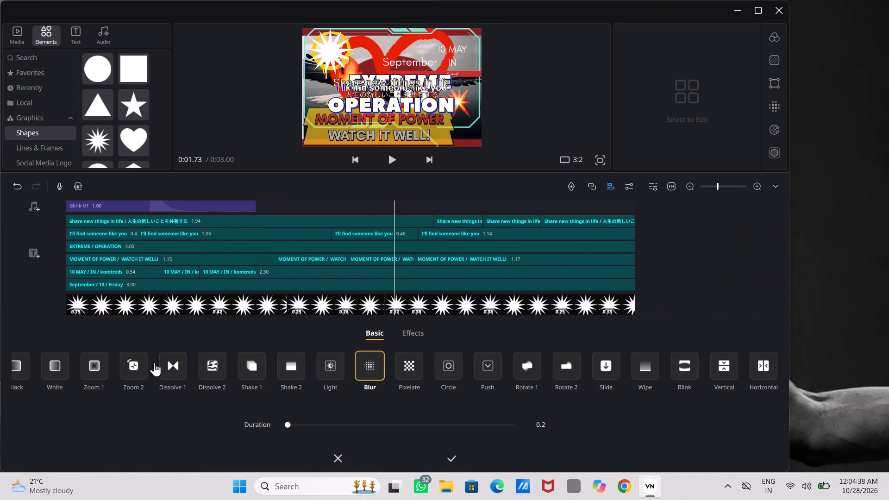
pyautogui.doubleClick(95, 362)
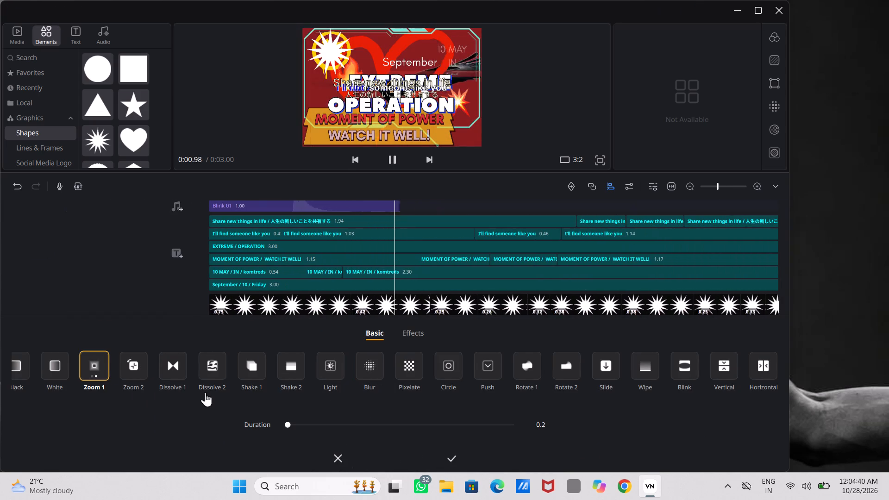
pyautogui.click(449, 462)
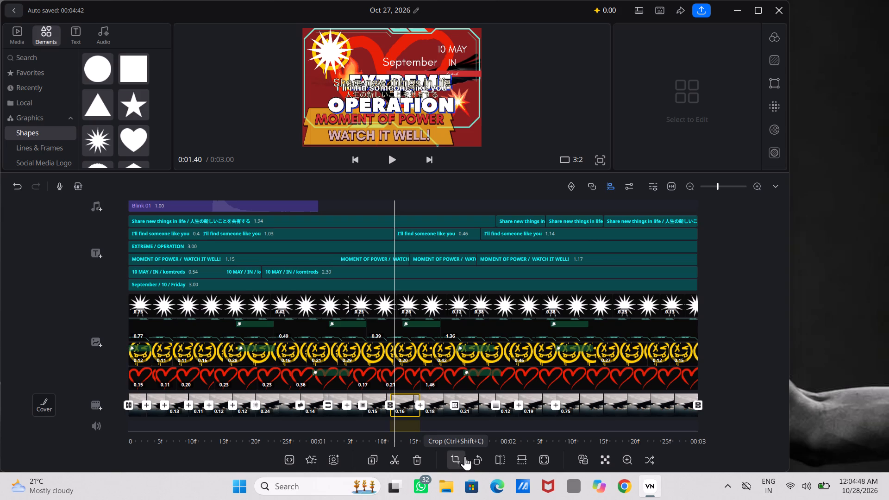
# Apply a Light transition at the cut between the 0.12-second and 0.19-second eagle clips on the main track.
pyautogui.doubleClick(518, 406)
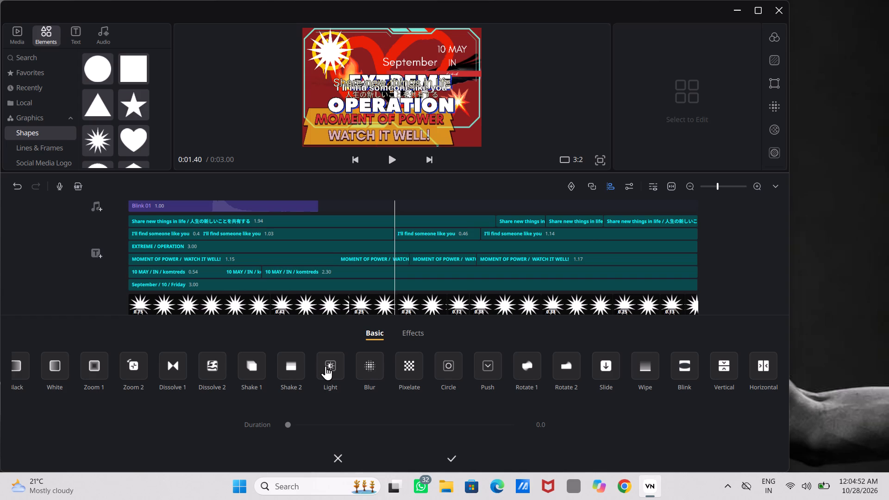
pyautogui.click(326, 366)
pyautogui.doubleClick(449, 460)
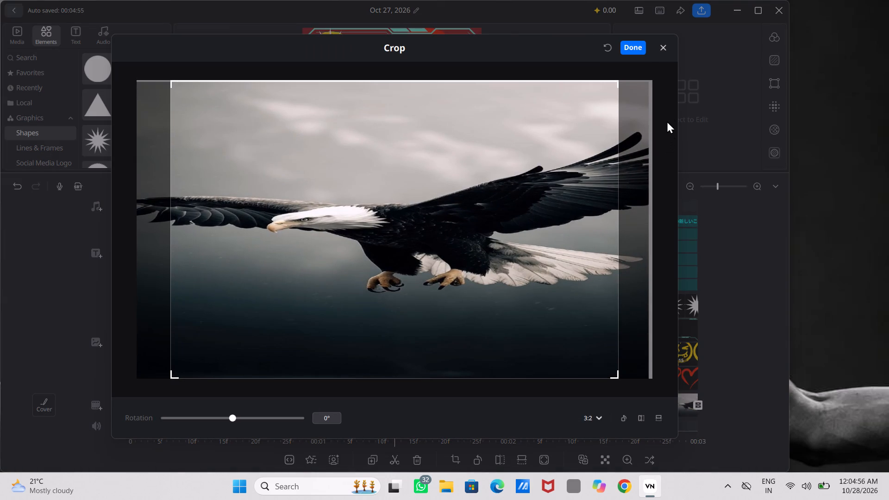
pyautogui.click(662, 45)
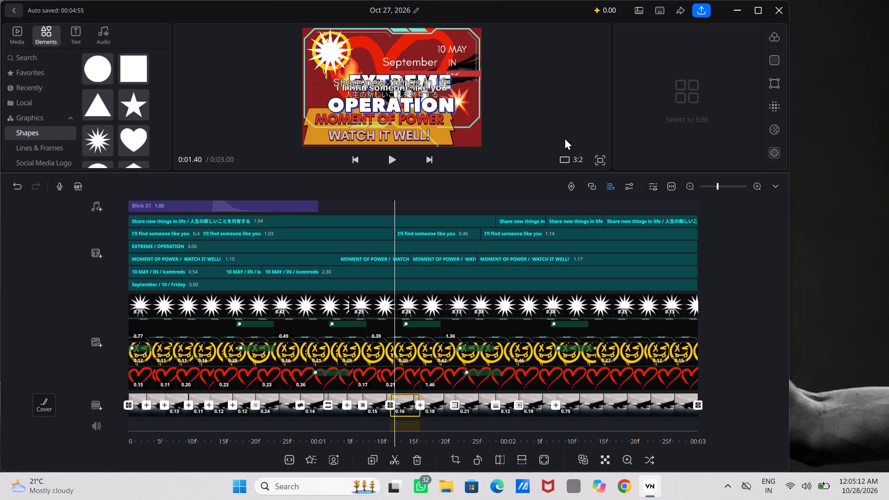
# Apply a 0.2-second Shake 1 transition at the cut between the 0.16-second and 0.18-second eagle clips on the main track.
pyautogui.doubleClick(418, 405)
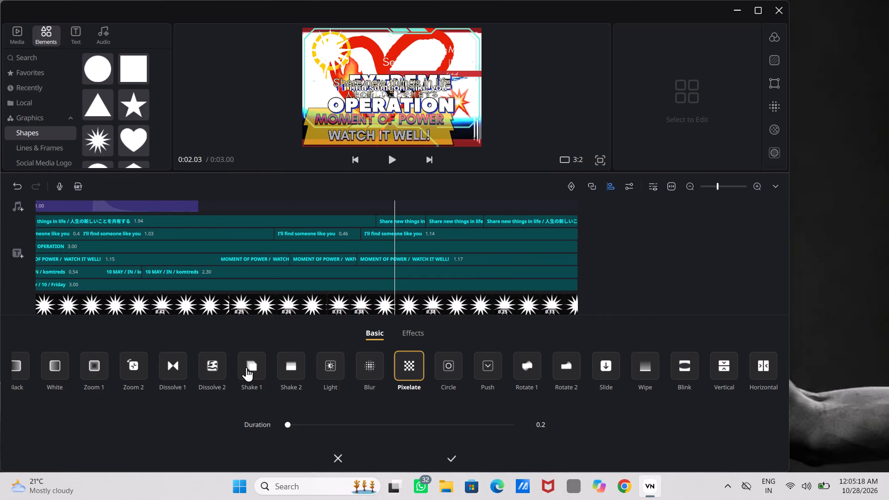
pyautogui.doubleClick(246, 367)
pyautogui.click(246, 367)
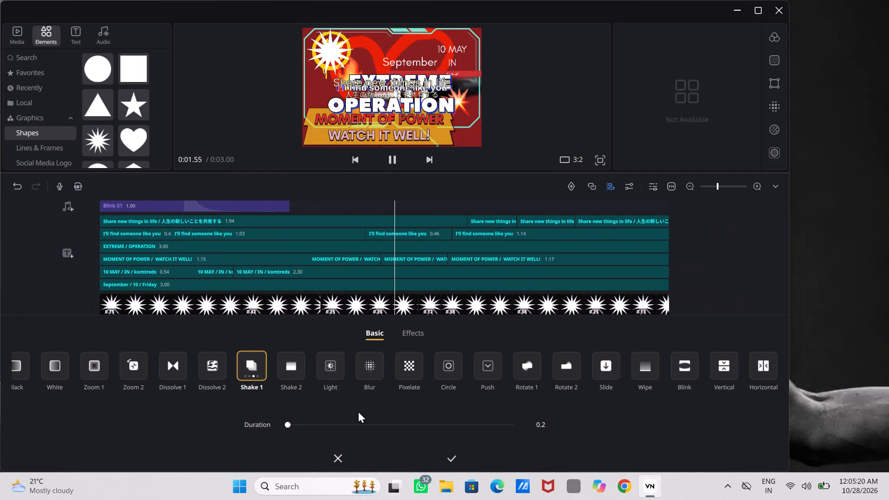
pyautogui.click(450, 456)
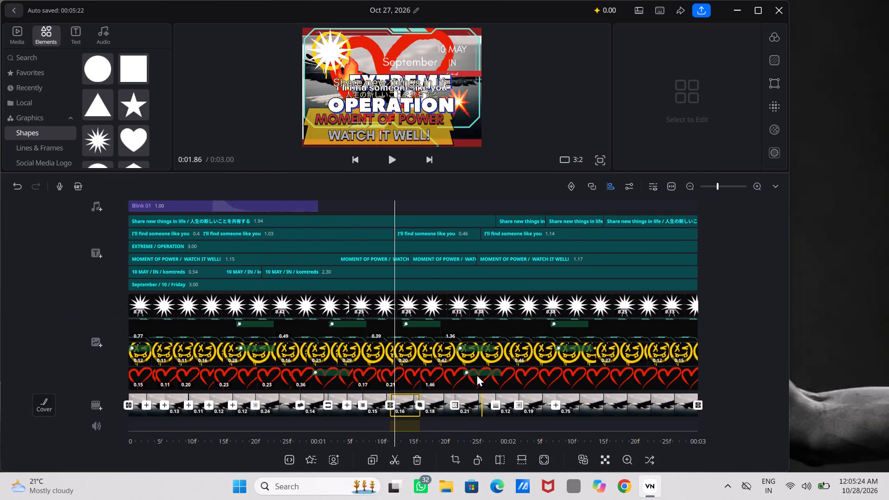
# Apply a 0.2-second Circle transition, second variant, at the cut between the 0.19-second and 0.75-second eagle clips on the main track.
pyautogui.doubleClick(554, 404)
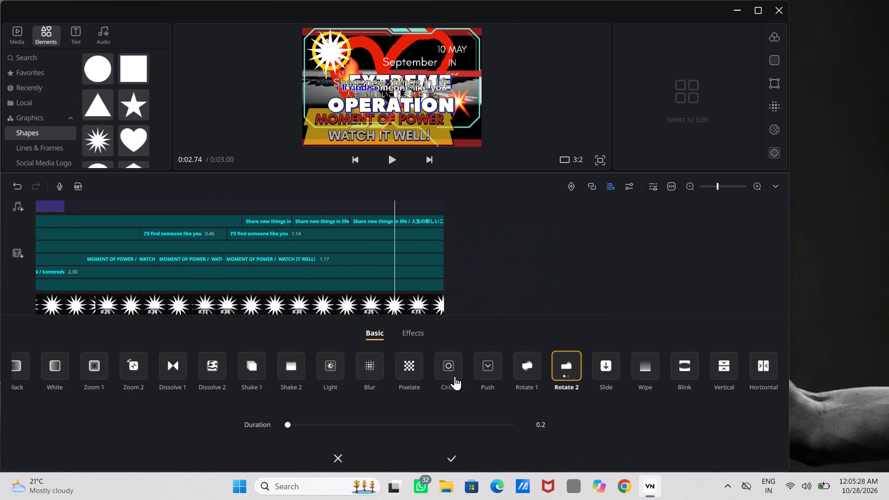
pyautogui.click(455, 372)
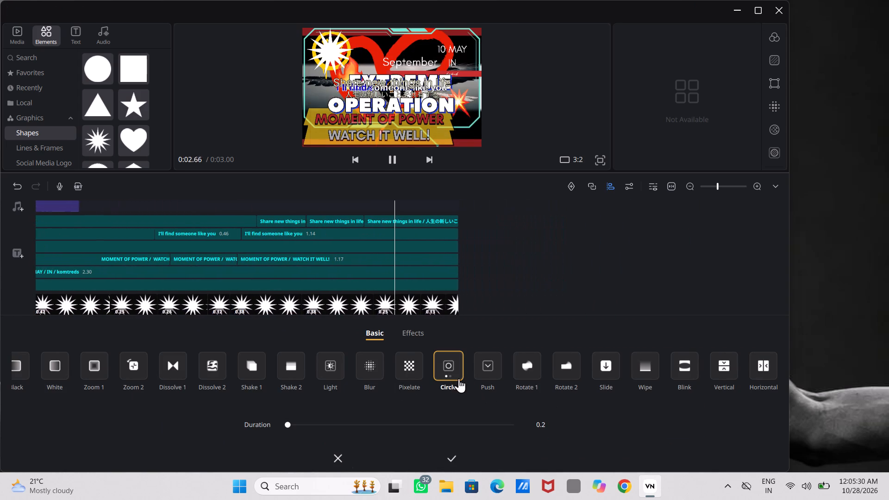
pyautogui.click(450, 368)
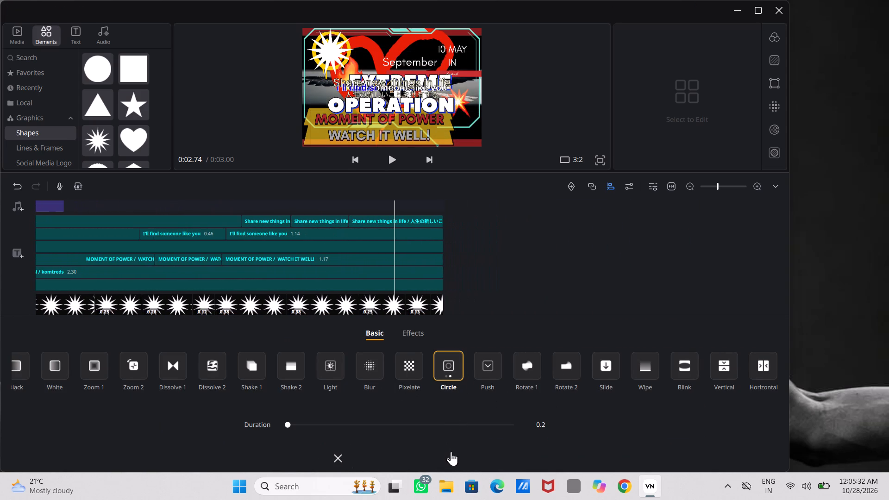
pyautogui.click(451, 453)
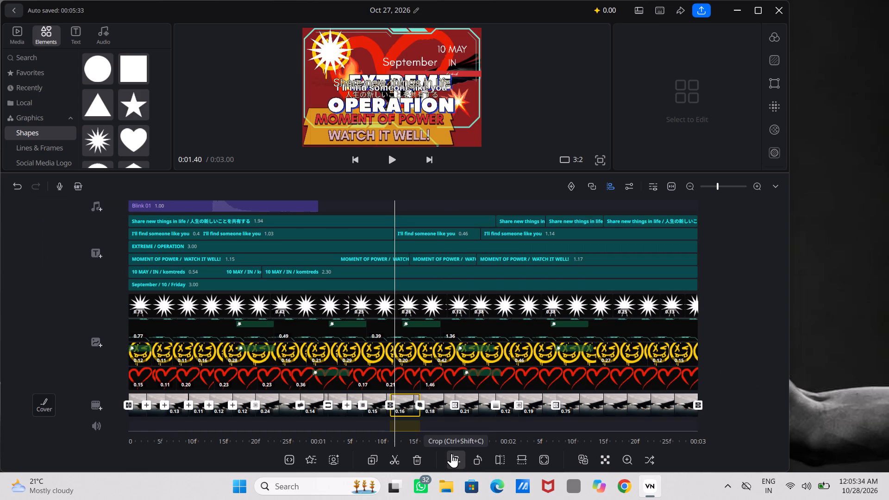
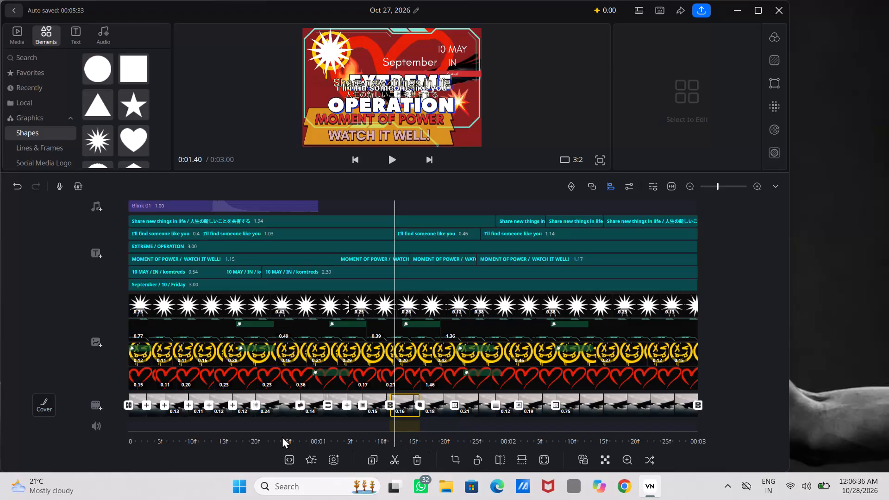
# Apply the Zoom 2 transition, in its second variant, to the fifth cut of the main video track.
pyautogui.doubleClick(232, 404)
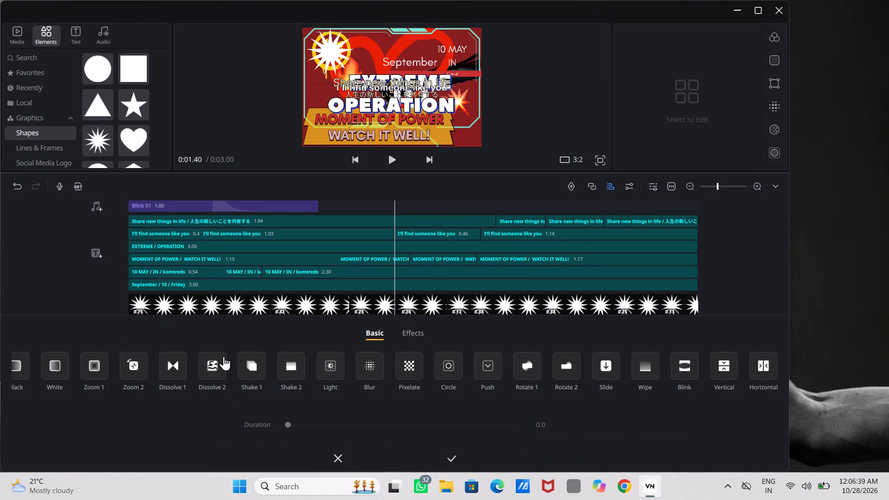
pyautogui.doubleClick(129, 369)
pyautogui.click(446, 454)
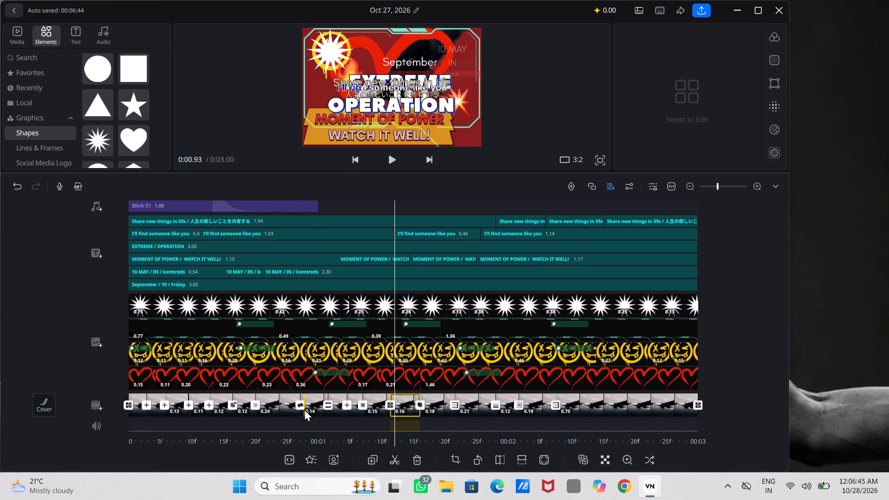
# Apply the Black transition to the fourth cut of the main video track, at about 0.42 s.
pyautogui.hscroll(1, 111, 367)
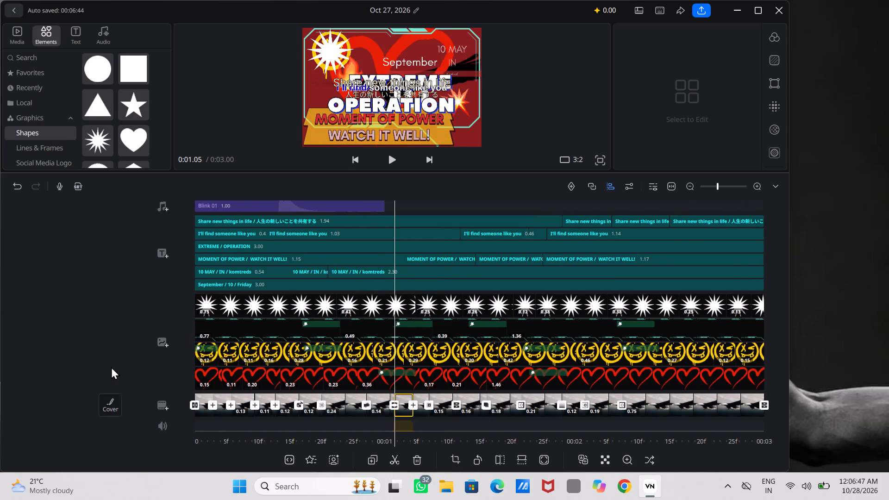
pyautogui.hscroll(3, 111, 367)
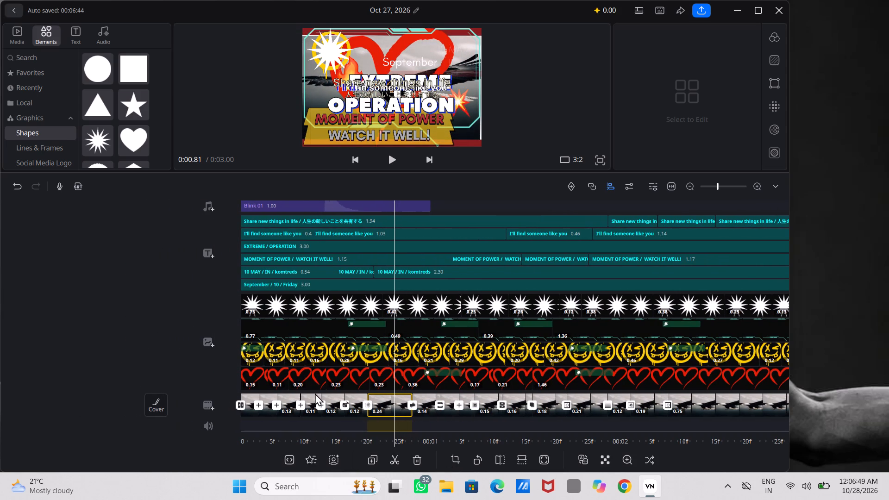
pyautogui.doubleClick(320, 404)
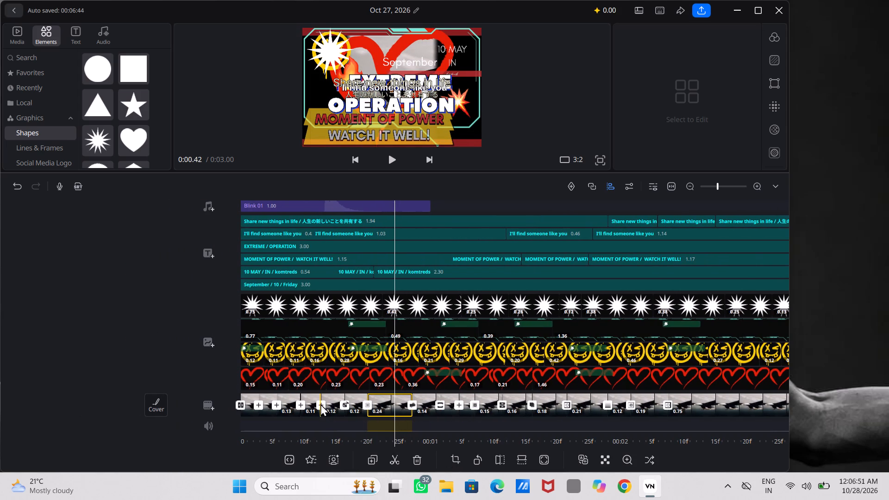
pyautogui.hscroll(2, 113, 381)
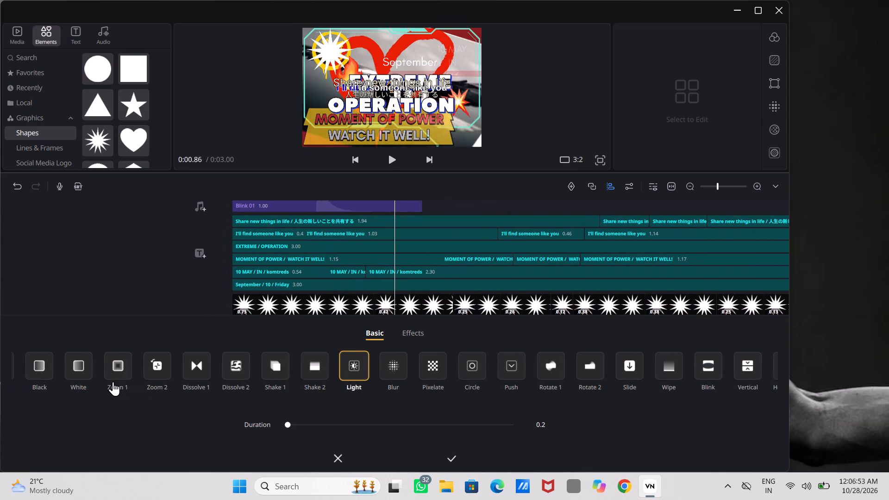
pyautogui.hscroll(2, 113, 381)
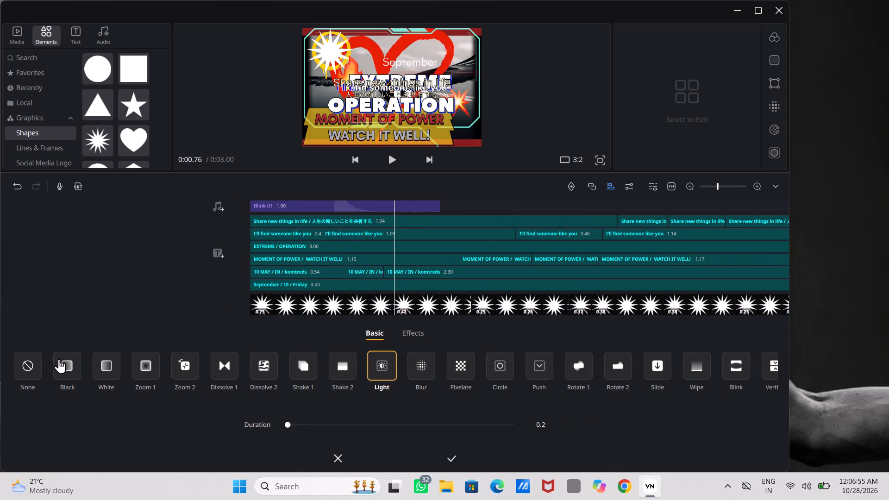
pyautogui.click(62, 361)
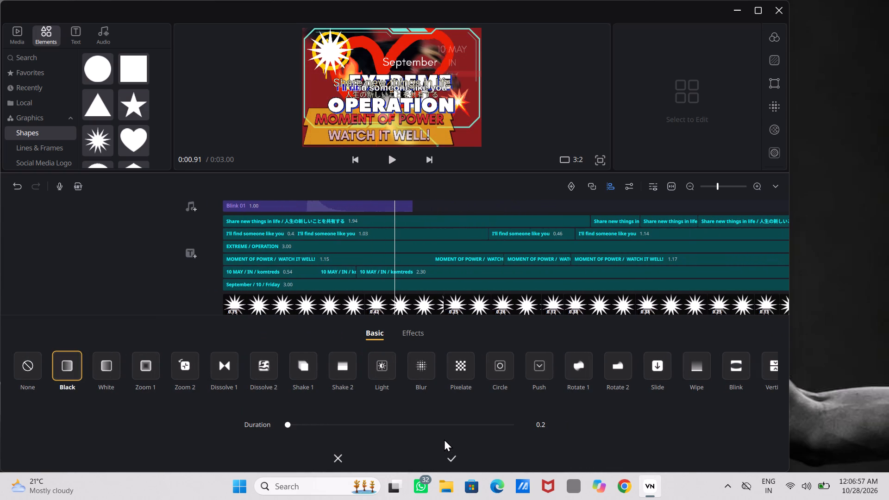
pyautogui.click(451, 452)
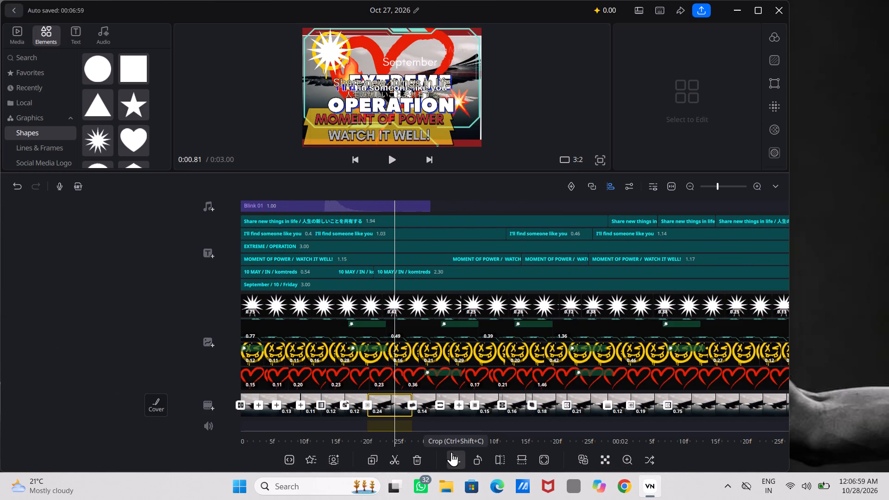
# Apply the Shake 2 transition, in its second variant, to the first cut of the main video track, at about 0.09 s.
pyautogui.doubleClick(258, 404)
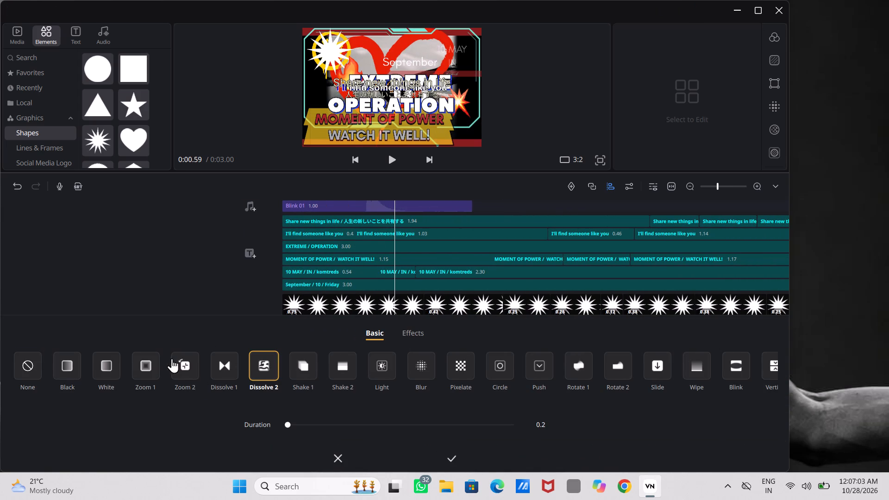
pyautogui.click(343, 363)
pyautogui.click(343, 363)
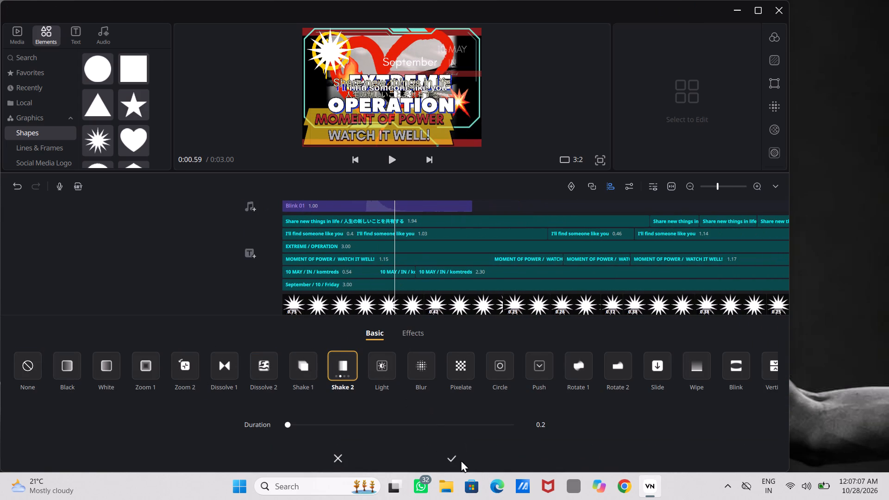
pyautogui.click(451, 457)
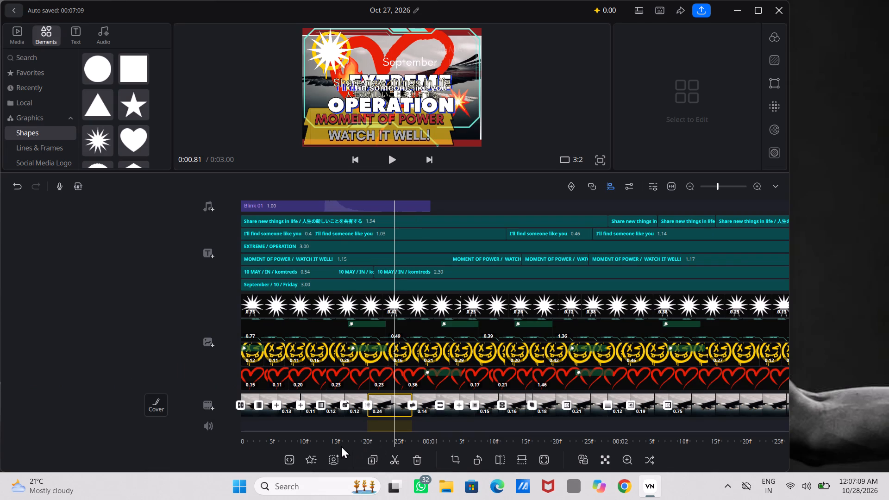
# Apply the Dissolve 1 transition to the third cut of the main video track, at about 0.31 s.
pyautogui.doubleClick(299, 405)
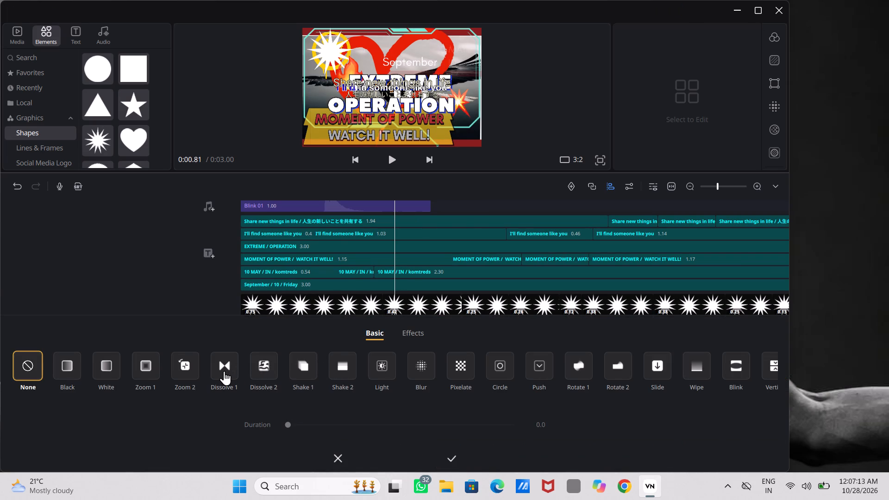
pyautogui.click(224, 371)
pyautogui.click(224, 371)
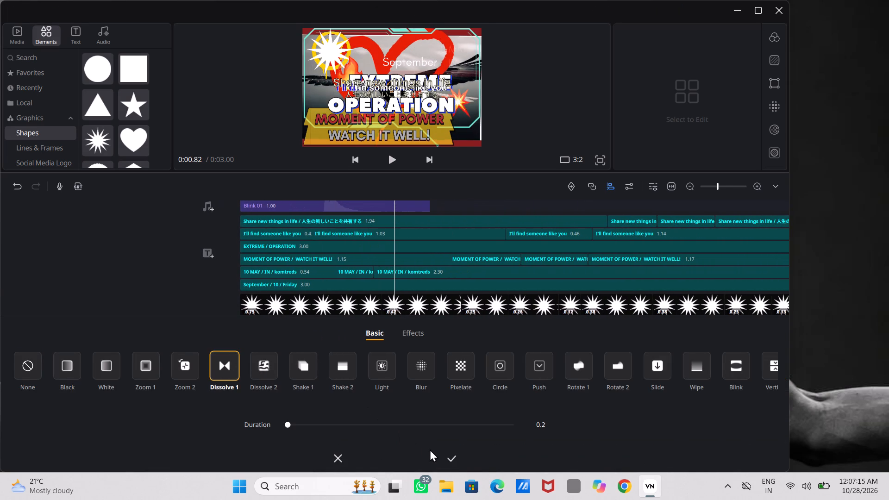
pyautogui.click(447, 455)
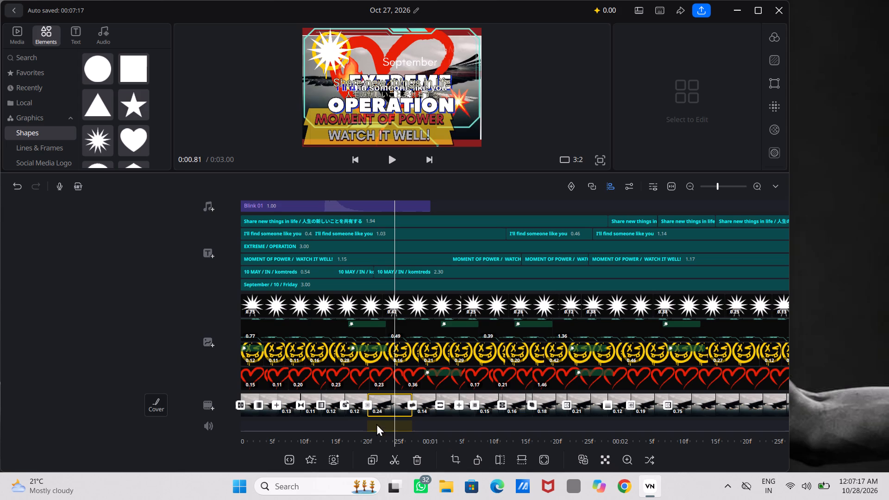
# Apply the Blur transition to the second cut of the main video track.
pyautogui.doubleClick(273, 403)
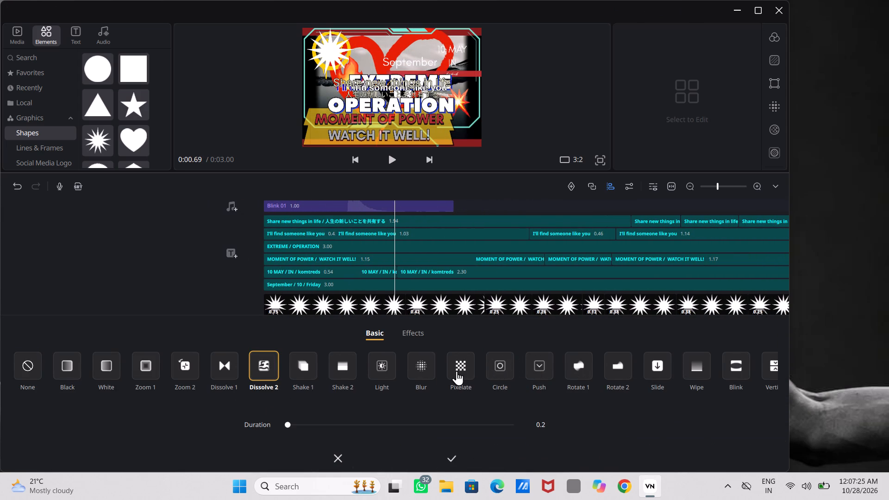
pyautogui.click(422, 362)
pyautogui.click(422, 362)
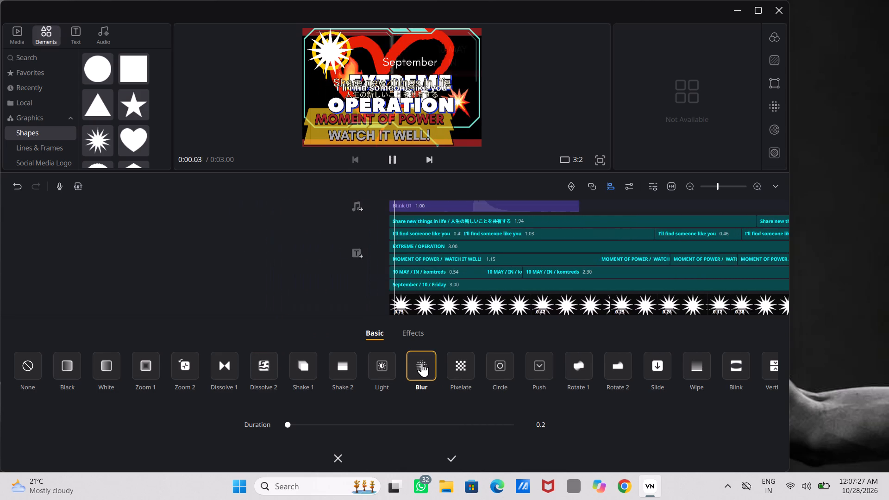
pyautogui.click(451, 457)
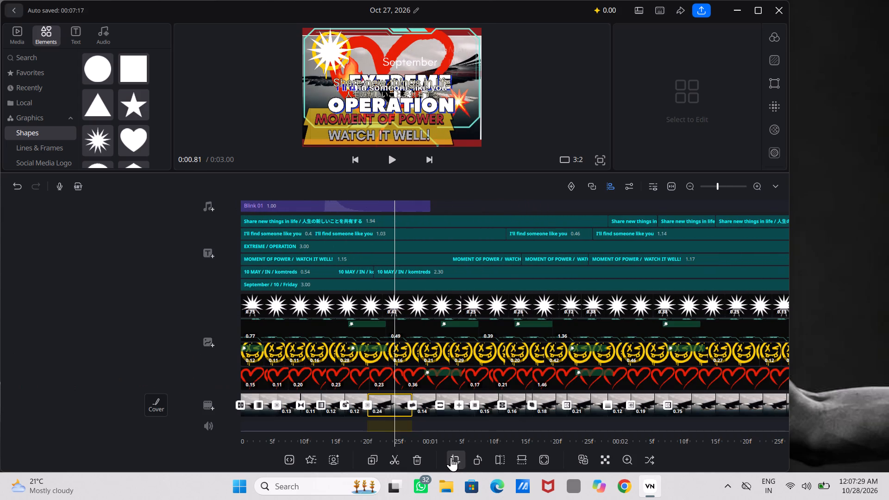
# Apply the Wipe transition, in its second variant, to the main-track cut at about 1.14 s.
pyautogui.click(458, 404)
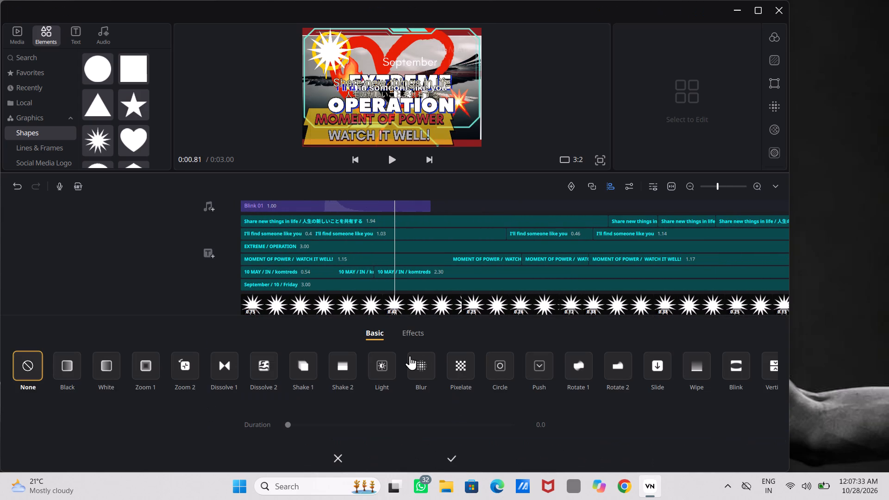
pyautogui.hscroll(-4, 477, 361)
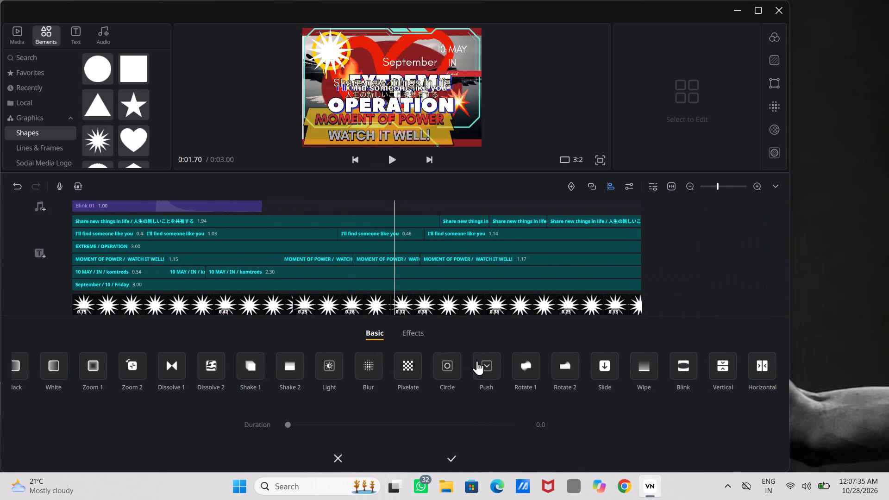
pyautogui.click(652, 369)
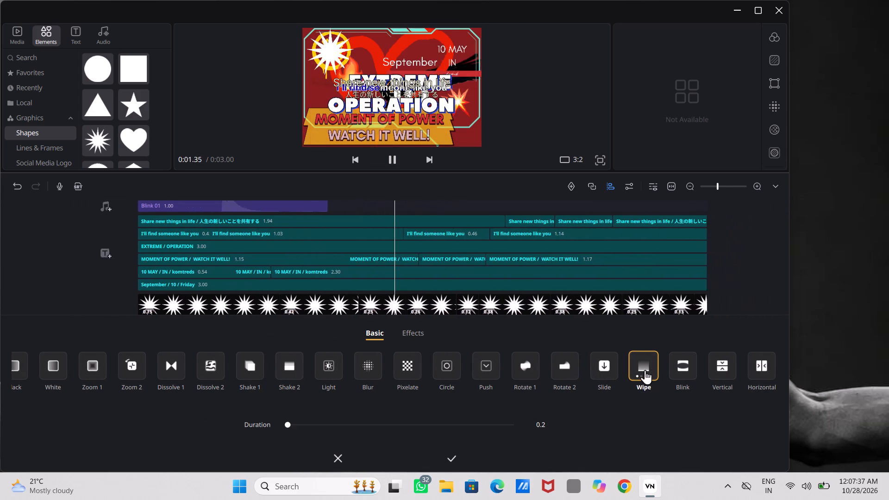
pyautogui.click(656, 369)
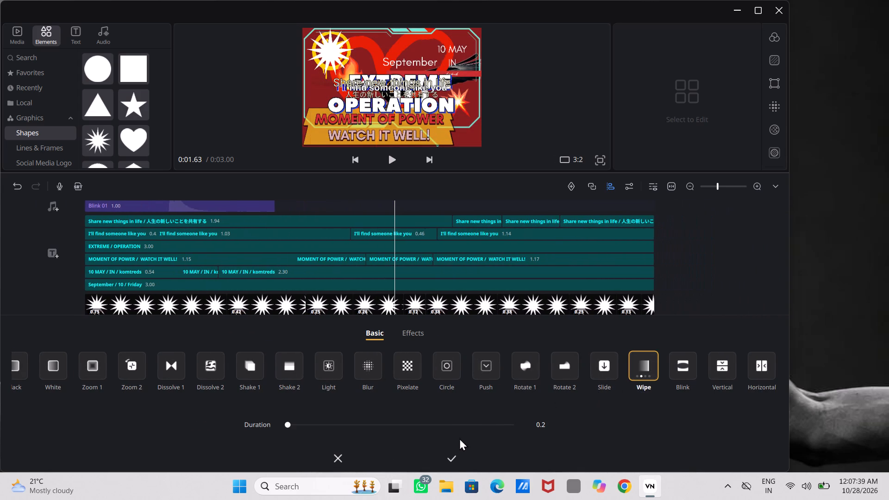
pyautogui.click(455, 458)
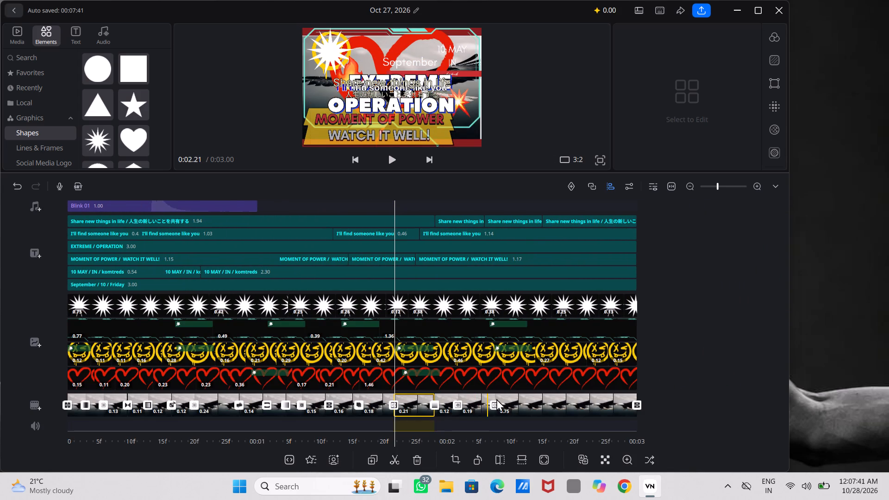
# Look through the whole timeline to check the main track's cuts for missing transitions.
pyautogui.hscroll(1, 511, 401)
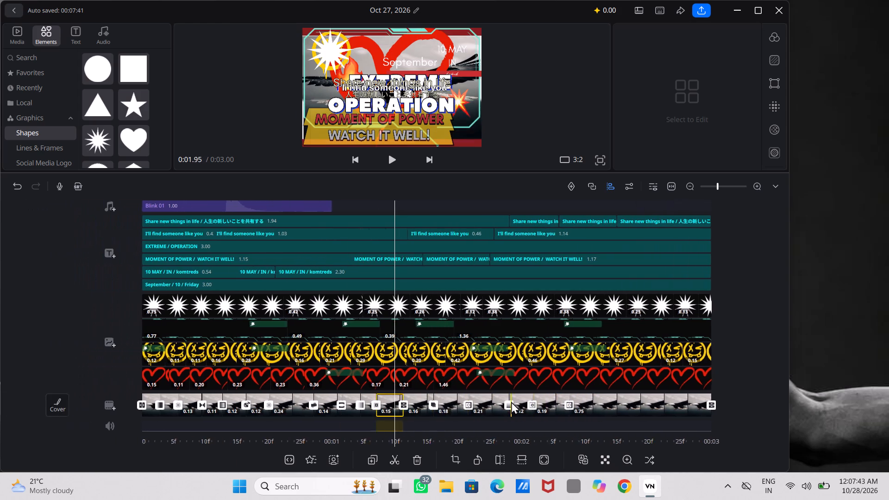
pyautogui.hscroll(1, 511, 401)
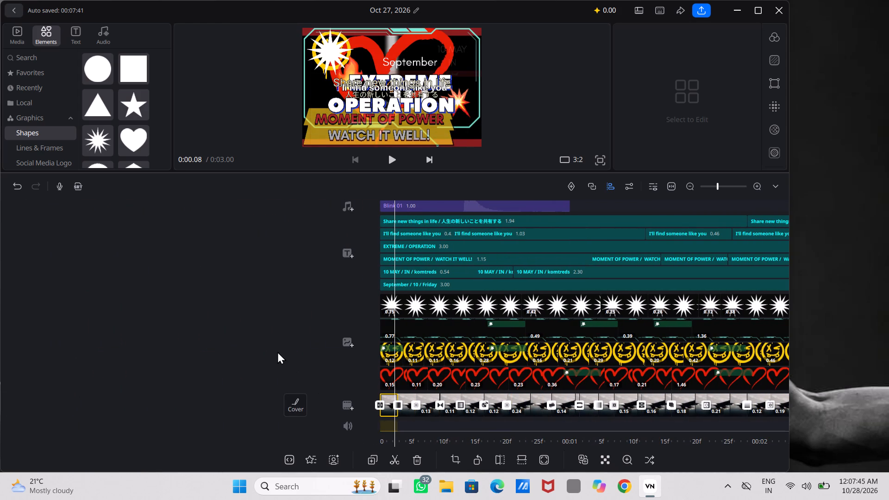
pyautogui.click(275, 348)
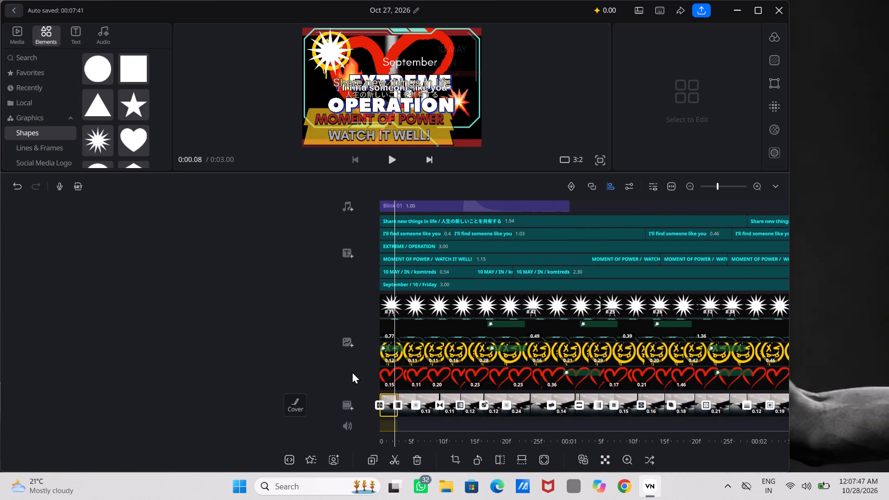
pyautogui.hscroll(-4, 352, 371)
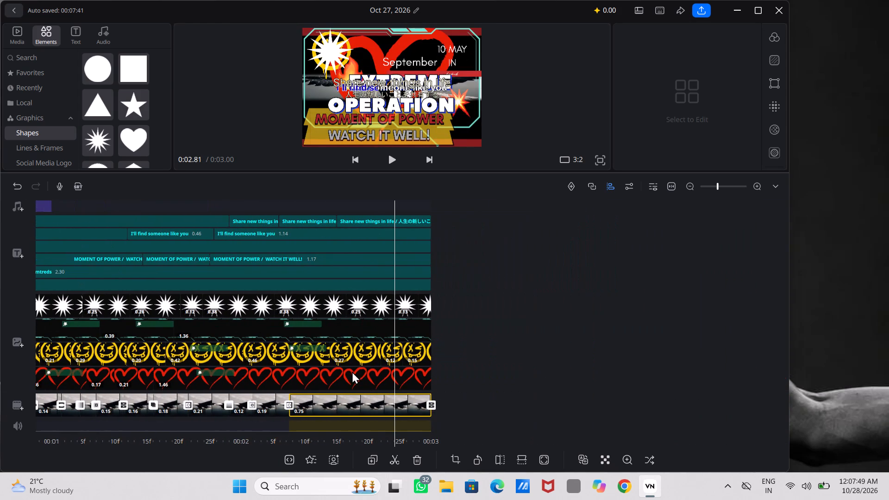
pyautogui.hscroll(1, 302, 371)
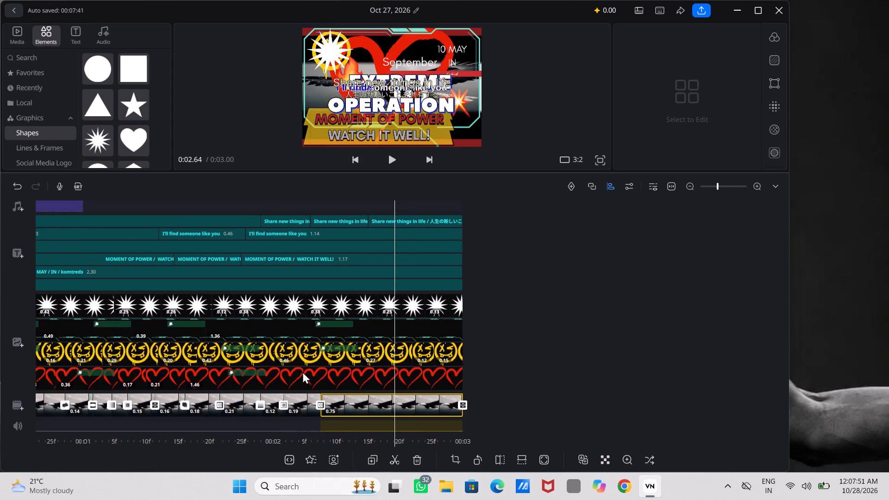
pyautogui.hscroll(4, 302, 371)
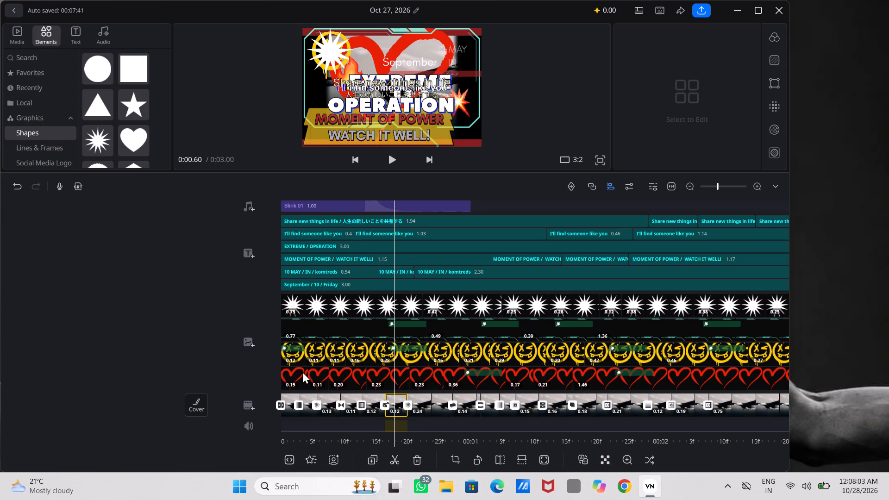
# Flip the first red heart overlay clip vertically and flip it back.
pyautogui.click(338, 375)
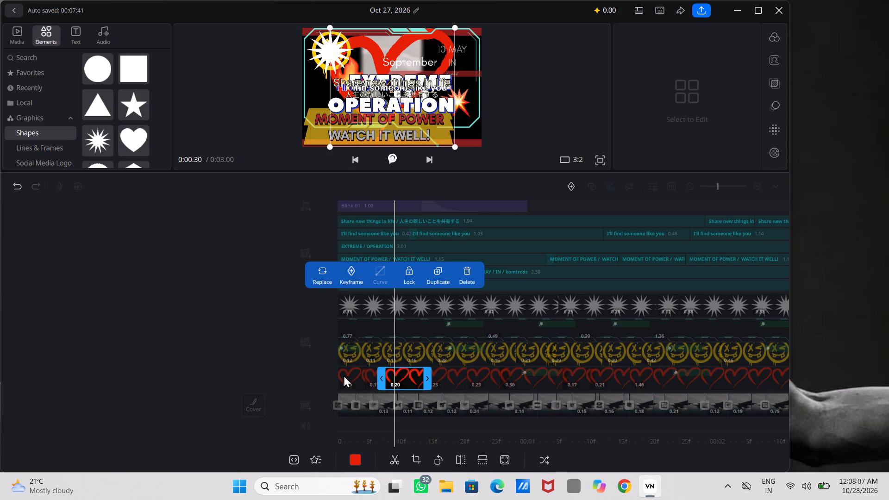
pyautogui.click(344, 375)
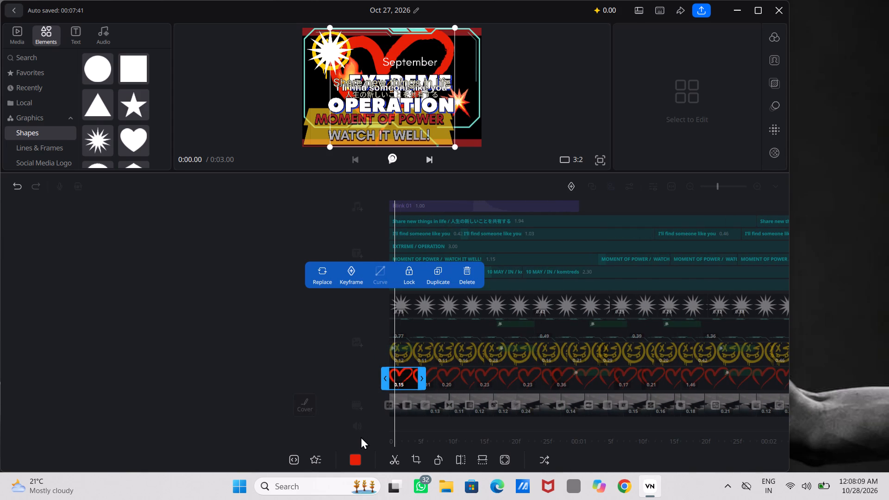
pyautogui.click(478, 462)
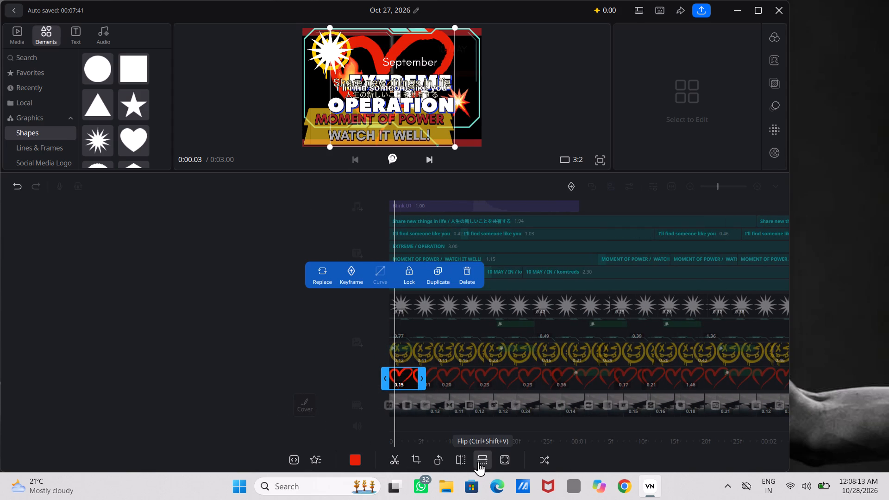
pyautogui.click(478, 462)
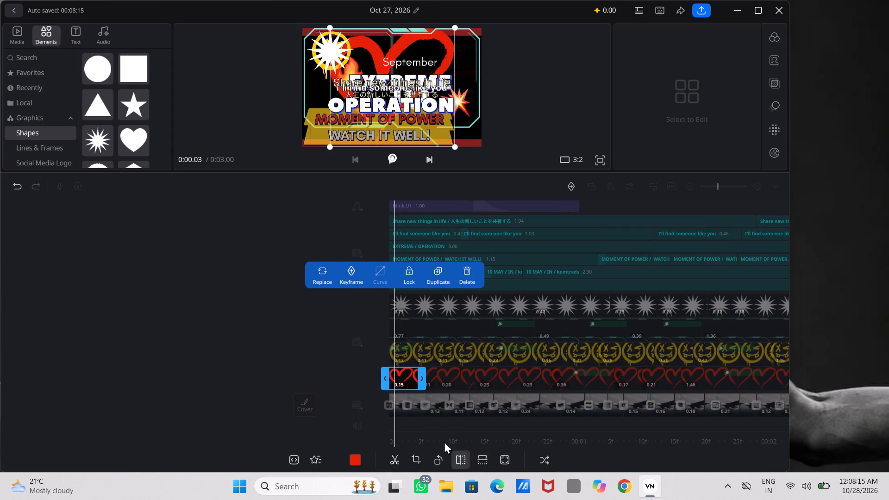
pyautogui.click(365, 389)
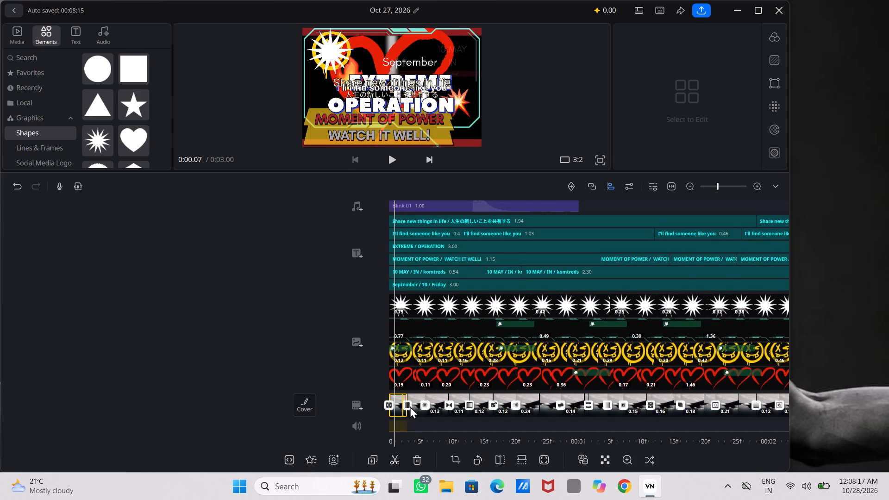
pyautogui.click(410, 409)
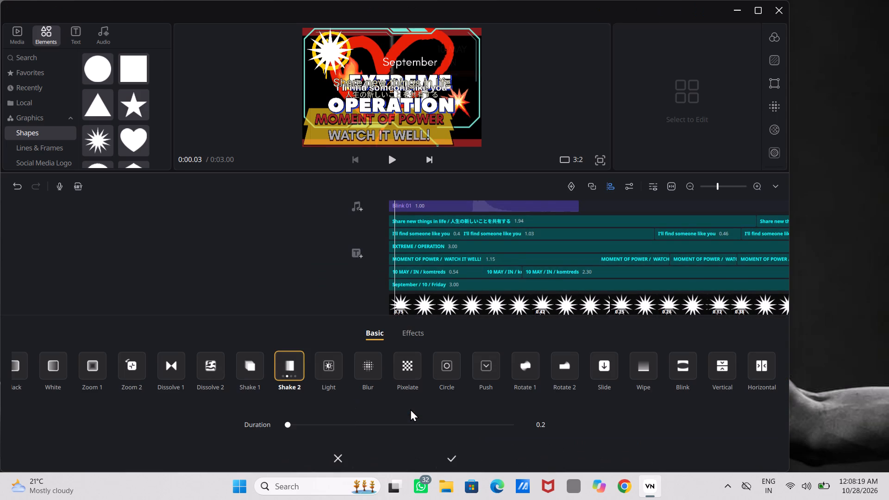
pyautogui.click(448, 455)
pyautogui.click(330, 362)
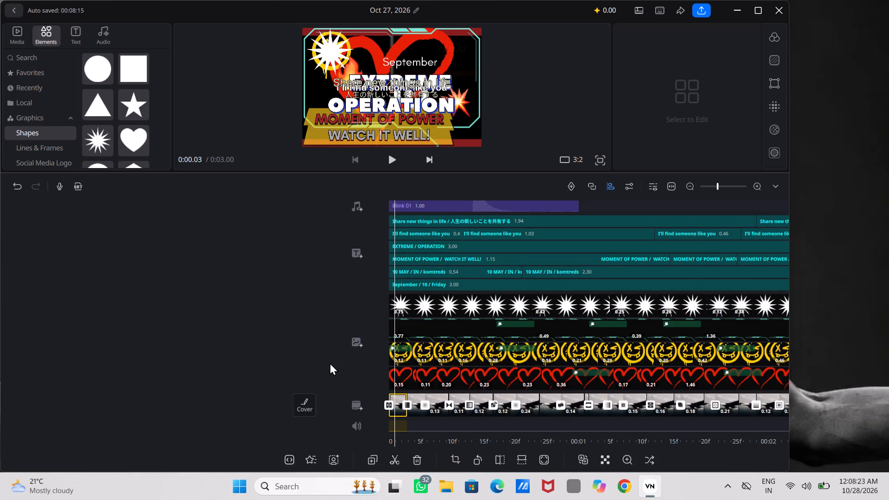
# Trim the start of the sixth red heart clip, near the 1 s mark, so that it lasts 0.18 s.
pyautogui.click(435, 378)
pyautogui.click(435, 378)
pyautogui.click(435, 378)
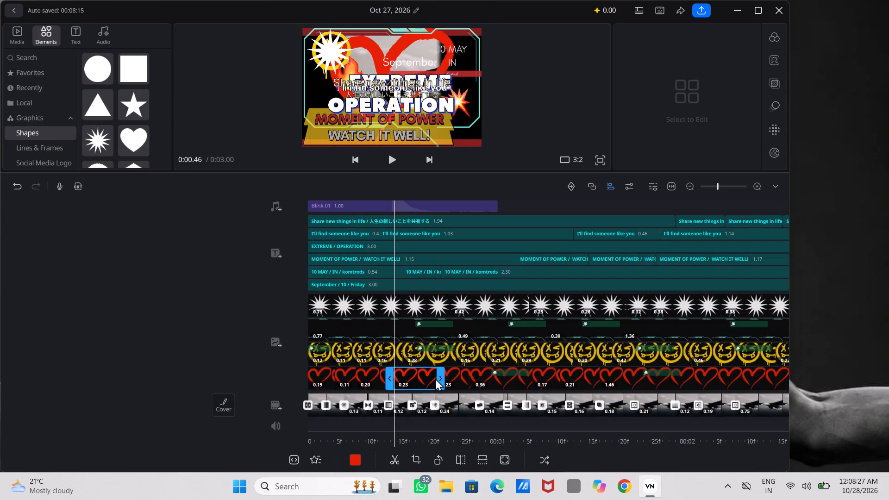
pyautogui.click(452, 376)
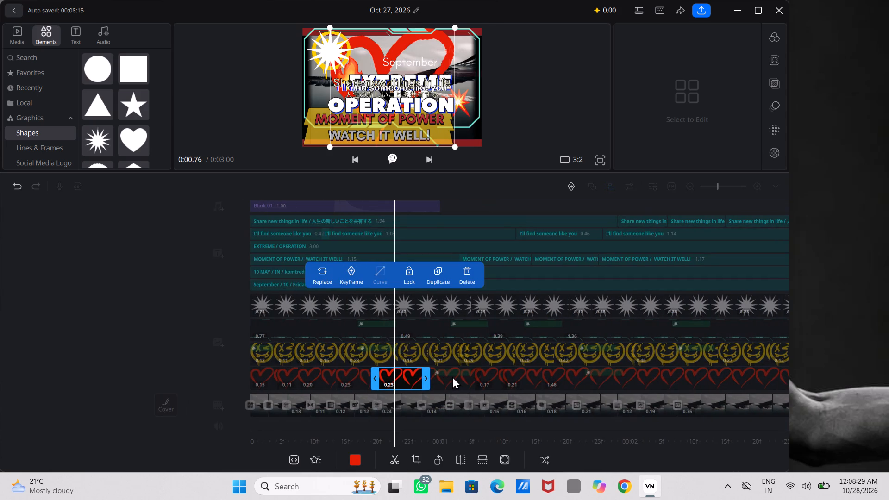
pyautogui.click(452, 376)
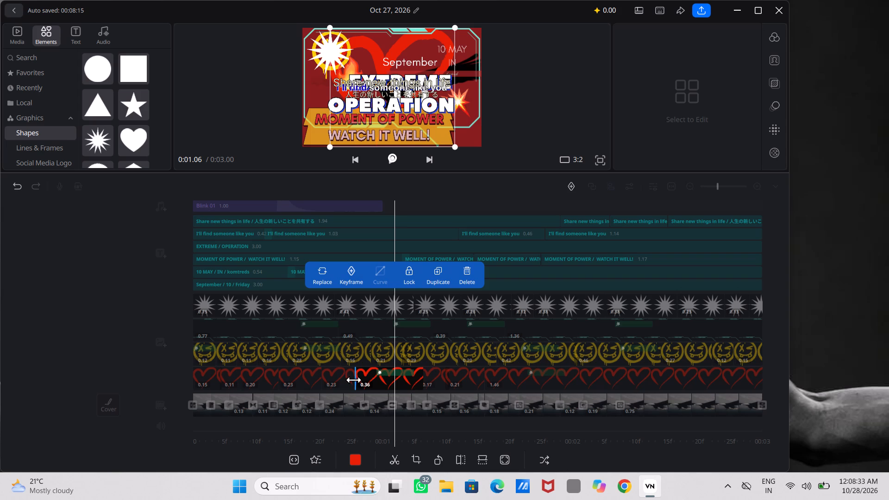
pyautogui.doubleClick(352, 378)
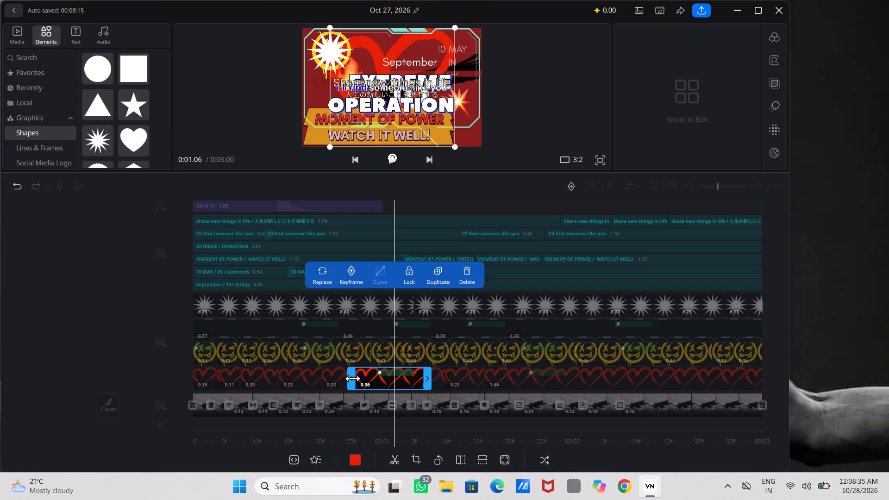
pyautogui.doubleClick(352, 378)
pyautogui.click(352, 378)
pyautogui.moveTo(352, 378); pyautogui.dragTo(386, 379)
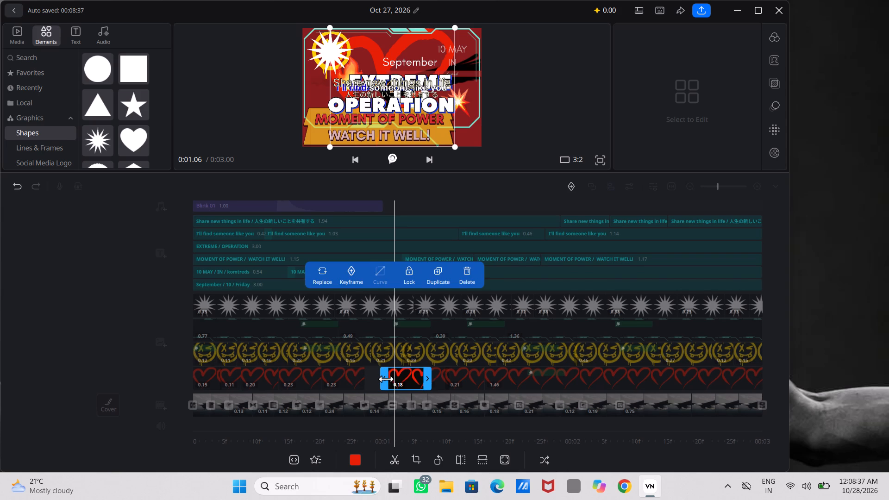
# Move the shortened sixth heart clip earlier within its track so it starts at about 0.94 s, just after the fifth heart clip.
pyautogui.moveTo(391, 375); pyautogui.dragTo(404, 380)
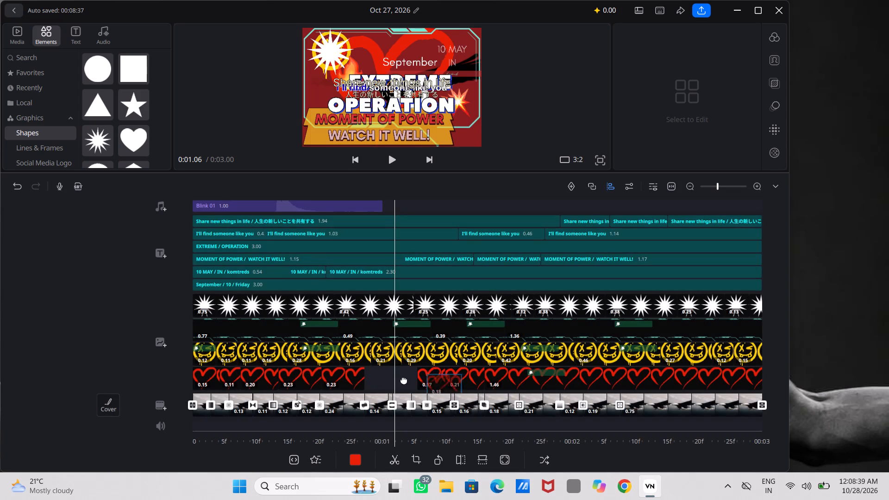
pyautogui.moveTo(404, 380); pyautogui.dragTo(372, 377)
pyautogui.click(372, 377)
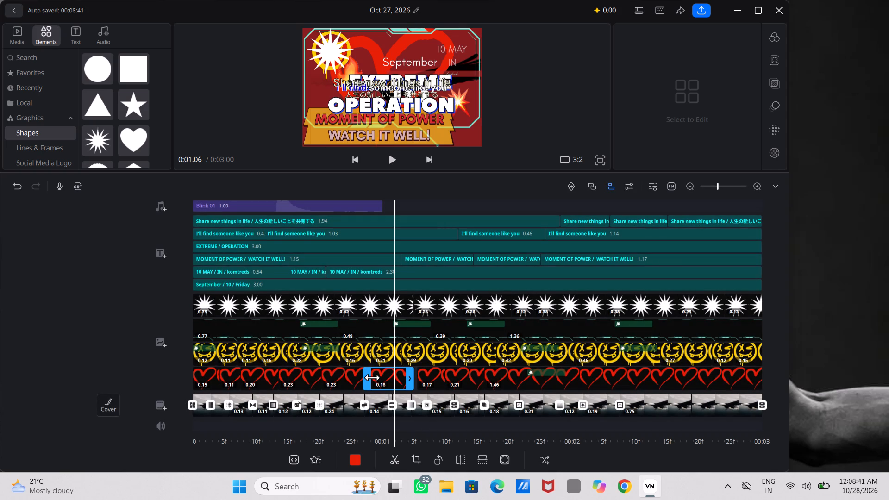
pyautogui.moveTo(372, 377); pyautogui.dragTo(419, 367)
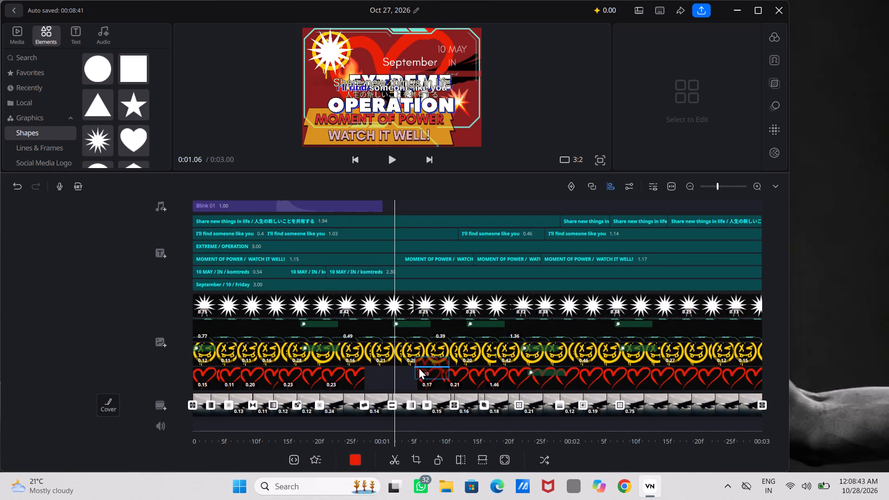
pyautogui.moveTo(419, 367); pyautogui.dragTo(491, 377)
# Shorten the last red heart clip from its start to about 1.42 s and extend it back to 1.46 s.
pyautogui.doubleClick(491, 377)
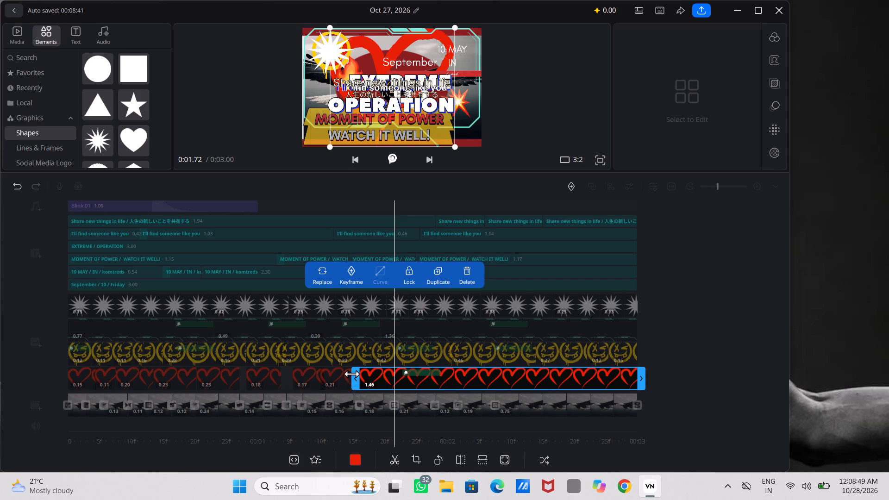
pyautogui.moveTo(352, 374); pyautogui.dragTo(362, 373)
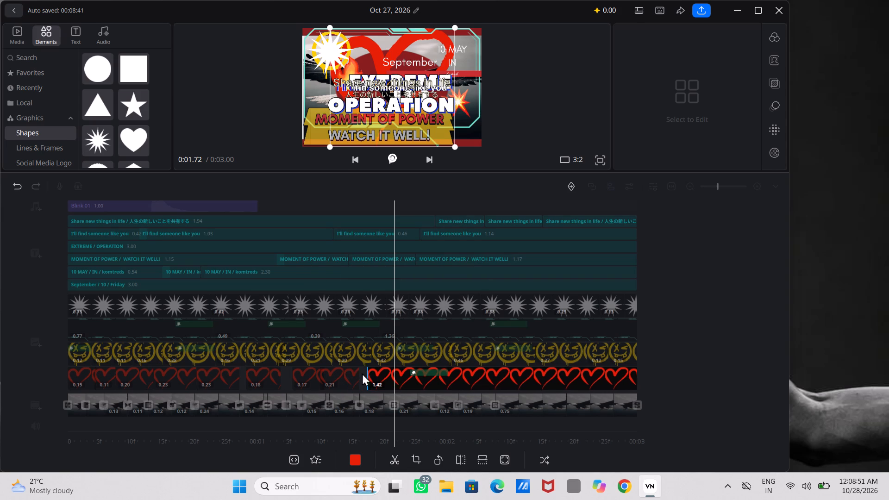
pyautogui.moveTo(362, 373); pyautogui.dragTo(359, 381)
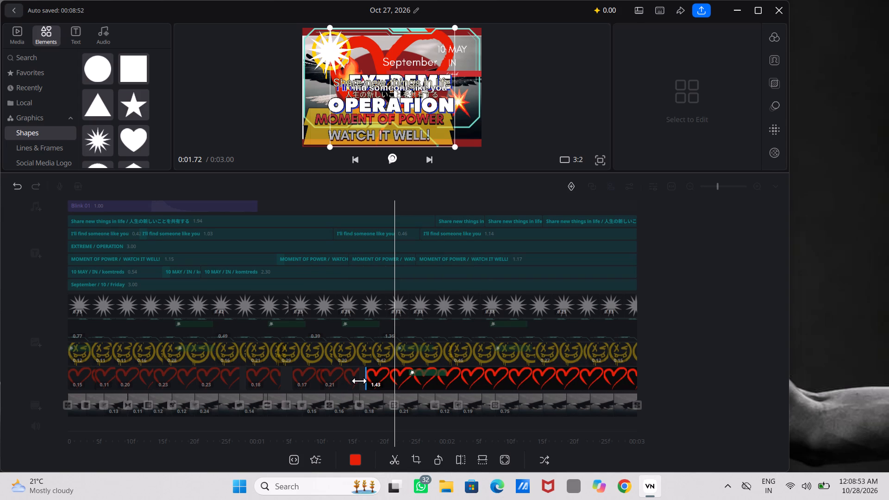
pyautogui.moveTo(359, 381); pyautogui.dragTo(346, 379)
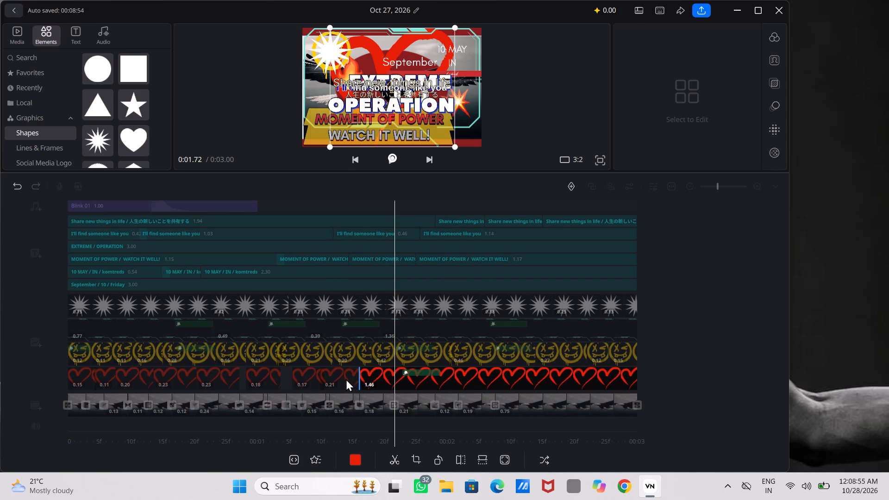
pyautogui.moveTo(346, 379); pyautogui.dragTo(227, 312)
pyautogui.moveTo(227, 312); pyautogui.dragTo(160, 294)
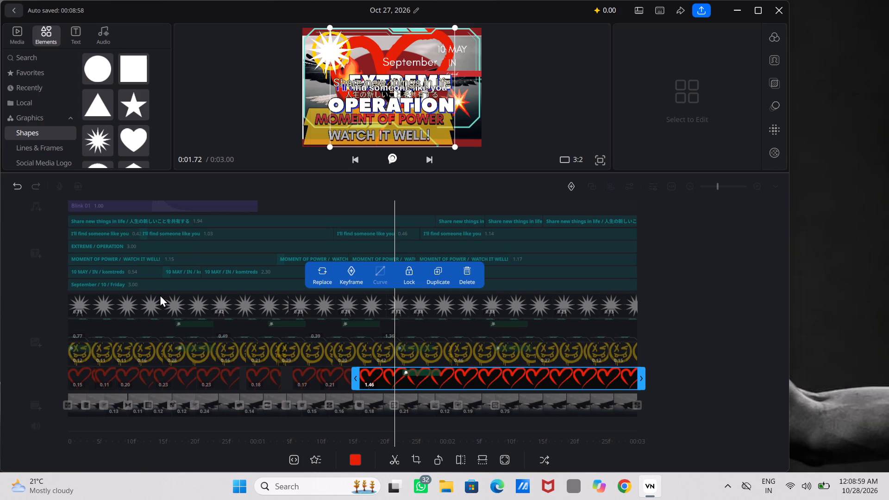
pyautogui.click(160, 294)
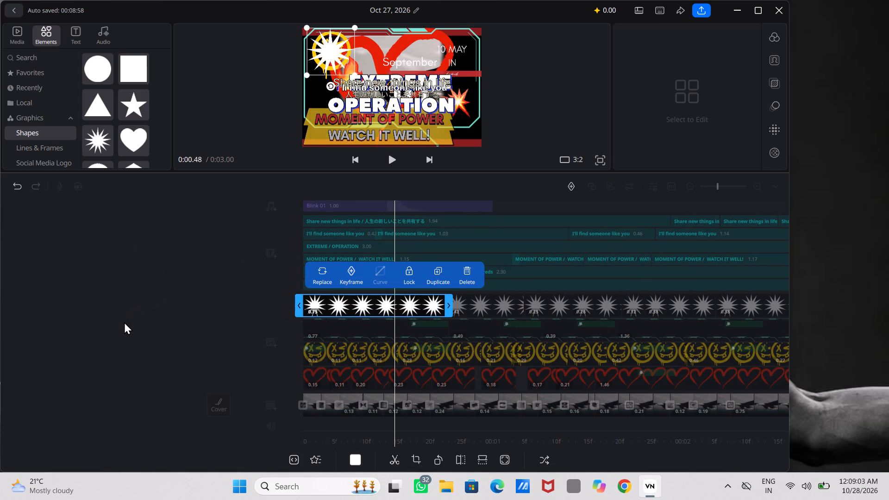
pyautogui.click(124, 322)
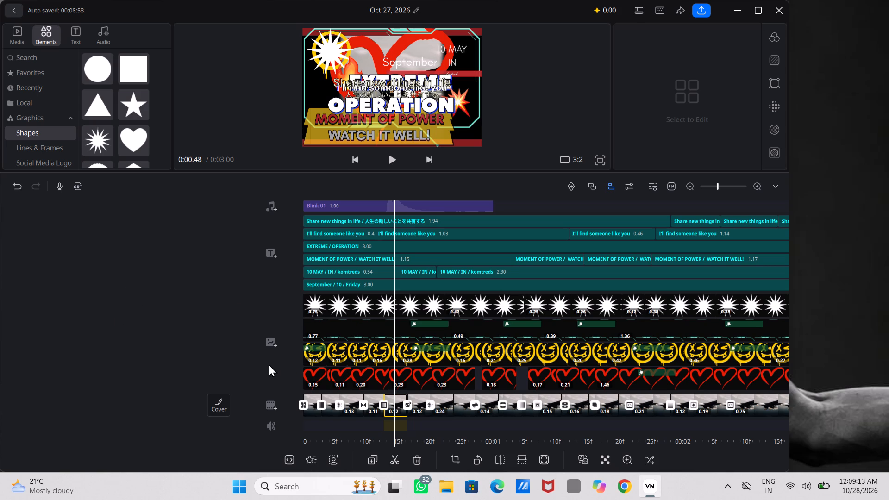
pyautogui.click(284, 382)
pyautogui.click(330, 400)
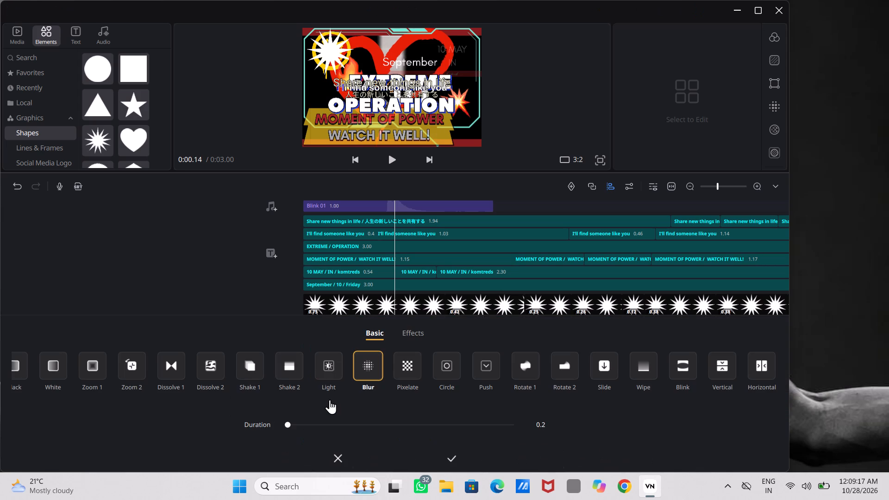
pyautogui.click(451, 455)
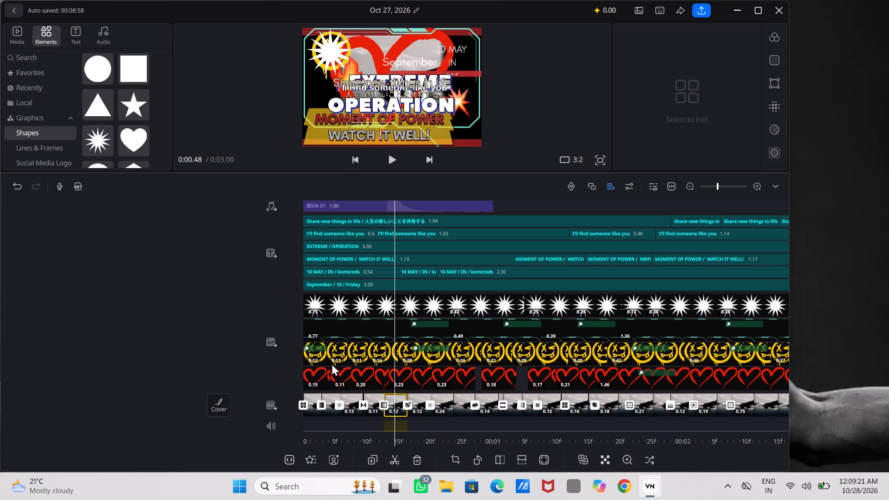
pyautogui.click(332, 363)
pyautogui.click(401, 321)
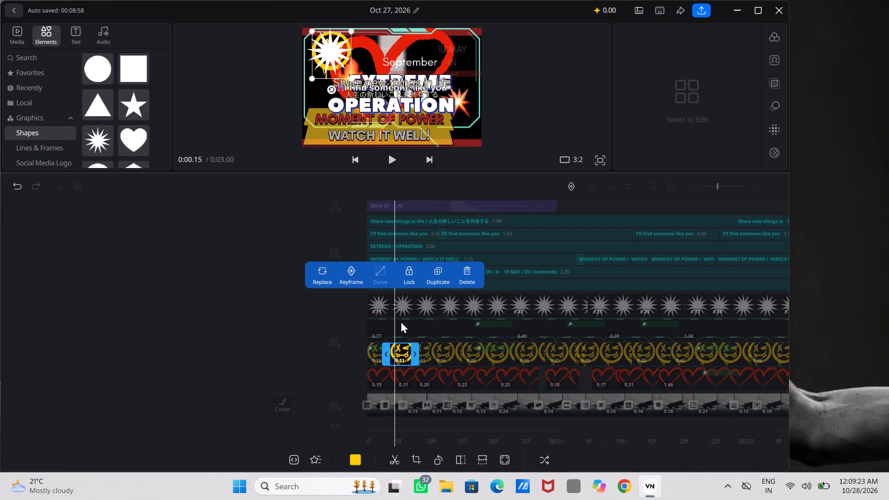
# Apply the Jittle 01 effect to the first white starburst clip, running 0.45 s from about 0.29 s to the clip's end.
pyautogui.click(417, 299)
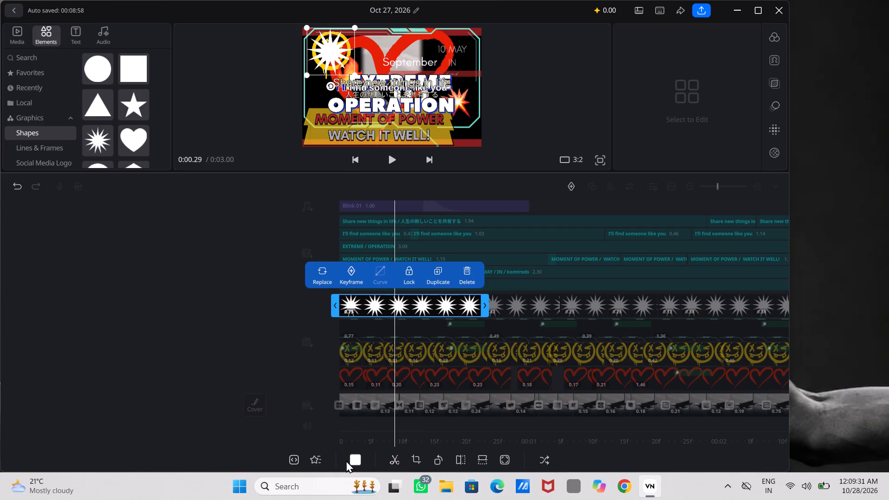
pyautogui.click(315, 455)
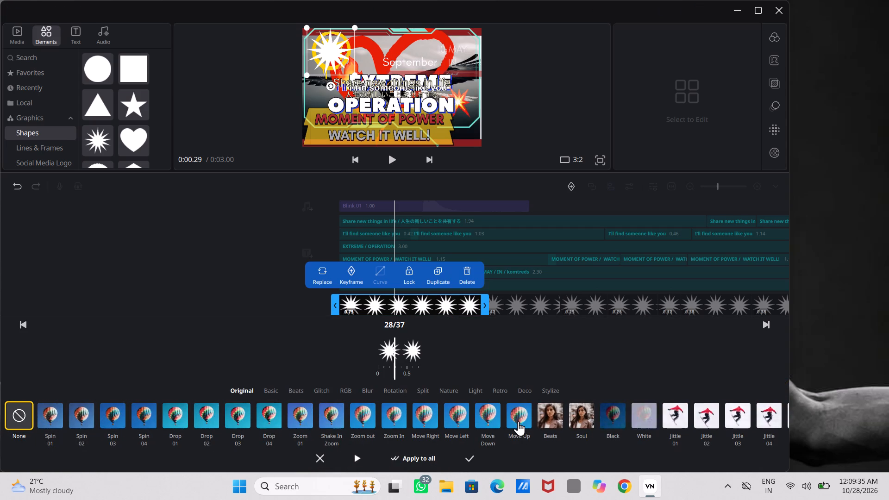
pyautogui.click(676, 410)
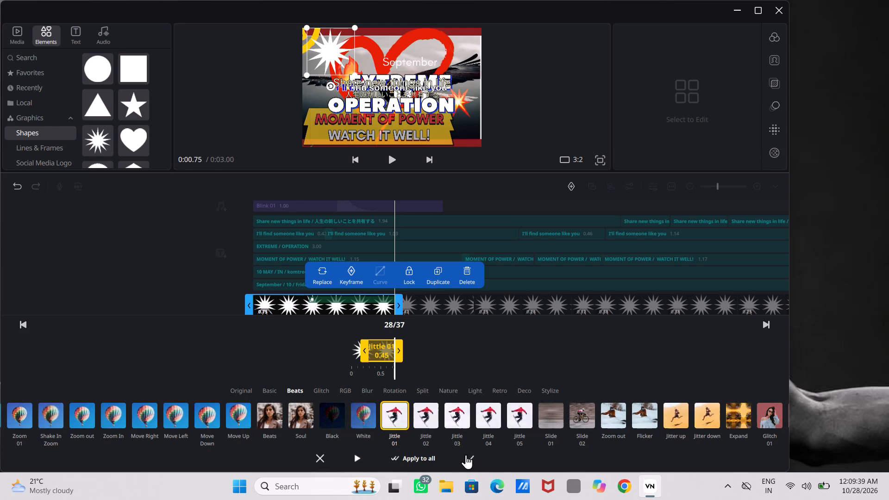
pyautogui.click(466, 455)
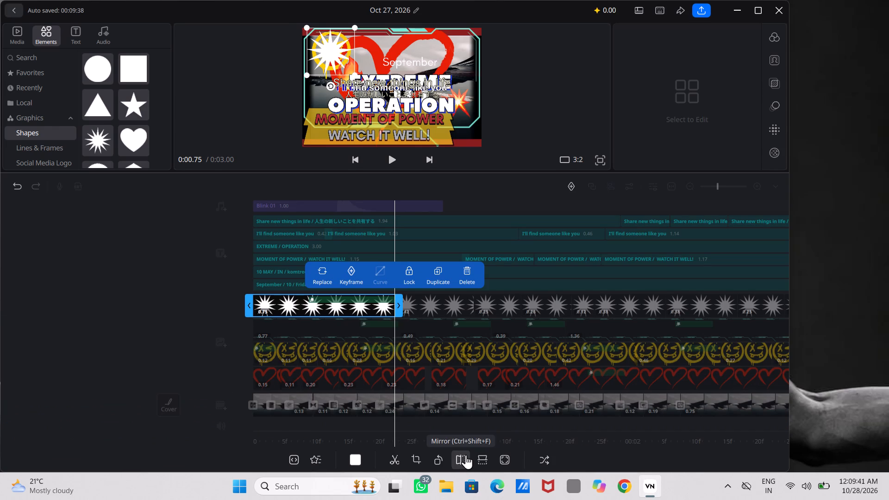
pyautogui.click(188, 356)
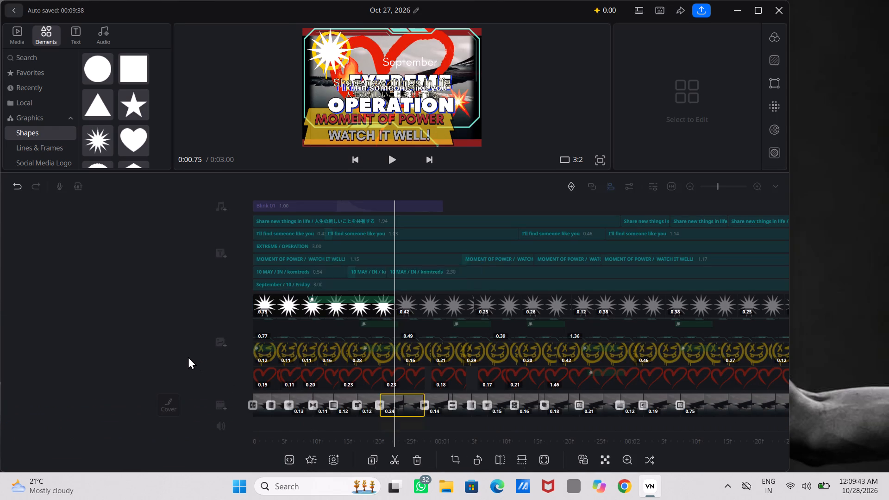
# Trim the start of the first white starburst clip to about 0.09 s, leaving it 0.66 s long.
pyautogui.click(270, 306)
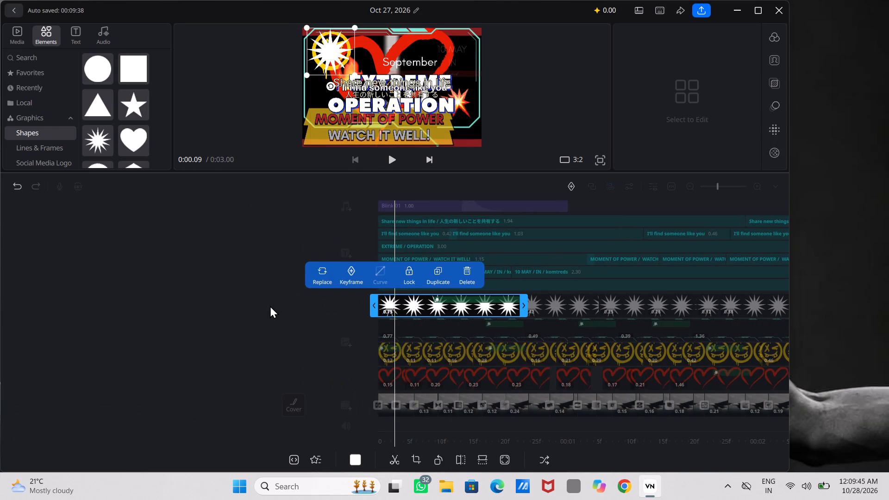
pyautogui.doubleClick(372, 306)
pyautogui.moveTo(372, 306); pyautogui.dragTo(389, 306)
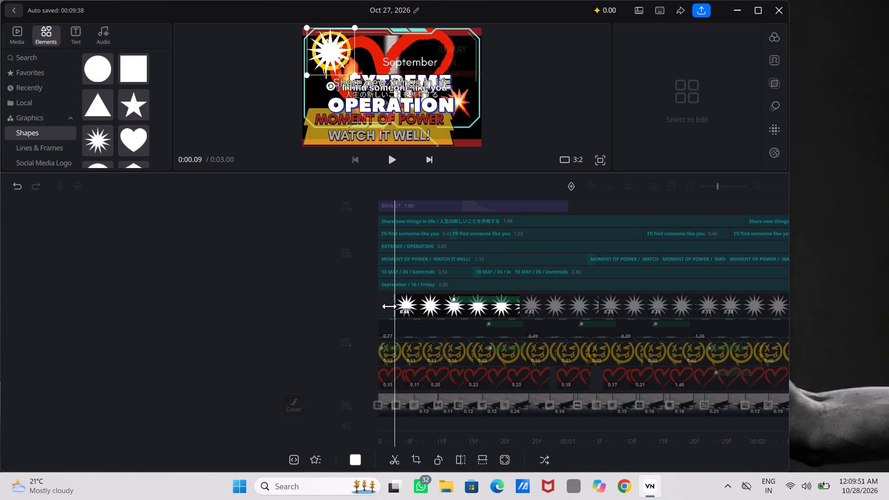
pyautogui.moveTo(389, 306); pyautogui.dragTo(389, 306)
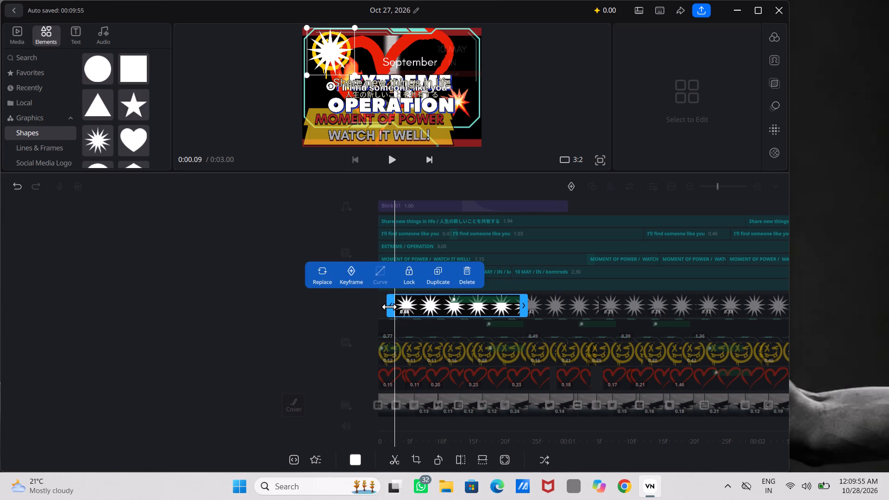
pyautogui.click(340, 312)
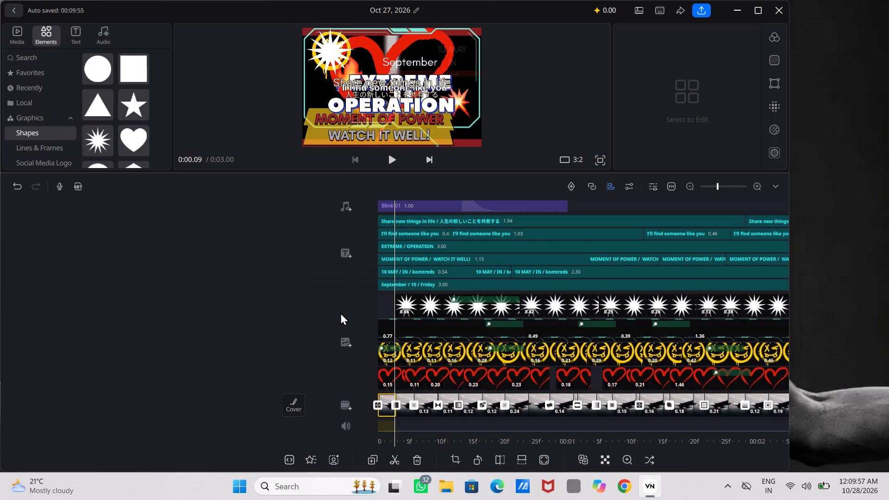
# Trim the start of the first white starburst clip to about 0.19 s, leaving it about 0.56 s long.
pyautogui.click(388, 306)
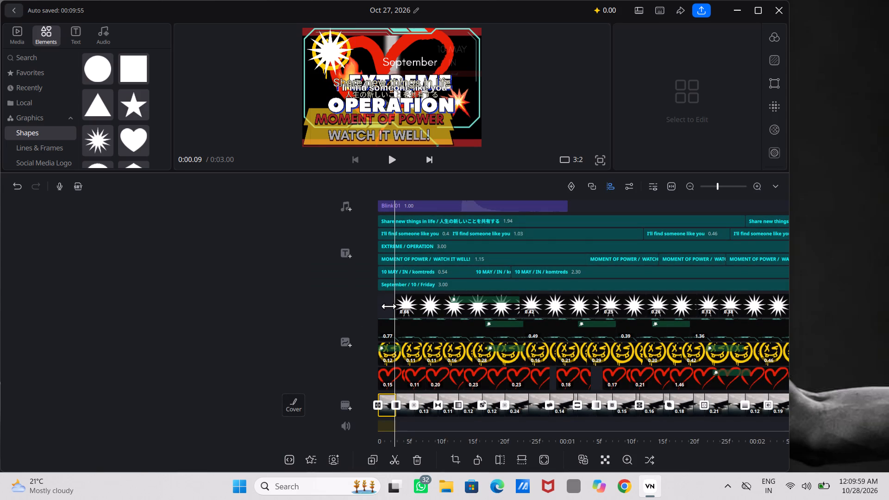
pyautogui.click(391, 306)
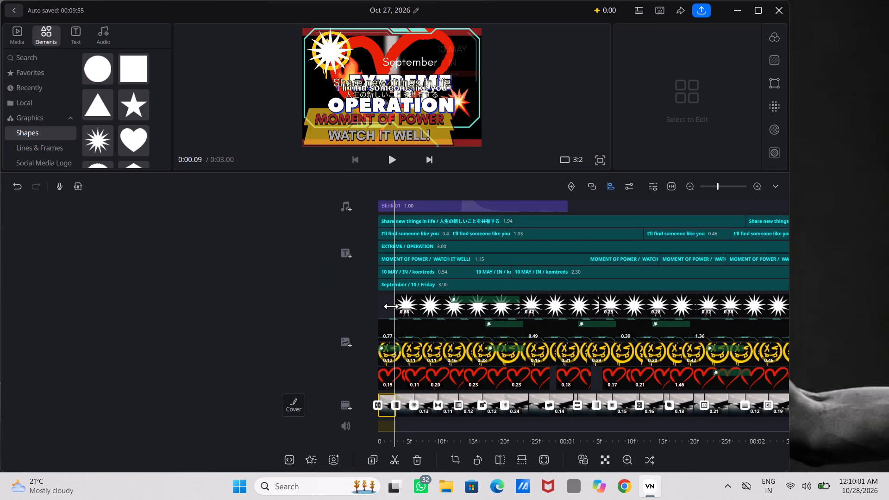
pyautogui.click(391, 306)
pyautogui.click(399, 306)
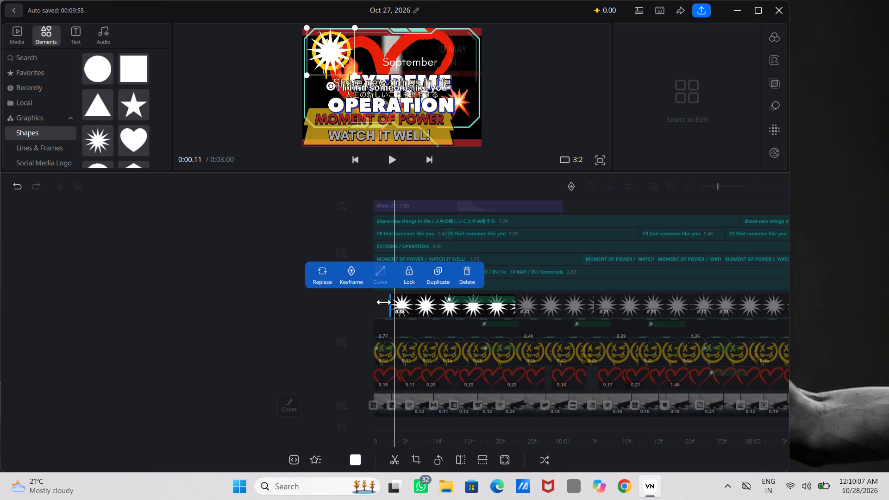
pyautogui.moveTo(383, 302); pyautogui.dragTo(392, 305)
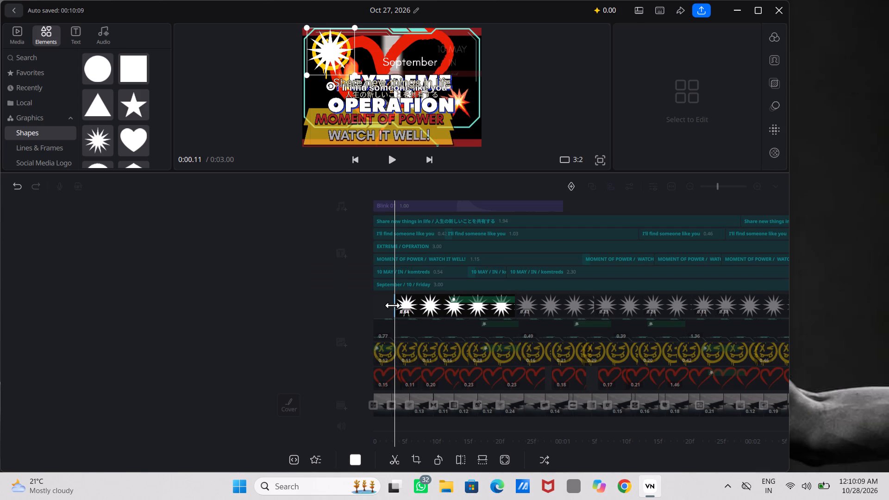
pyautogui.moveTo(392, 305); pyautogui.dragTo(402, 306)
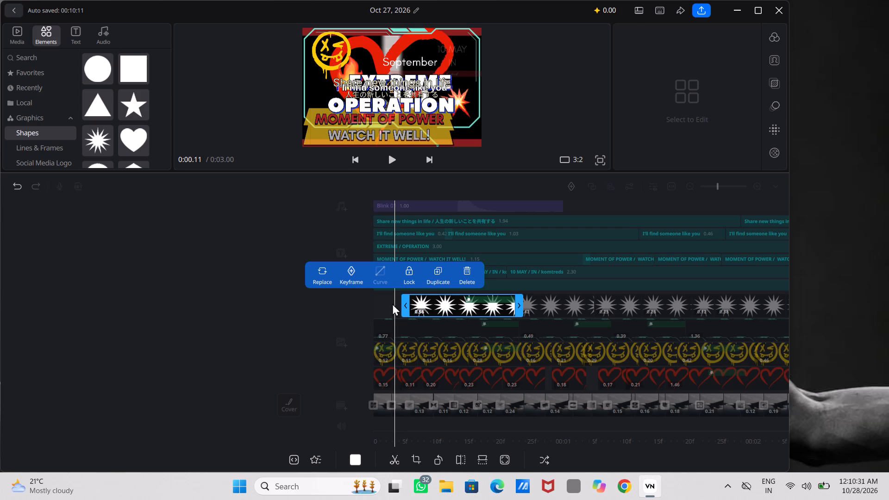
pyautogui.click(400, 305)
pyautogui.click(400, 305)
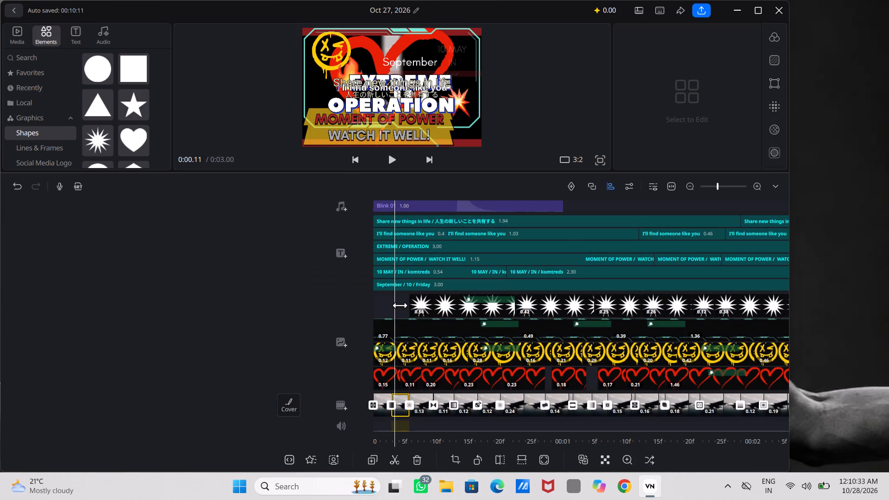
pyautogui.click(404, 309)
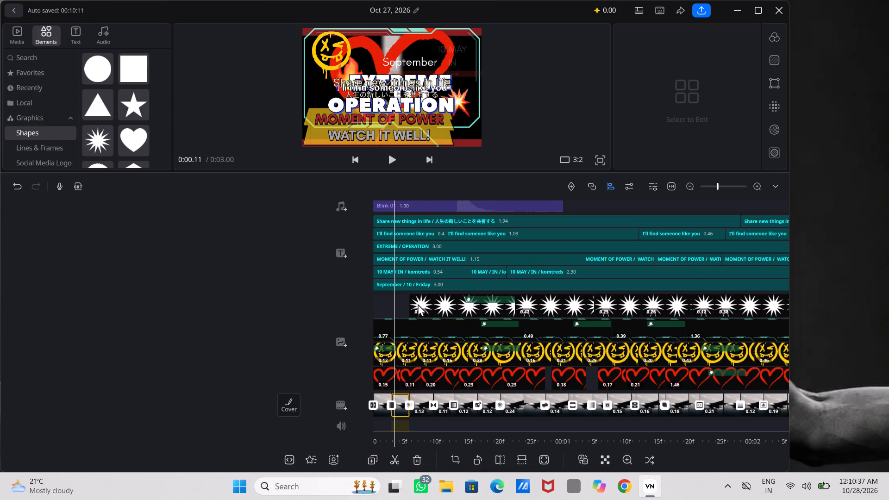
# Extend the first white starburst clip's start back to the beginning of the timeline, making it 0.75 s long.
pyautogui.click(418, 302)
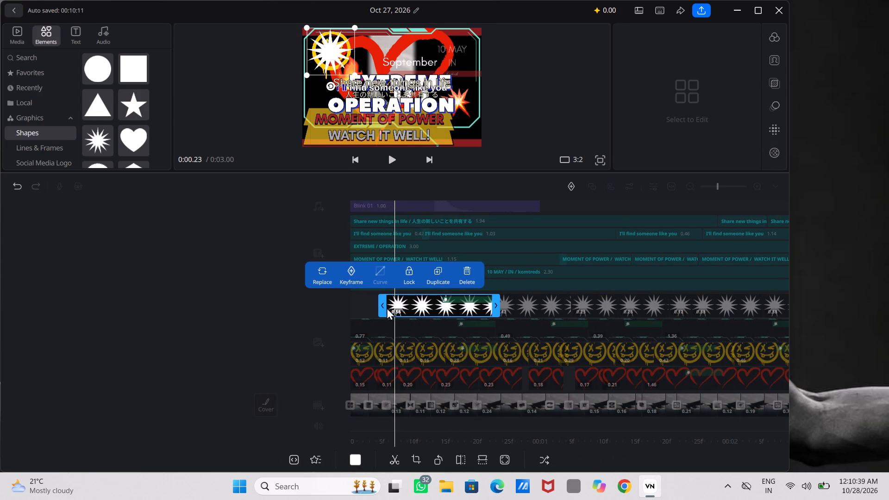
pyautogui.moveTo(384, 307); pyautogui.dragTo(340, 308)
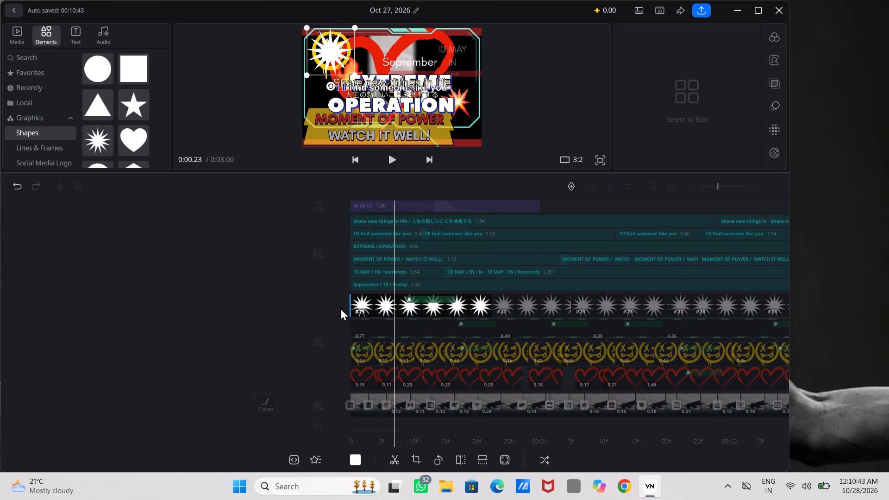
pyautogui.moveTo(340, 308); pyautogui.dragTo(307, 317)
pyautogui.click(307, 317)
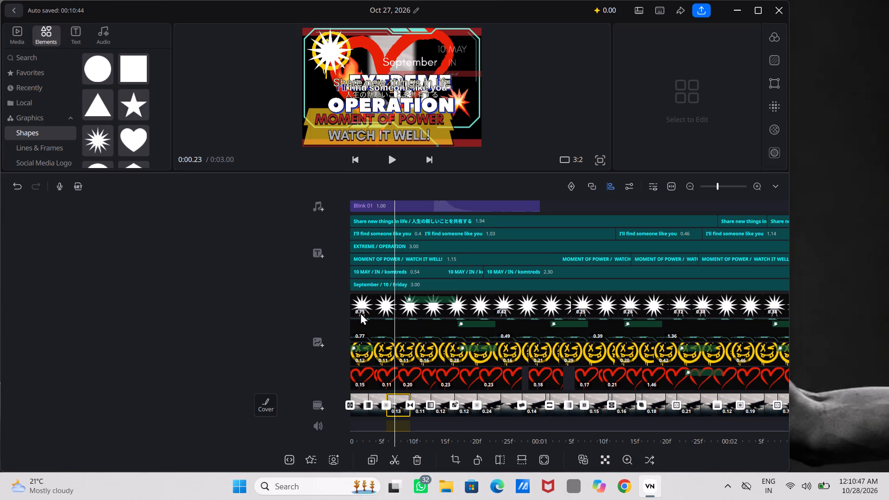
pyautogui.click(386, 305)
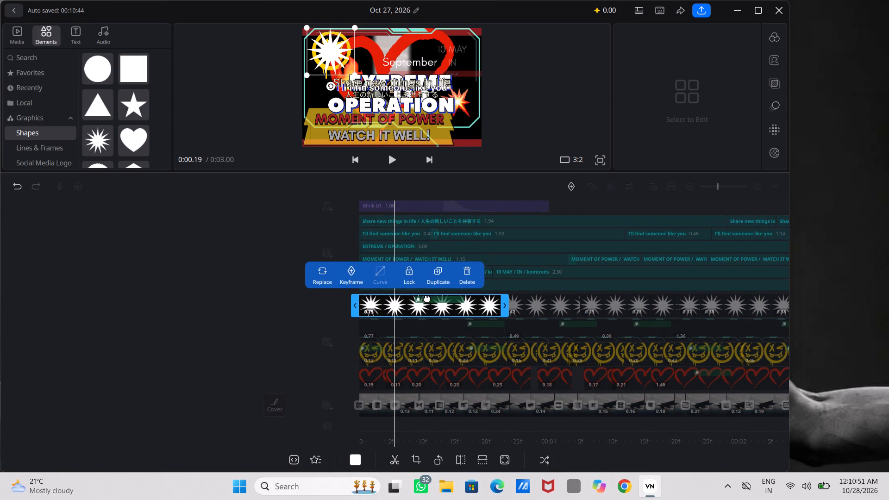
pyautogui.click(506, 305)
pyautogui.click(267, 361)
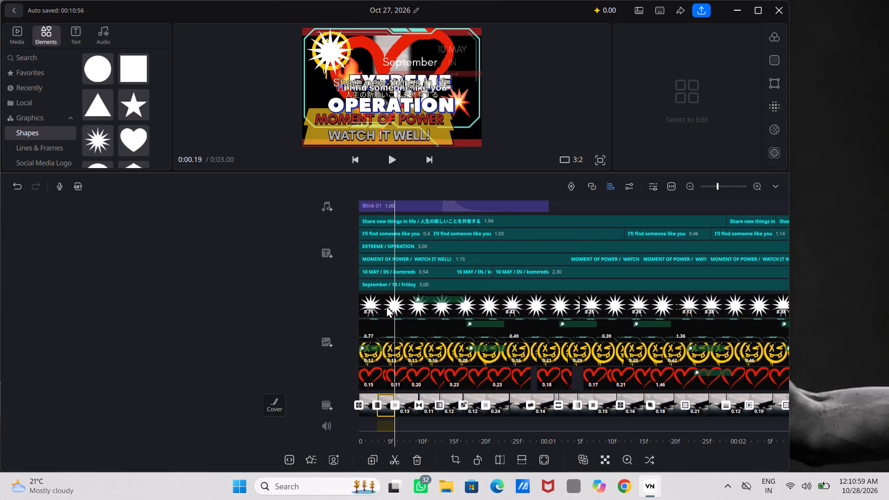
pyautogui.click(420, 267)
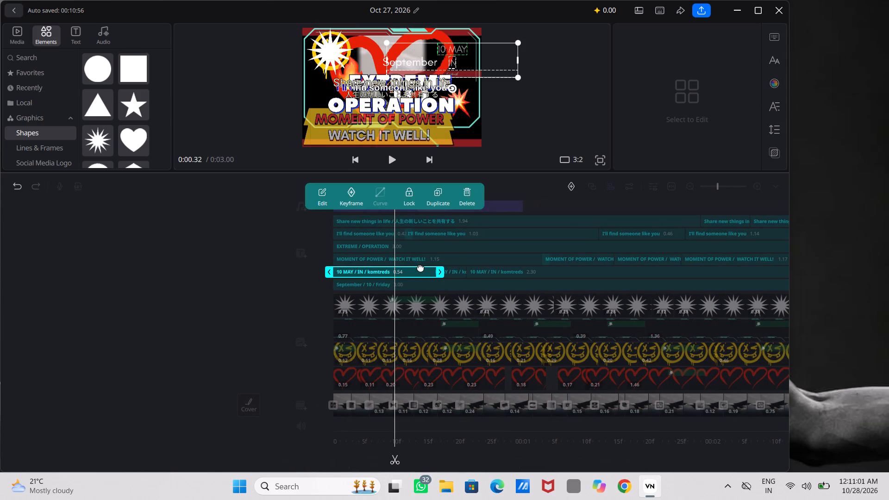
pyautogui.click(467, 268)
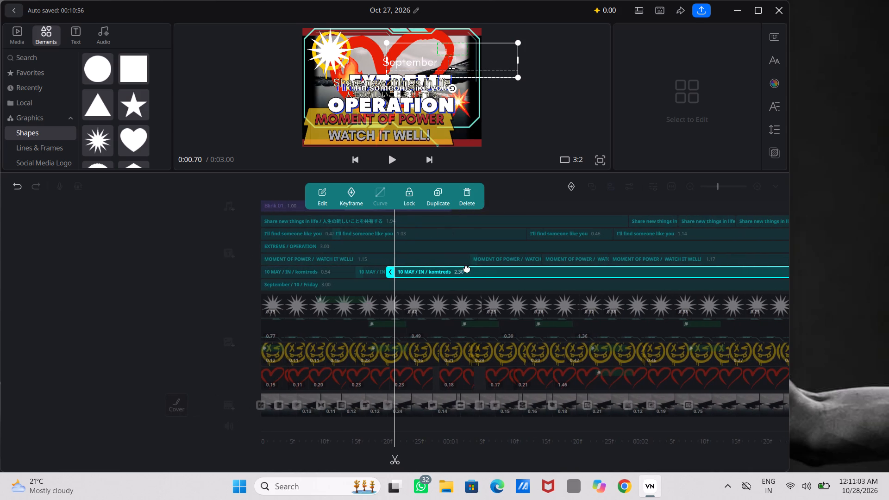
# Shorten the last "MOMENT OF POWER / WATCH IT WELL!" title clip from its end to 0.82 s.
pyautogui.click(478, 255)
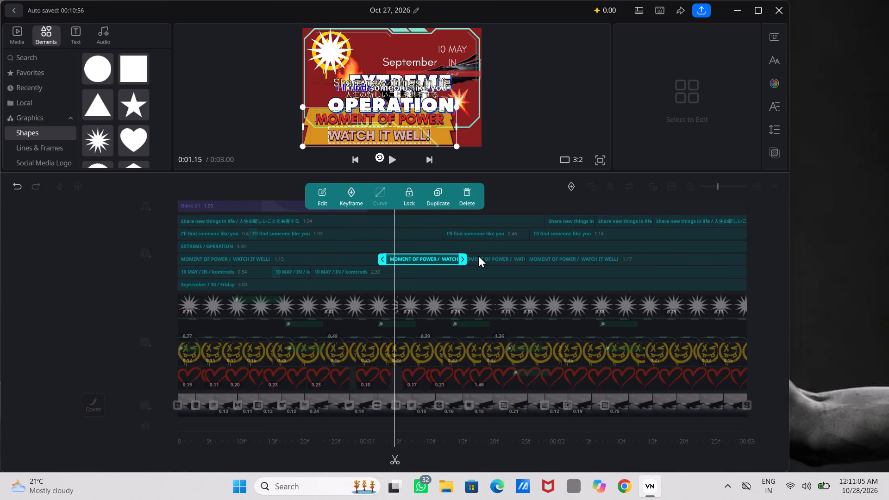
pyautogui.click(478, 255)
pyautogui.click(478, 255)
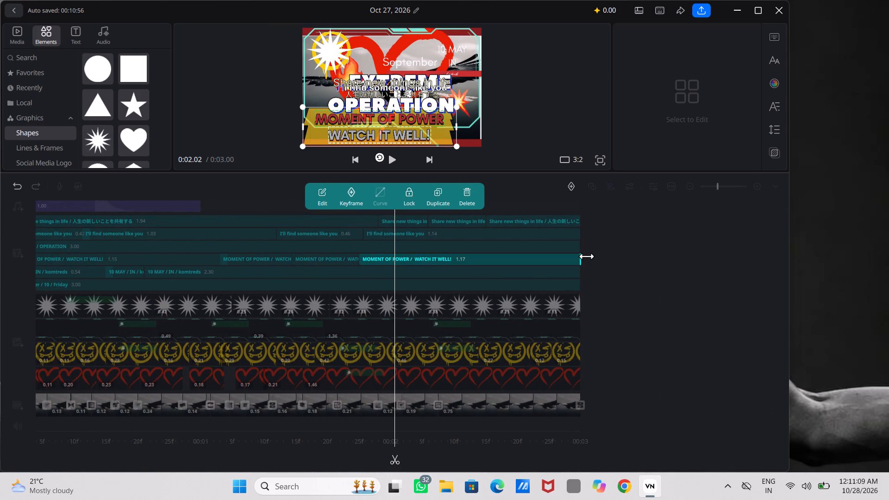
pyautogui.moveTo(586, 256); pyautogui.dragTo(508, 266)
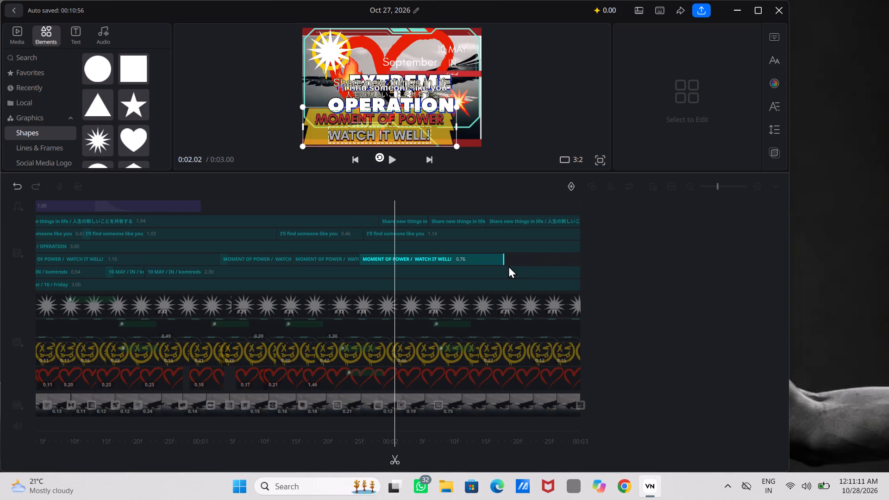
pyautogui.moveTo(508, 266); pyautogui.dragTo(520, 263)
pyautogui.click(520, 263)
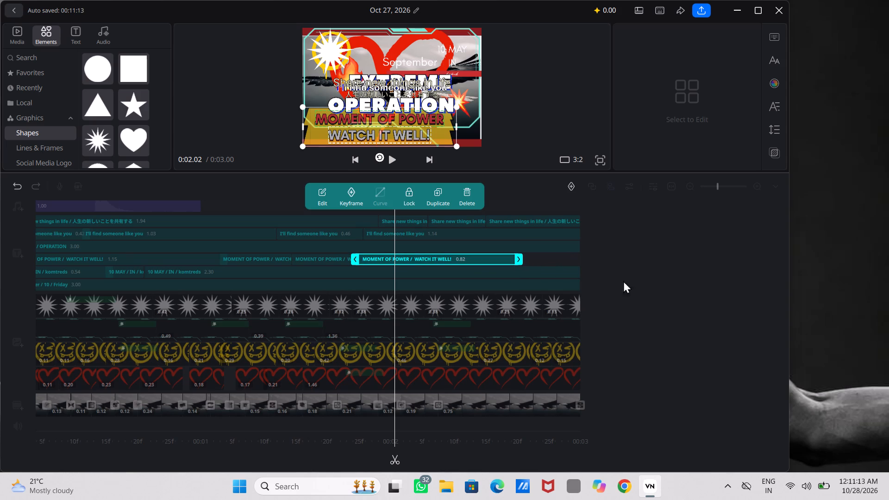
pyautogui.click(646, 294)
# Shorten the last red heart clip from its end to 0.47 s.
pyautogui.click(544, 373)
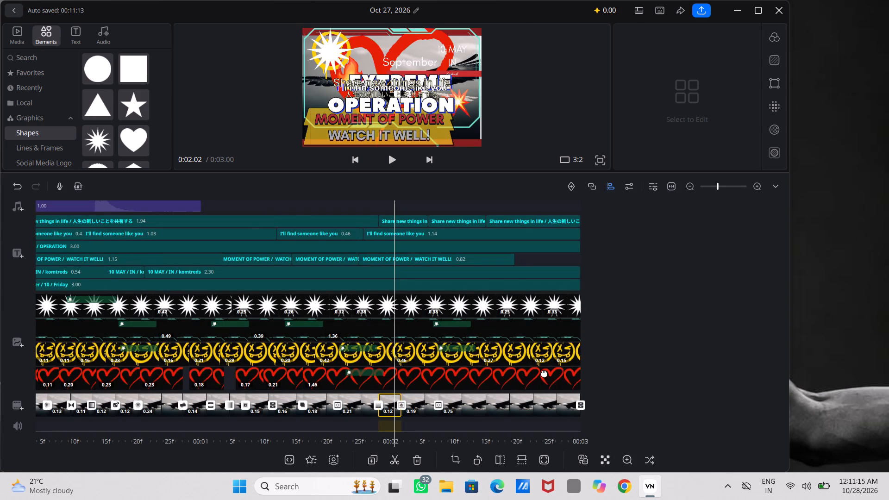
pyautogui.moveTo(544, 373); pyautogui.dragTo(470, 418)
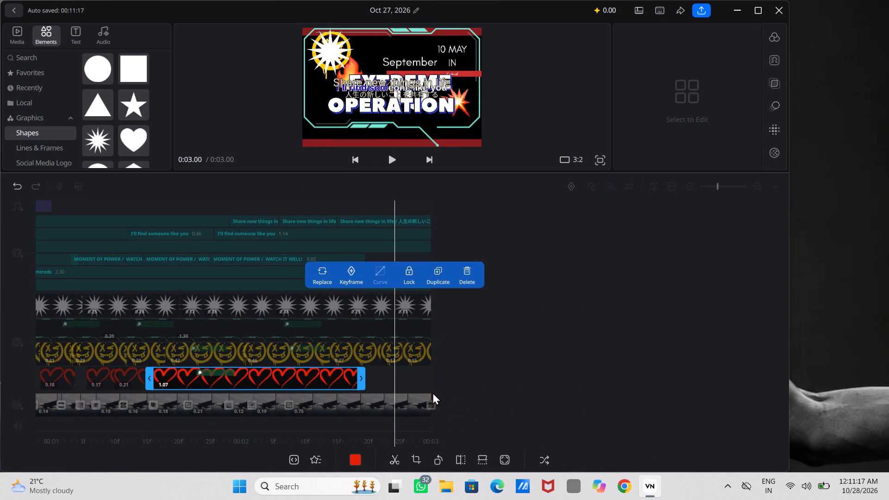
pyautogui.click(432, 392)
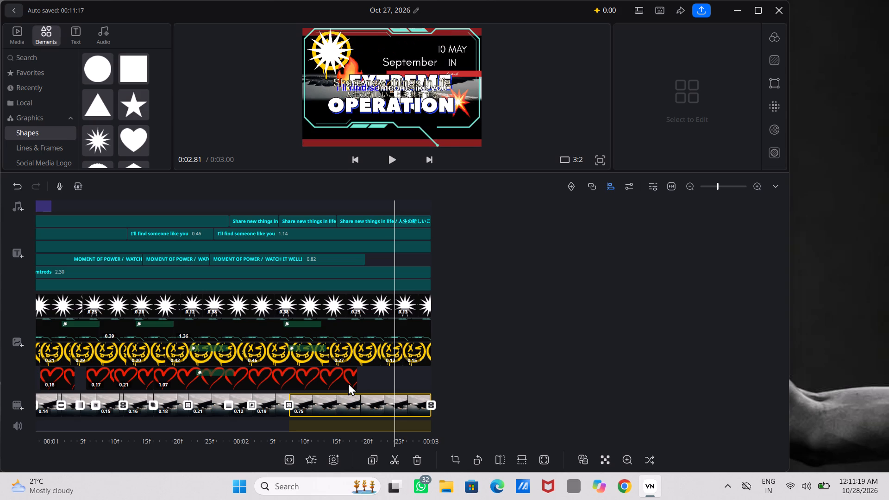
pyautogui.moveTo(348, 383); pyautogui.dragTo(326, 372)
pyautogui.doubleClick(326, 372)
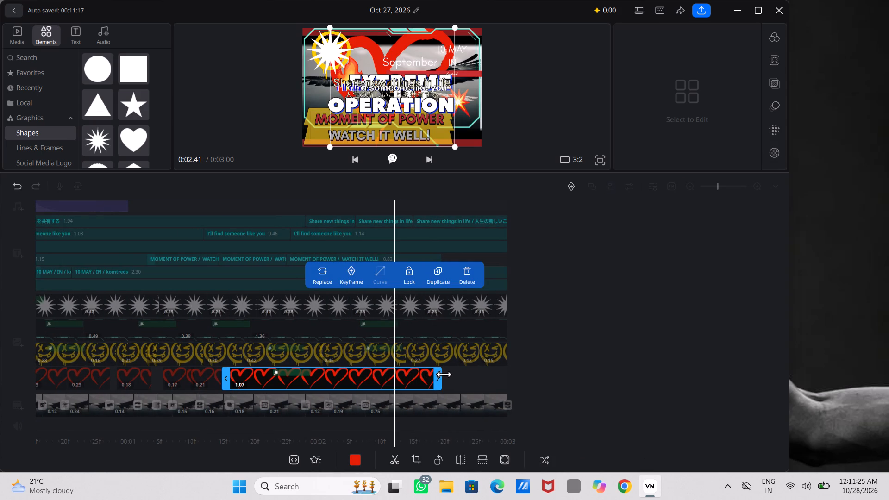
pyautogui.moveTo(444, 374); pyautogui.dragTo(420, 376)
pyautogui.moveTo(420, 376); pyautogui.dragTo(302, 378)
pyautogui.moveTo(342, 366); pyautogui.dragTo(399, 362)
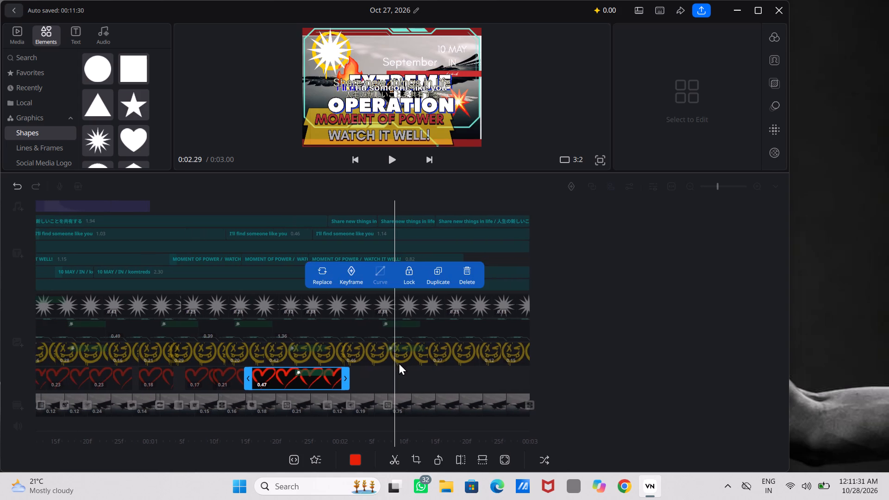
# Shorten the yellow smiley clip that starts at about 1.10 s from its end to 0.15 s.
pyautogui.hscroll(2, 531, 365)
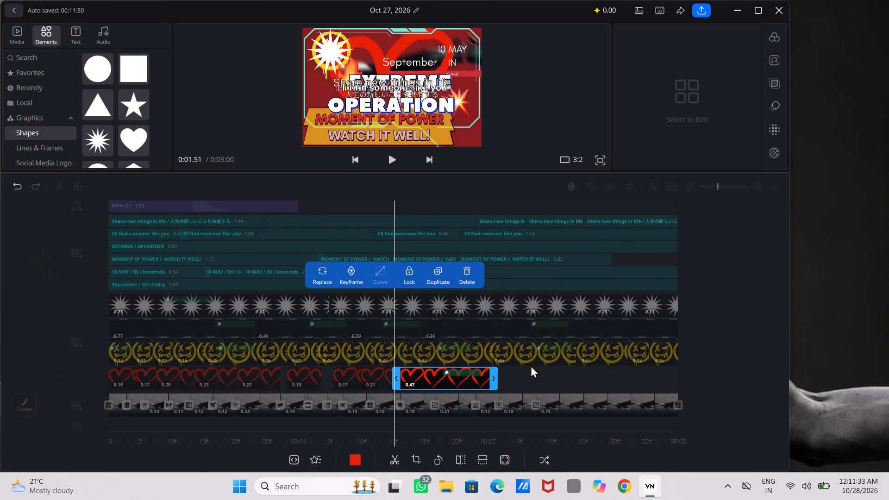
pyautogui.hscroll(2, 531, 365)
pyautogui.doubleClick(531, 365)
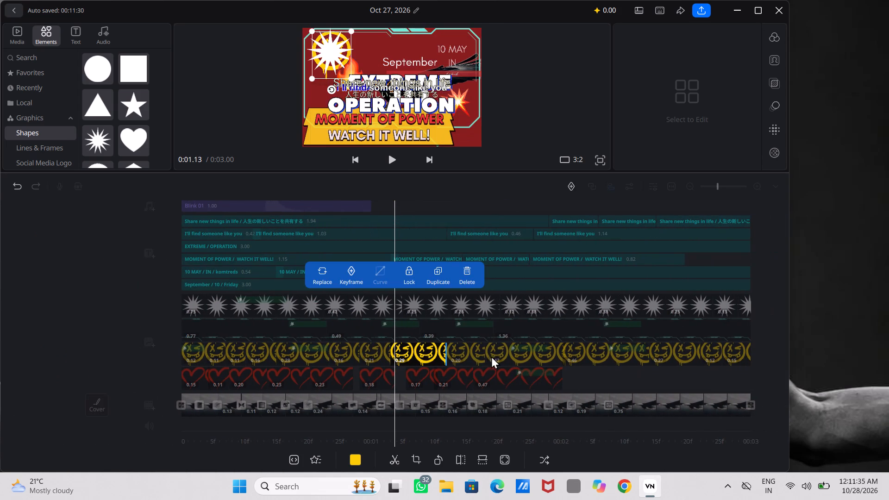
pyautogui.moveTo(448, 352); pyautogui.dragTo(419, 358)
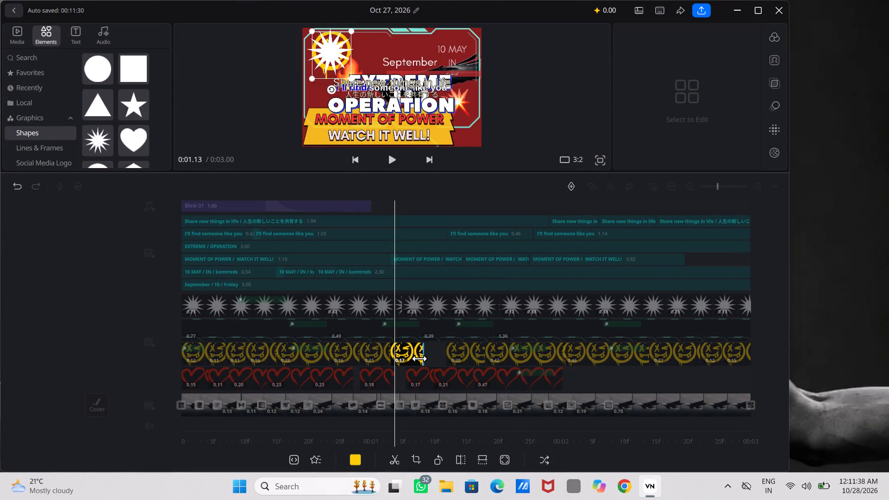
pyautogui.moveTo(419, 358); pyautogui.dragTo(423, 360)
pyautogui.click(423, 360)
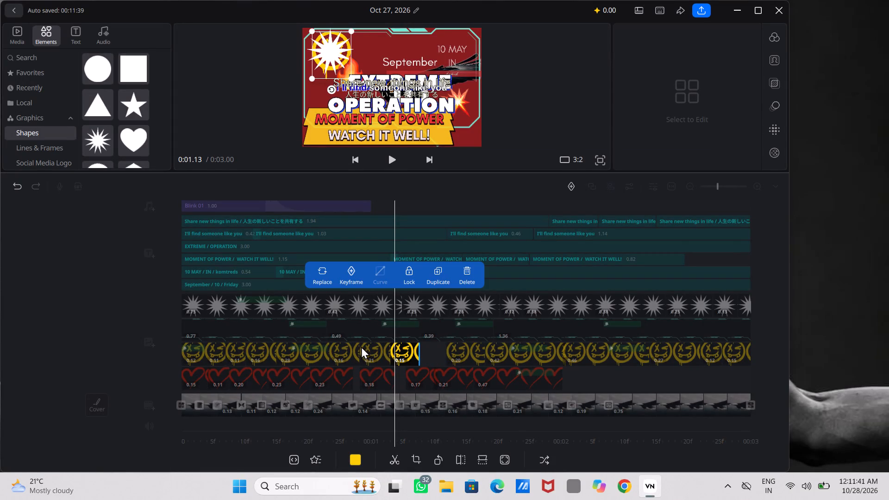
pyautogui.click(351, 373)
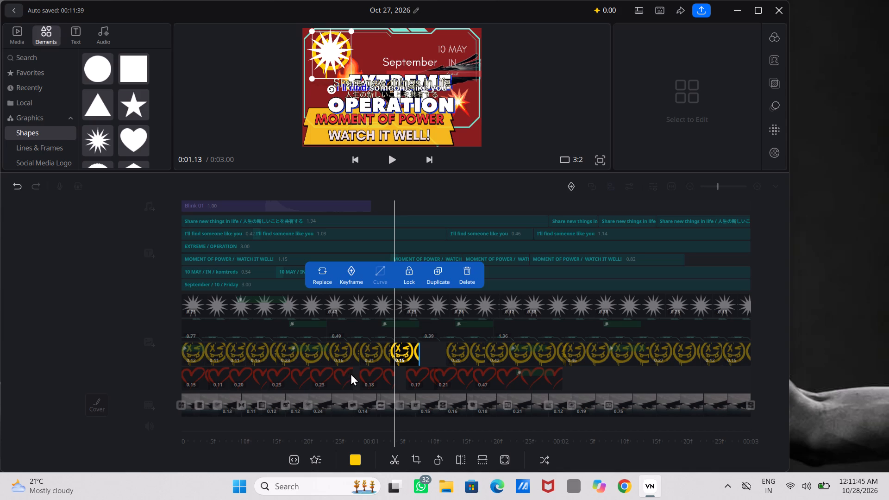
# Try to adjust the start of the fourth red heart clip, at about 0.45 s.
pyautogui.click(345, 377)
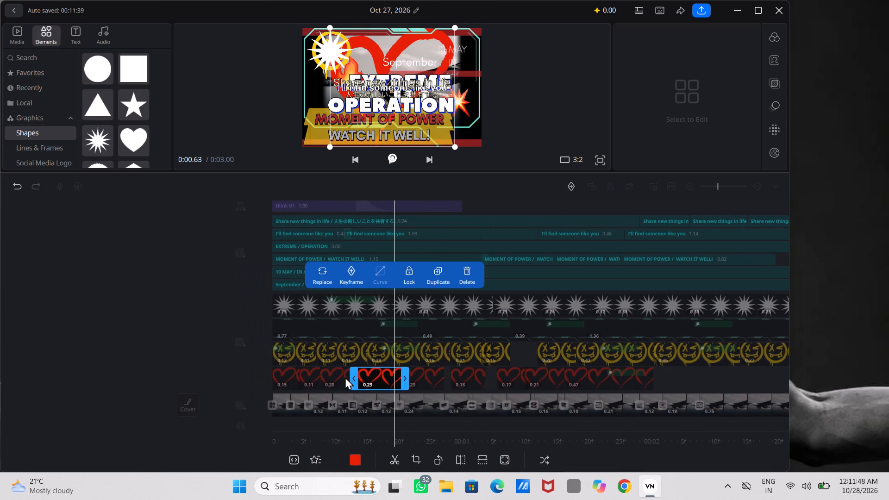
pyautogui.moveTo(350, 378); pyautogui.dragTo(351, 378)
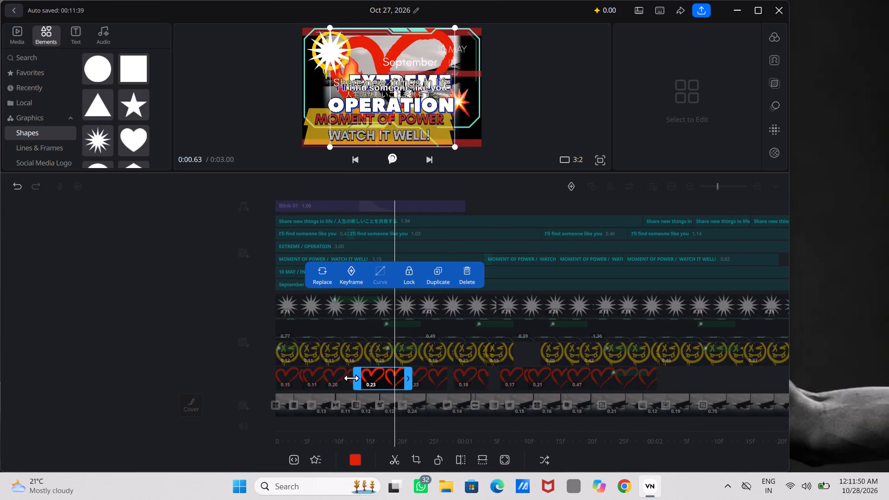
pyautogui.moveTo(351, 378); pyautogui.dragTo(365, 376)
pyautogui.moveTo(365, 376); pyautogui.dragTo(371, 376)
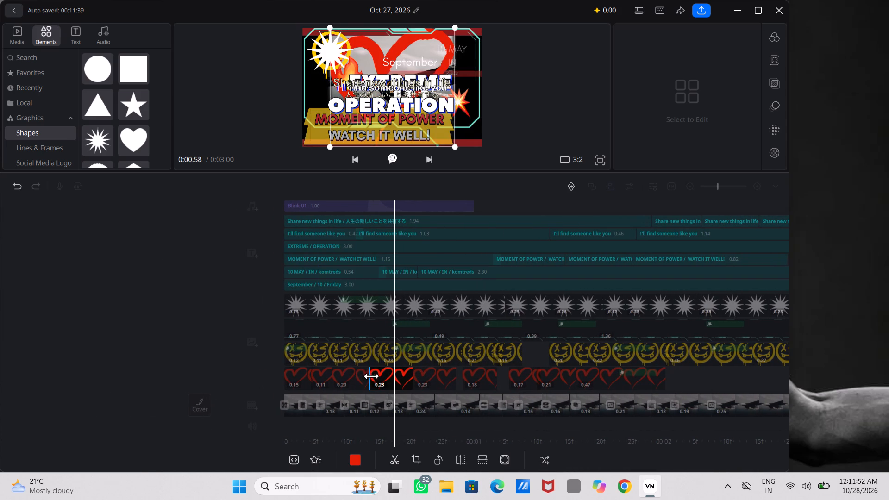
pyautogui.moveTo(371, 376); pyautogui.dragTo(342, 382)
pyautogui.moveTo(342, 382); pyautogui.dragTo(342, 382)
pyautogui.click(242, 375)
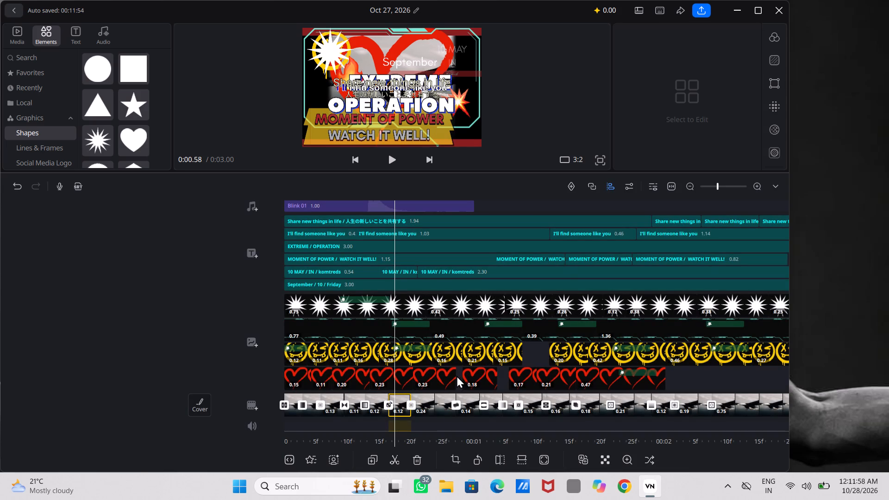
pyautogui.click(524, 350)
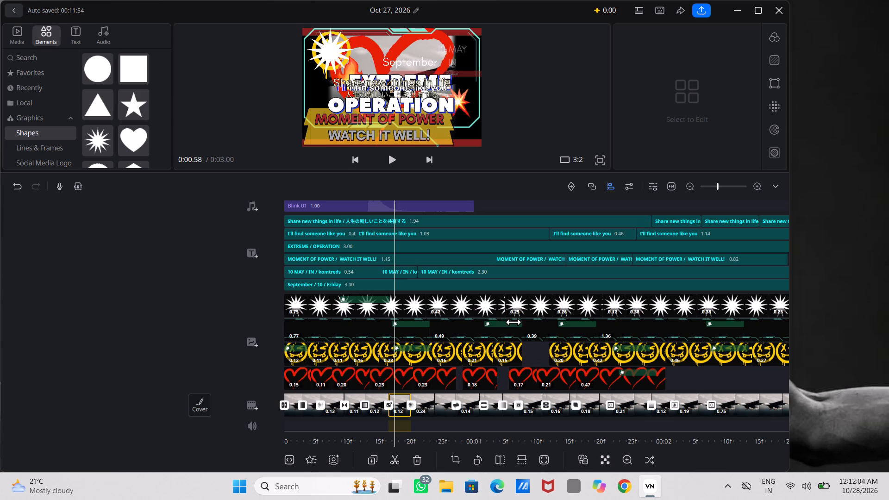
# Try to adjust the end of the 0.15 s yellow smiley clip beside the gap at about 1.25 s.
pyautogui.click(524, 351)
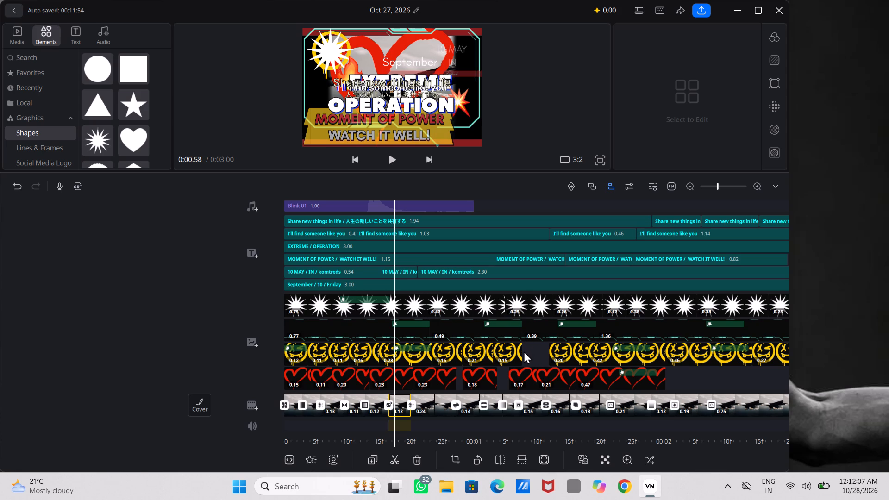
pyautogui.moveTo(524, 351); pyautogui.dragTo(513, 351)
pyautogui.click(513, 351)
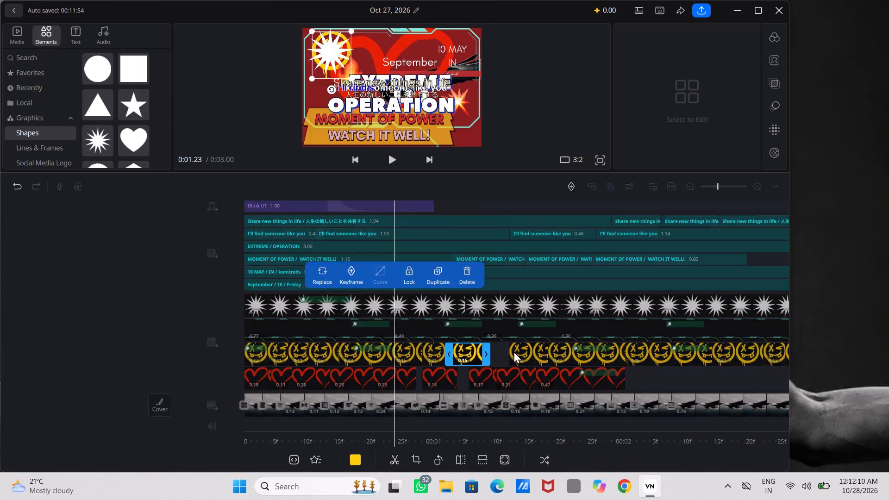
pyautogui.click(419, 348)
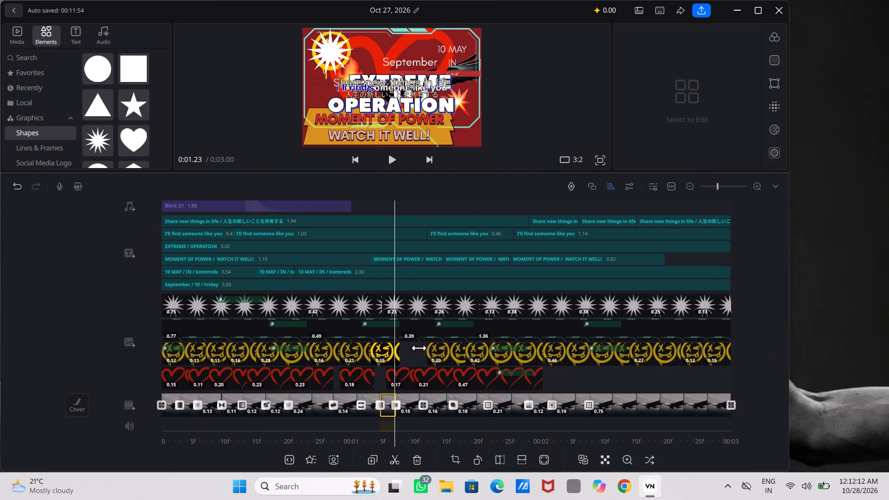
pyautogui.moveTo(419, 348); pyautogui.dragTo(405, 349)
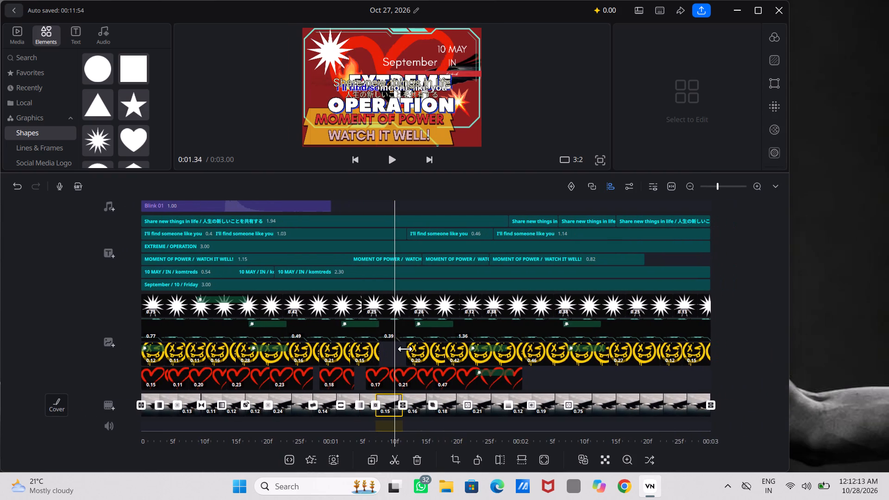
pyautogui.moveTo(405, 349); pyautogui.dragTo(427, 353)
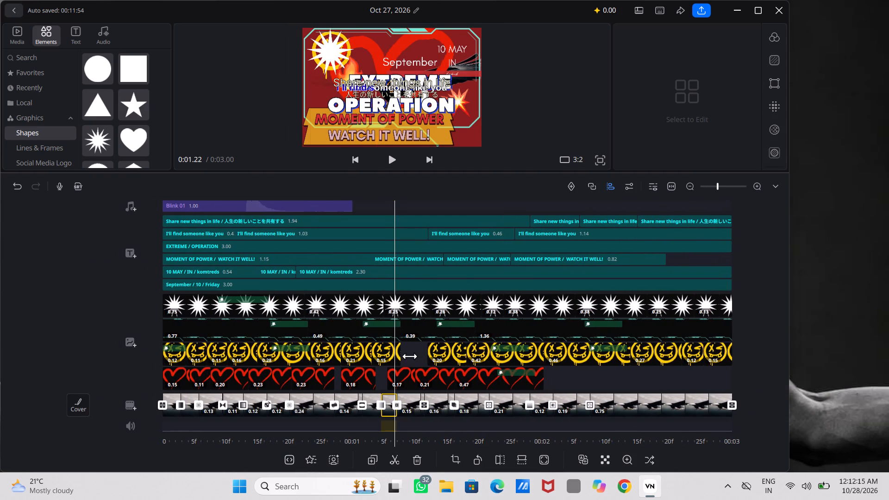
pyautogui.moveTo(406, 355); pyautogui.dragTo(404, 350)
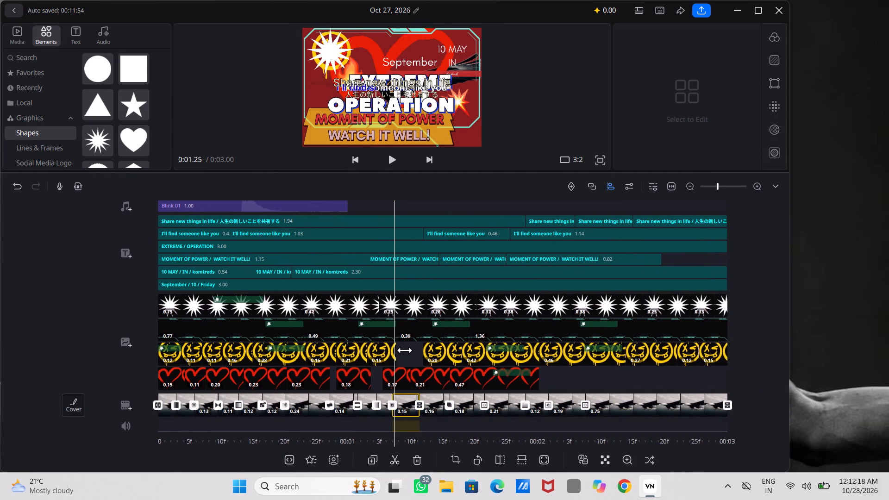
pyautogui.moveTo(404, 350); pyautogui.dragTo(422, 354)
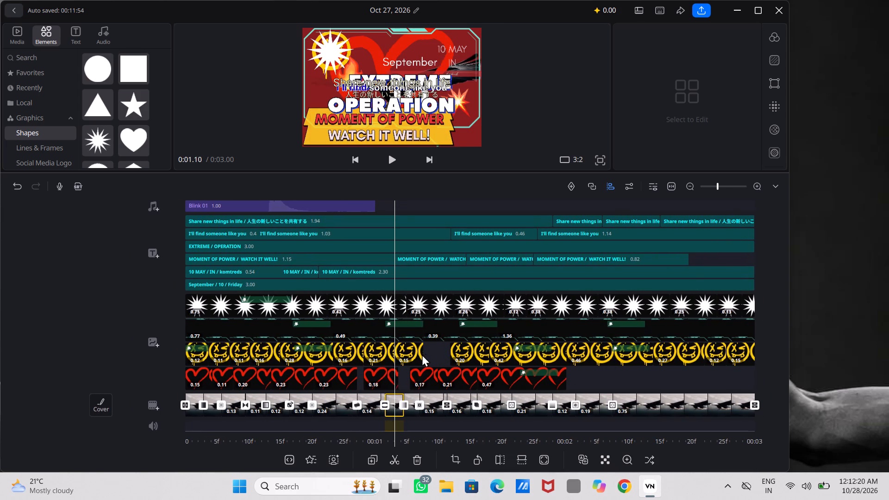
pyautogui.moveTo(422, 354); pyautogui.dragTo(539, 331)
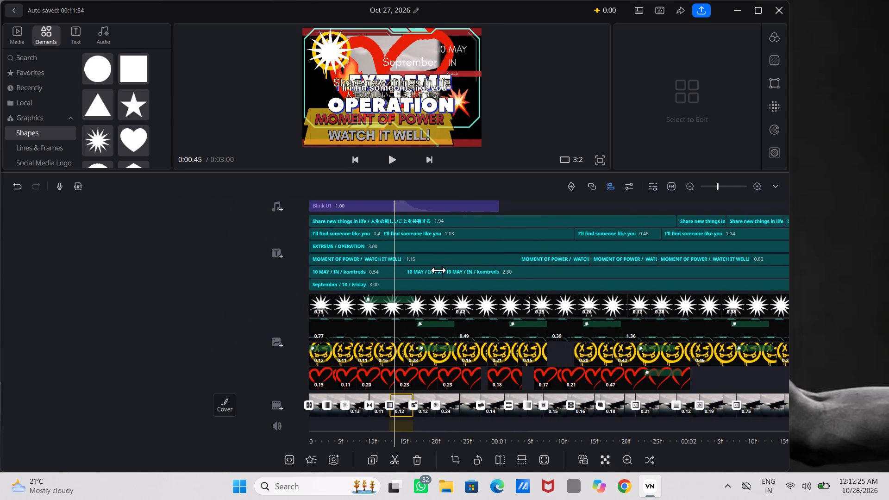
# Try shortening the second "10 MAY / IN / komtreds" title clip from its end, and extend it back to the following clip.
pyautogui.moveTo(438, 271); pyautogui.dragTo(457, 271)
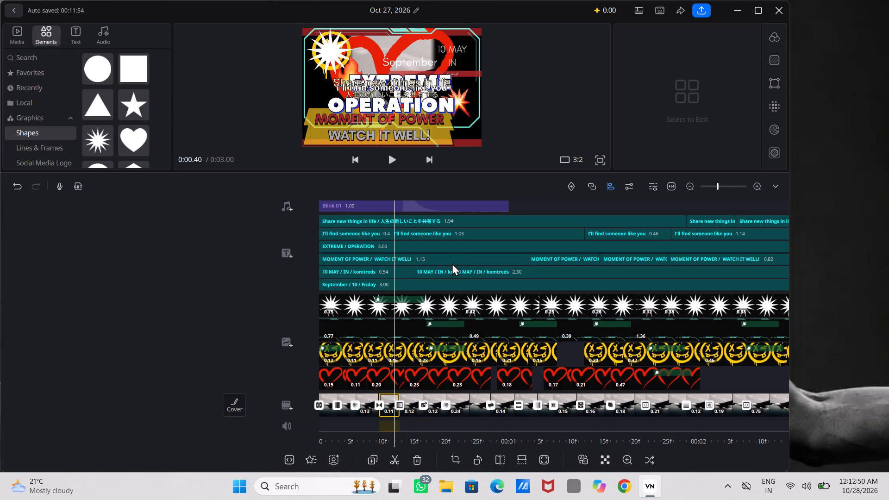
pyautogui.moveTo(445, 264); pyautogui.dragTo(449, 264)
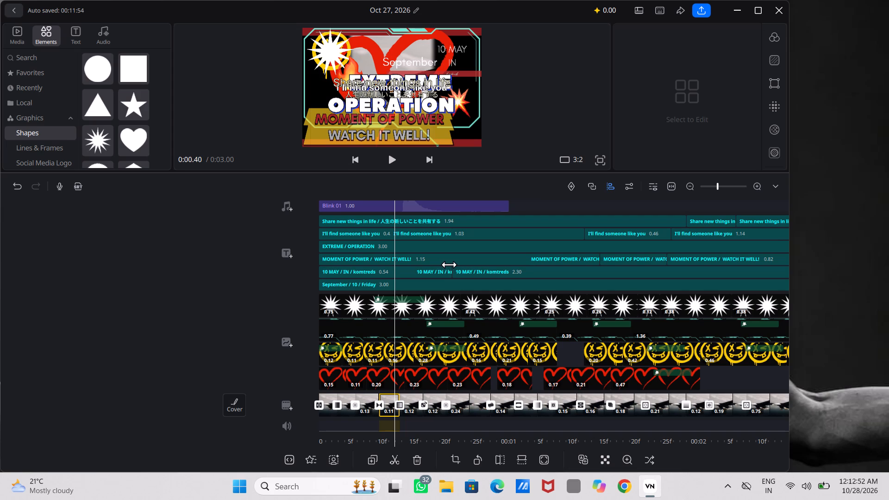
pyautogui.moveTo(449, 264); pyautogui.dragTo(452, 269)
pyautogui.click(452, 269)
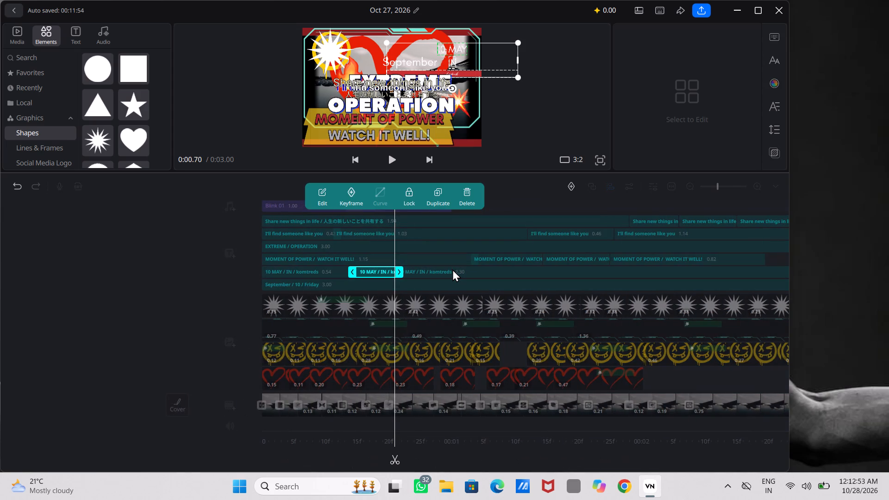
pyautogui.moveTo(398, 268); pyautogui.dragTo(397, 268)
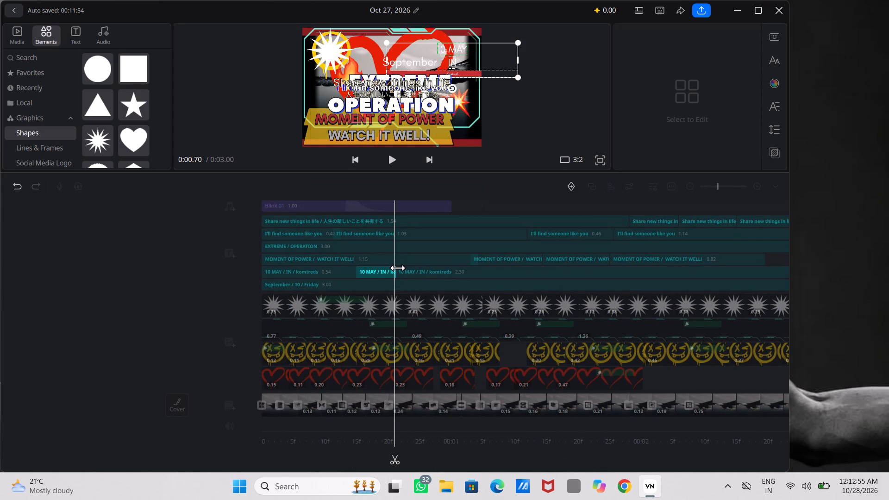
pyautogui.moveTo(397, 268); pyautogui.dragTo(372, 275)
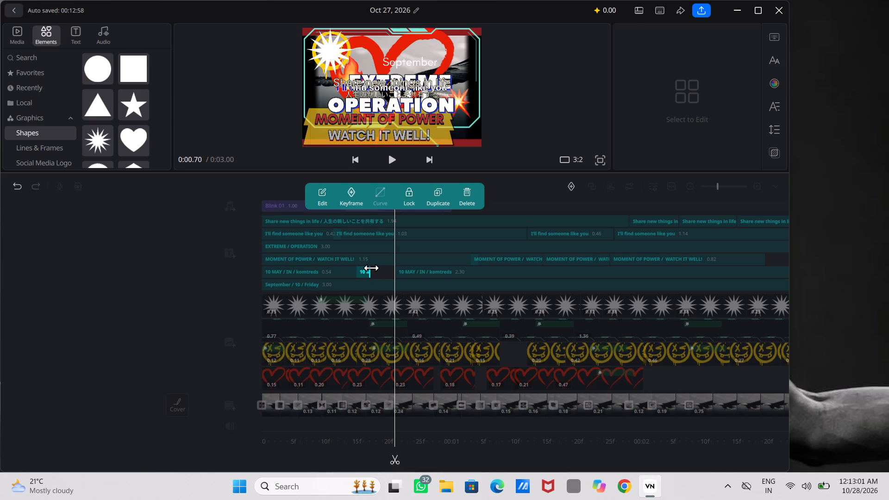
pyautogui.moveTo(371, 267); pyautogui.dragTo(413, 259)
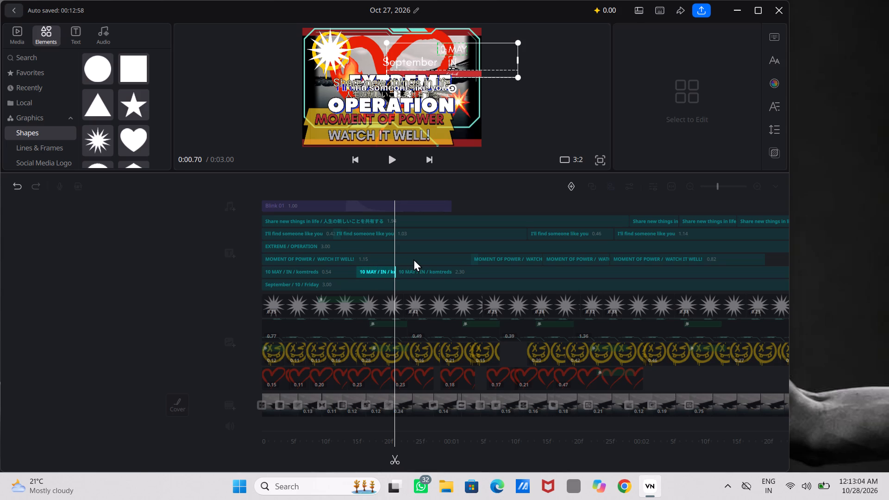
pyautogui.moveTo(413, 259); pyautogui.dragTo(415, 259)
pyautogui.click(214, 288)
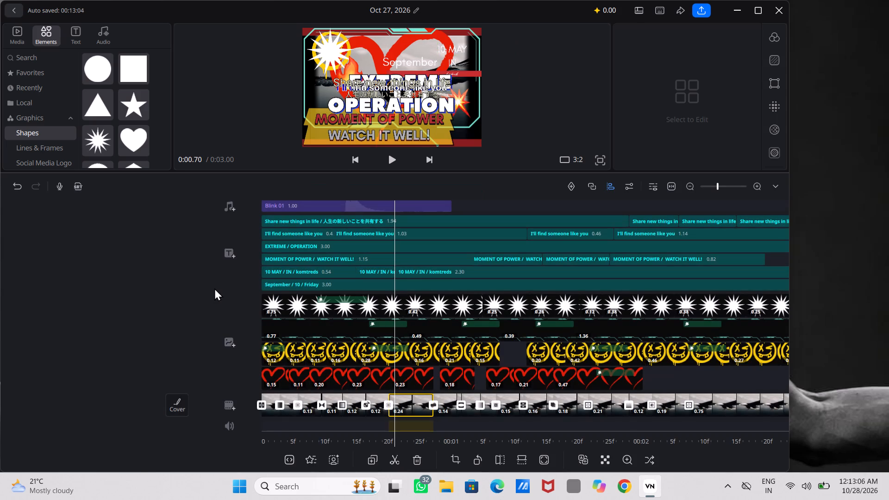
# Show the hidden background app icons in the system tray.
pyautogui.click(722, 483)
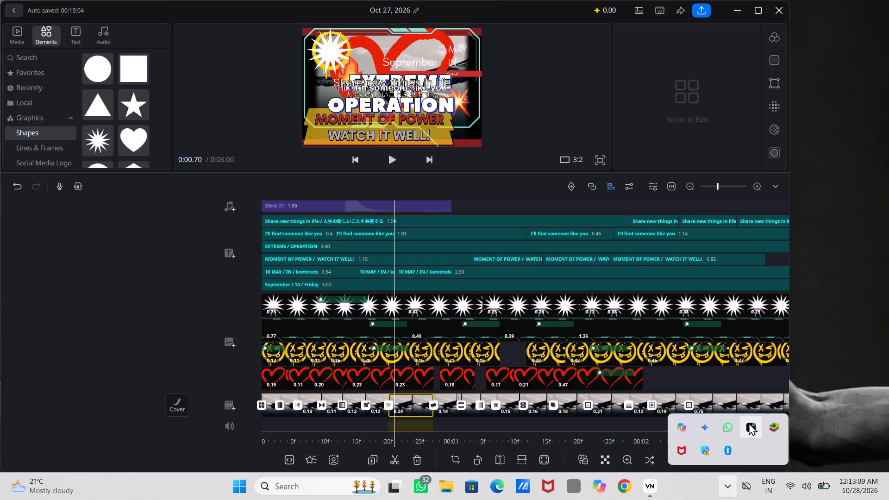
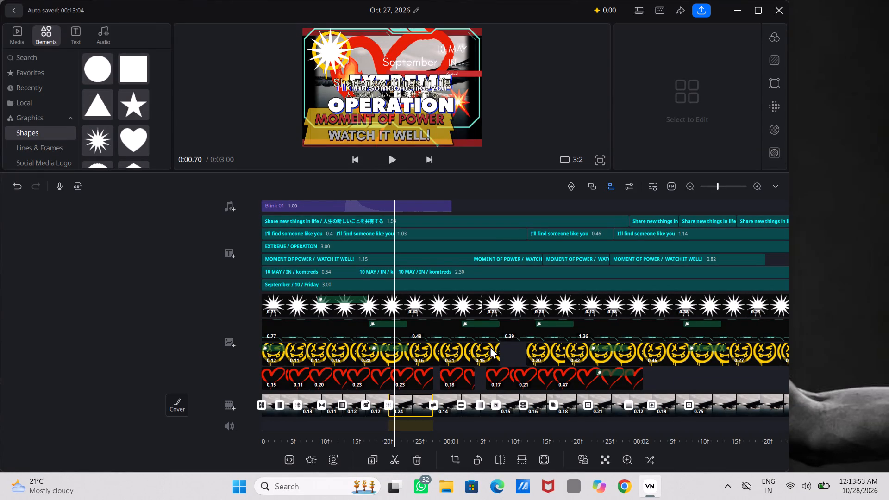
# Move the 0.15 s yellow smiley clip slightly later, into the gap after it, so it starts at about 1.15 s.
pyautogui.click(491, 344)
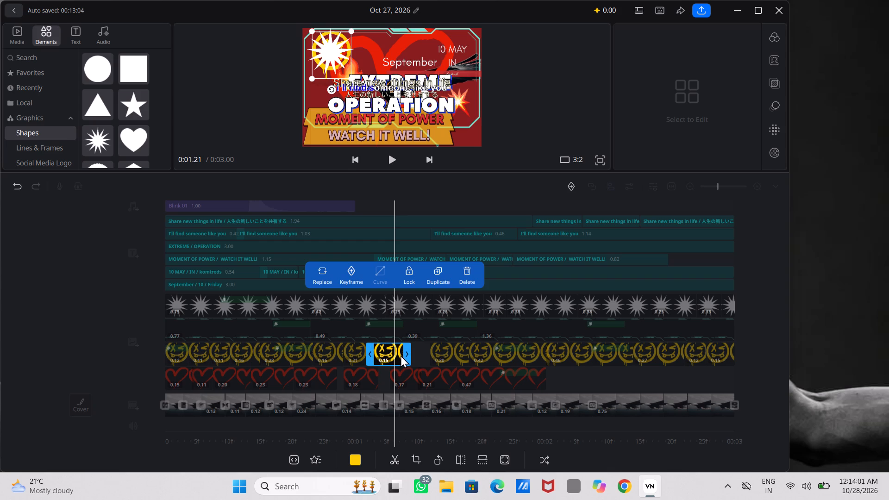
pyautogui.click(400, 355)
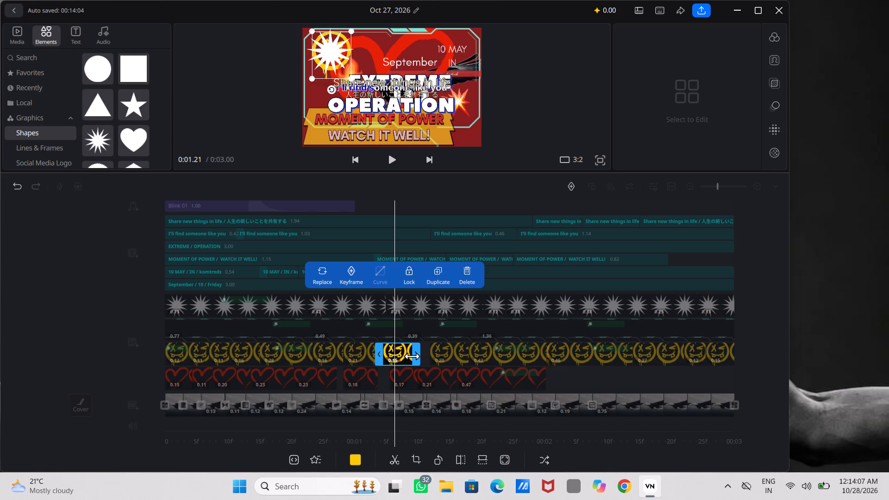
pyautogui.click(412, 356)
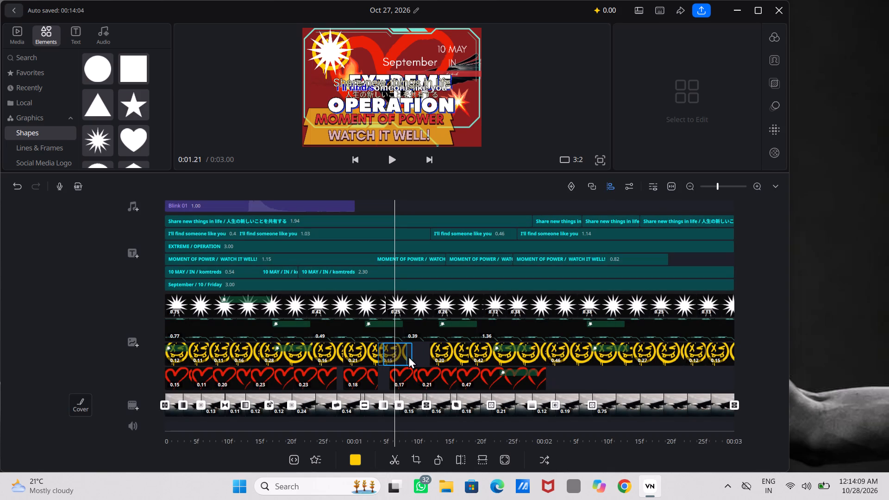
pyautogui.click(408, 356)
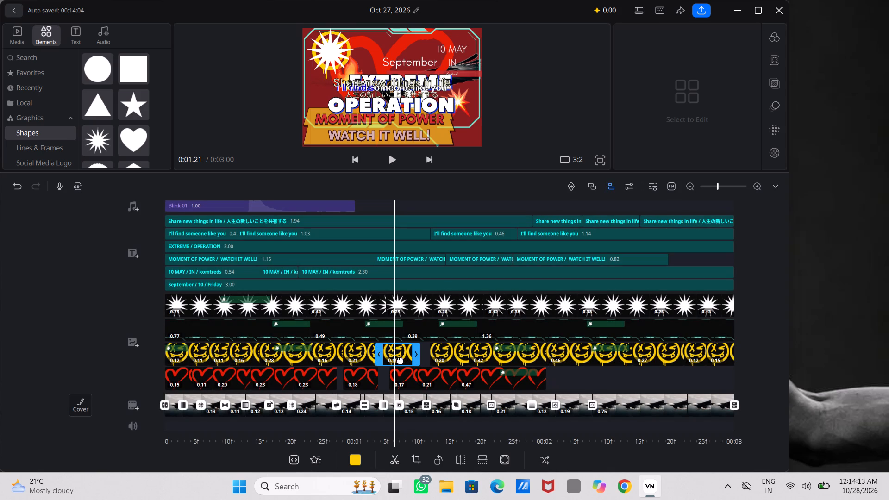
# Move the isolated 0.18 s red heart clip earlier to about 0.9 s, against the end of the preceding 0.23 s heart clip.
pyautogui.click(371, 382)
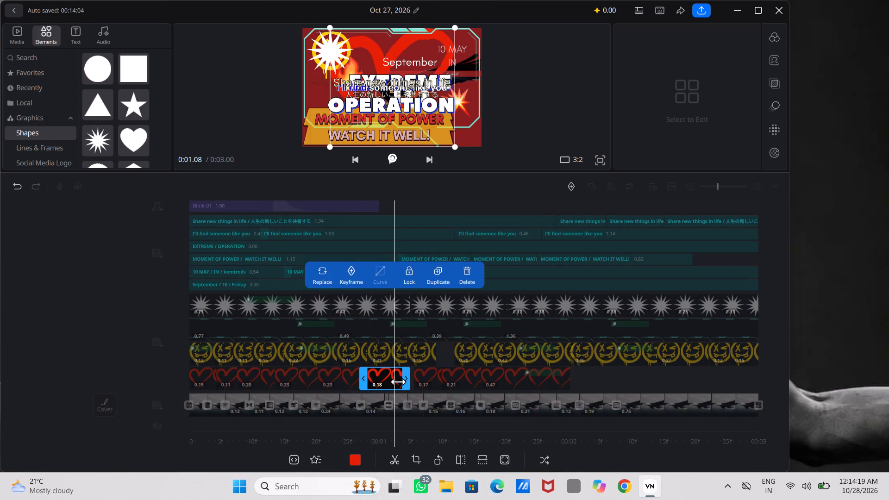
pyautogui.moveTo(398, 381); pyautogui.dragTo(389, 386)
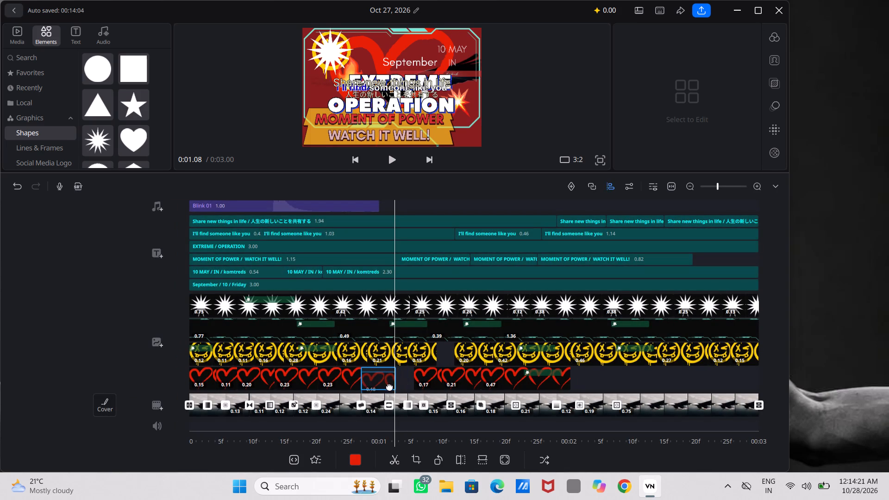
pyautogui.moveTo(389, 386); pyautogui.dragTo(389, 386)
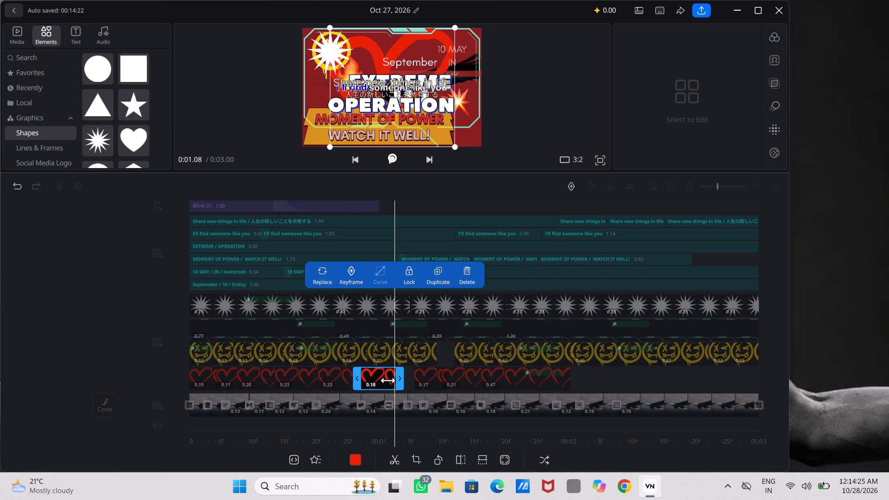
pyautogui.click(387, 378)
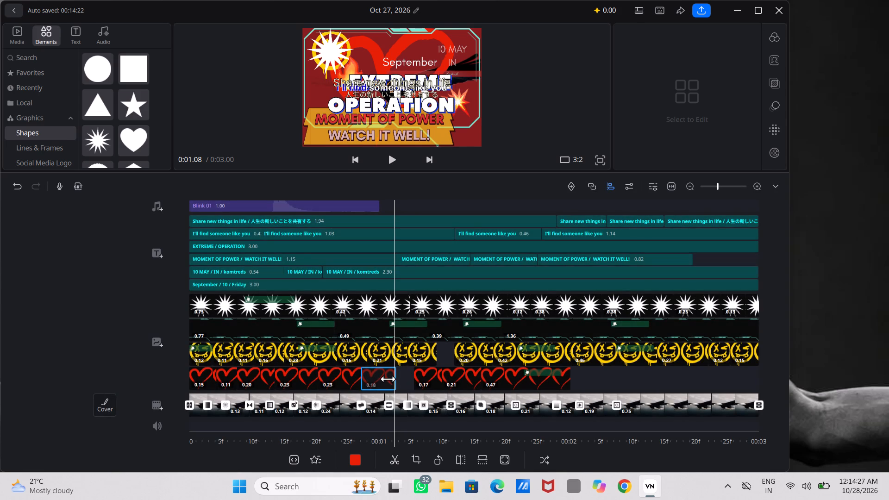
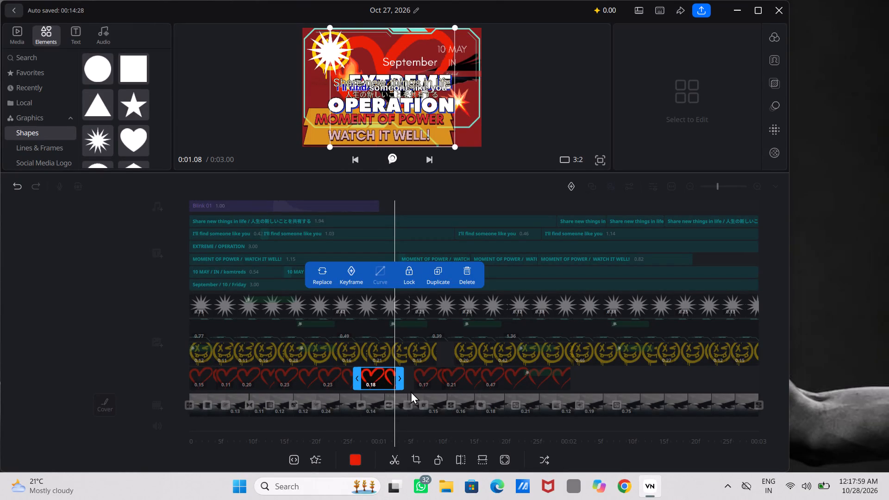
# Split the 0.28 s yellow smiley clip at 0.65 s on the timeline.
pyautogui.hscroll(1, 411, 391)
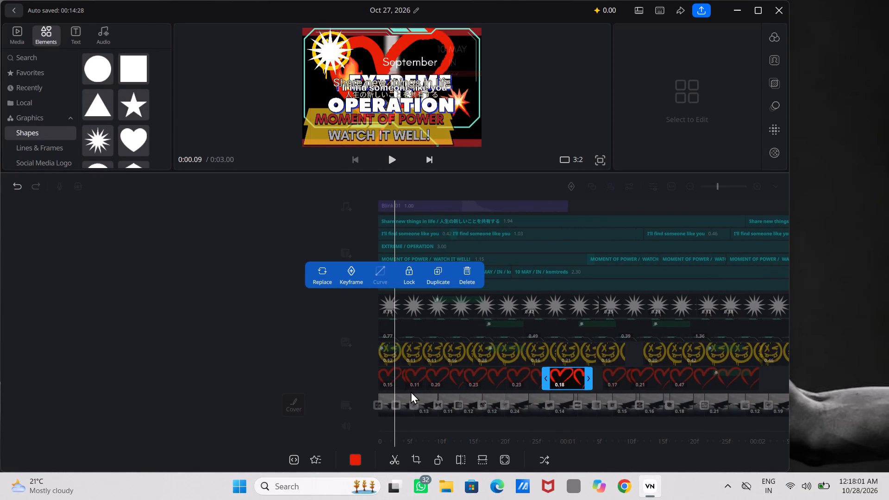
pyautogui.click(411, 391)
pyautogui.click(411, 367)
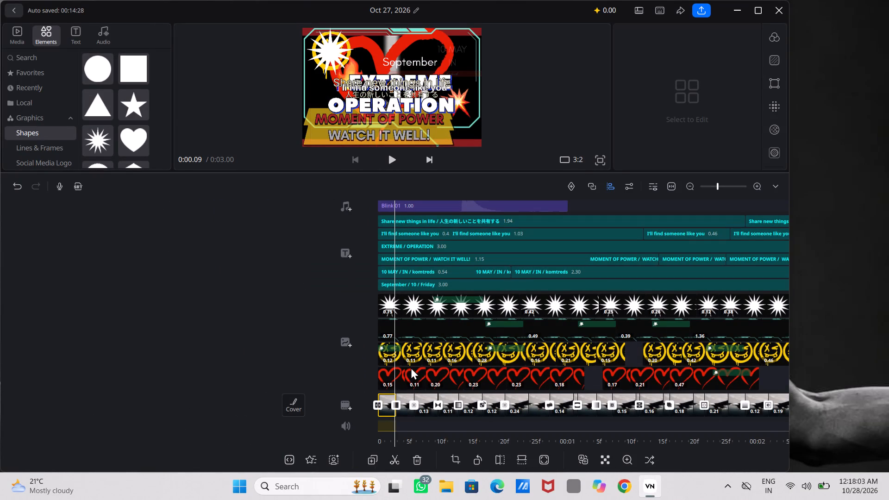
pyautogui.click(378, 368)
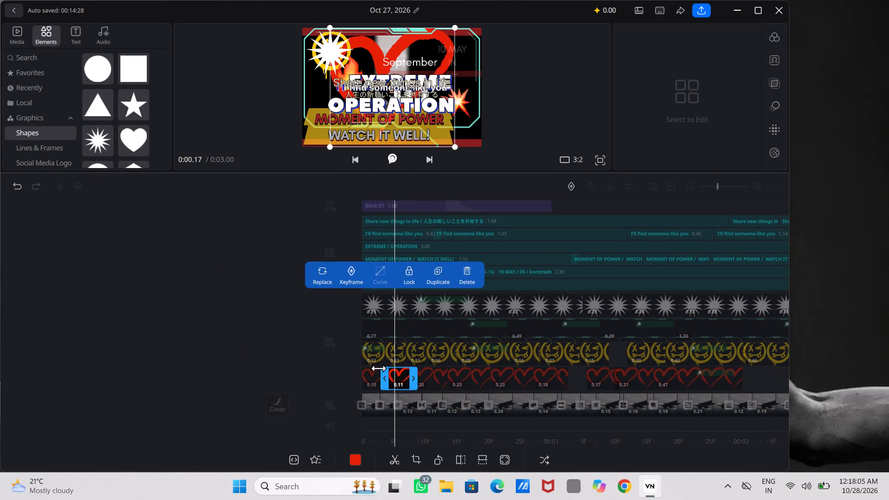
pyautogui.click(411, 350)
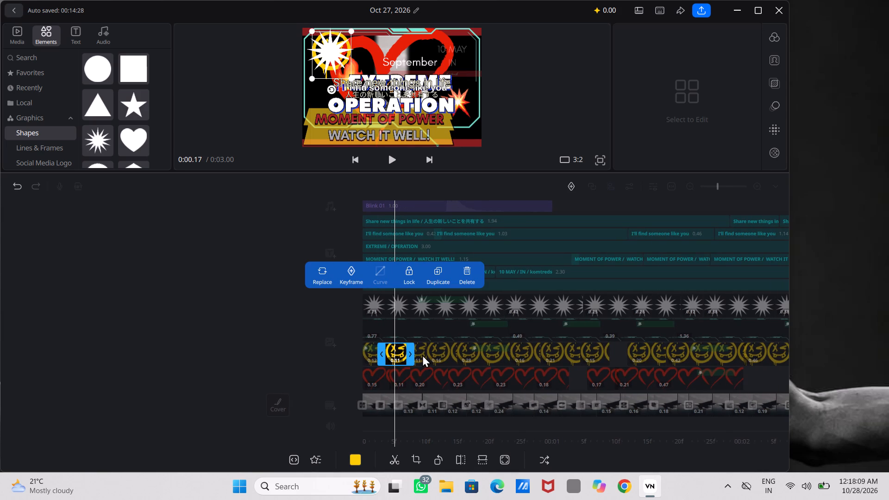
pyautogui.click(422, 355)
pyautogui.click(422, 355)
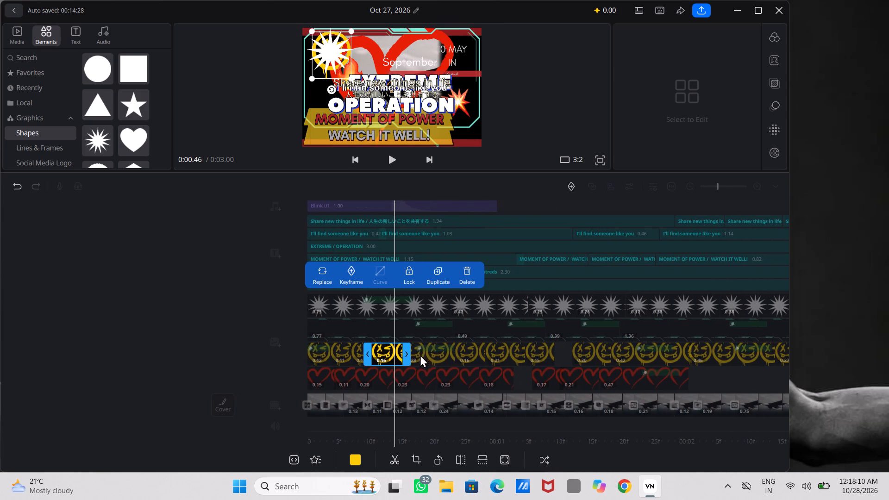
pyautogui.click(422, 353)
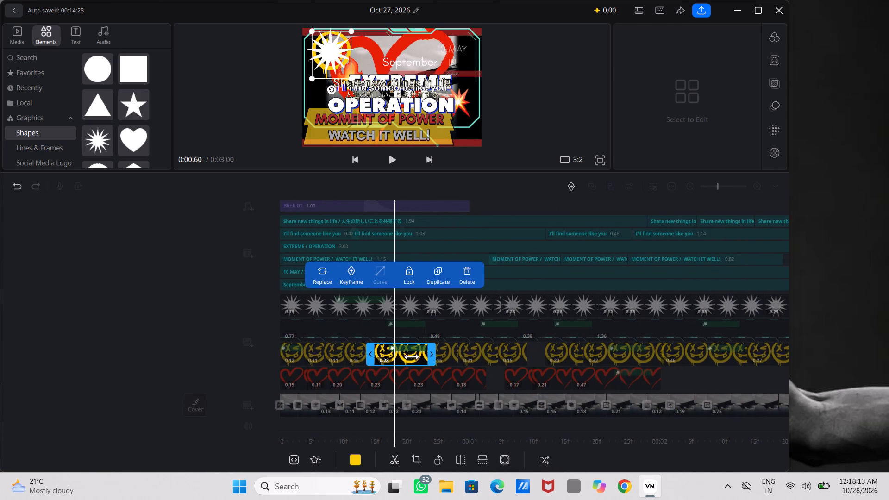
pyautogui.hscroll(-1, 410, 375)
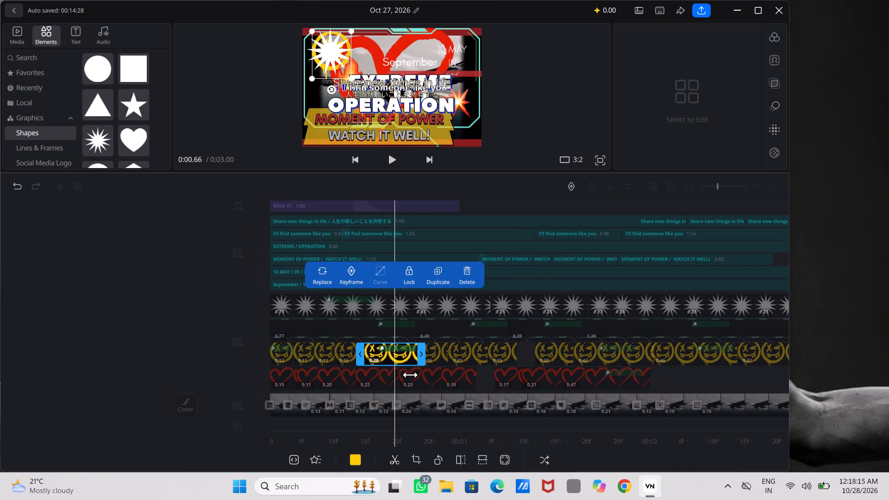
pyautogui.click(394, 463)
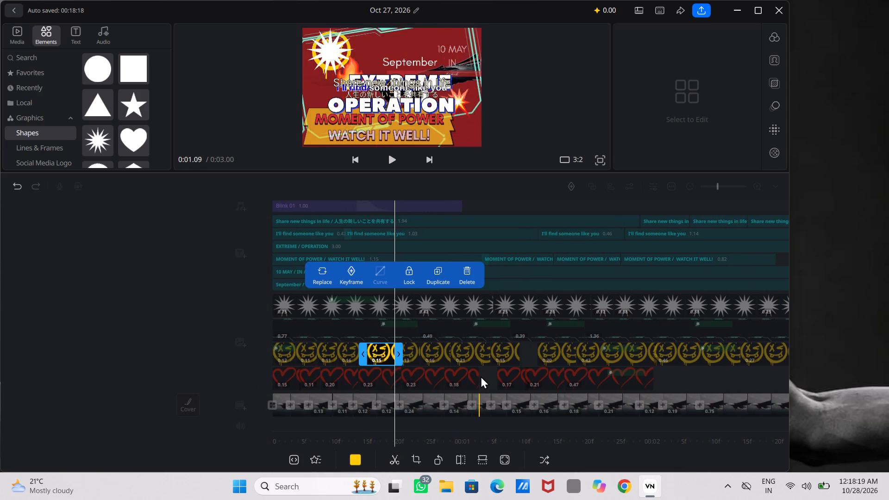
# Split the opening 0.75 s white starburst clip at 0.55 s on the timeline.
pyautogui.click(442, 342)
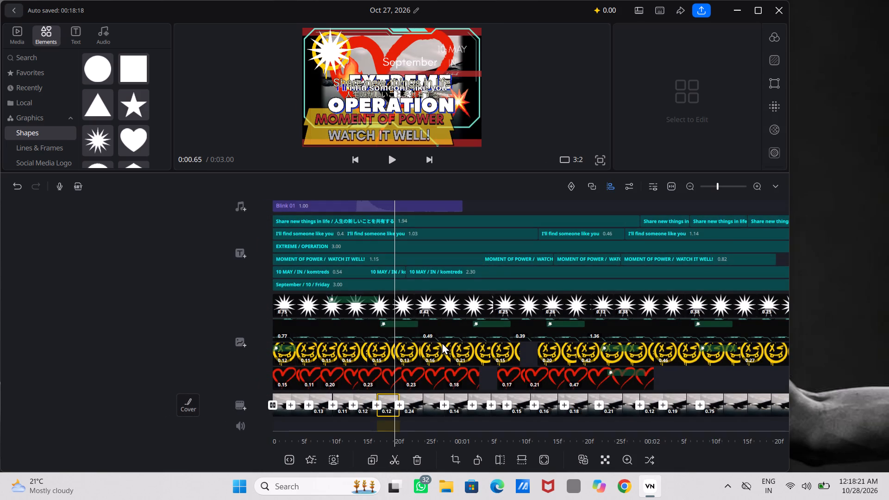
pyautogui.click(422, 344)
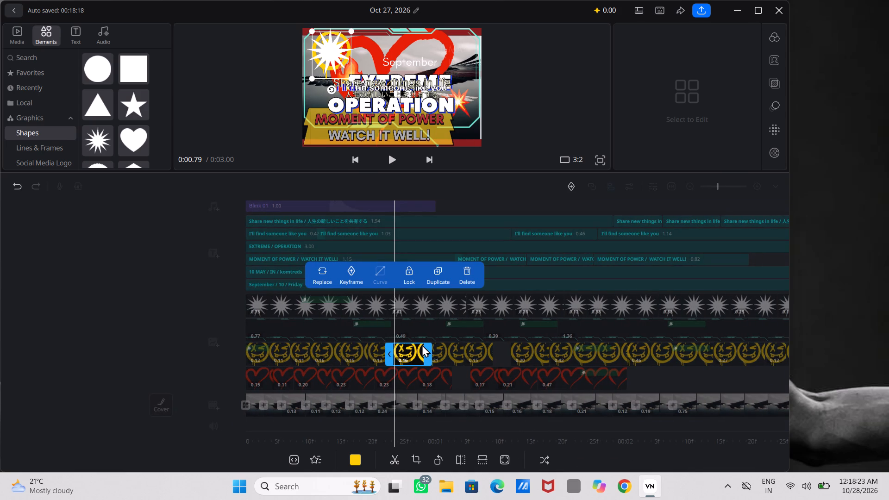
pyautogui.hscroll(-2, 437, 369)
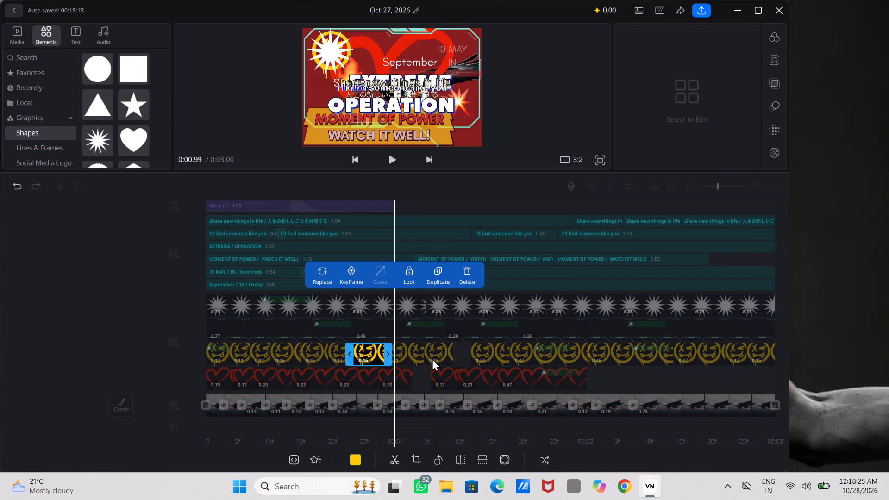
pyautogui.click(426, 349)
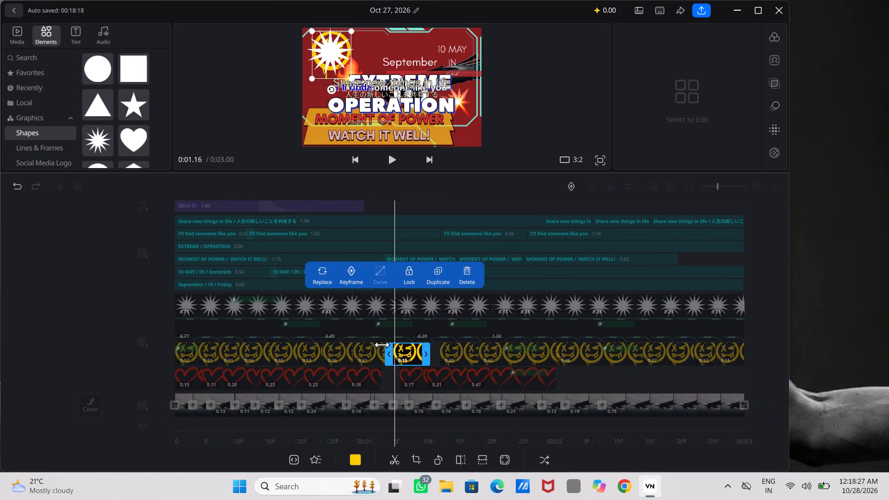
pyautogui.click(369, 347)
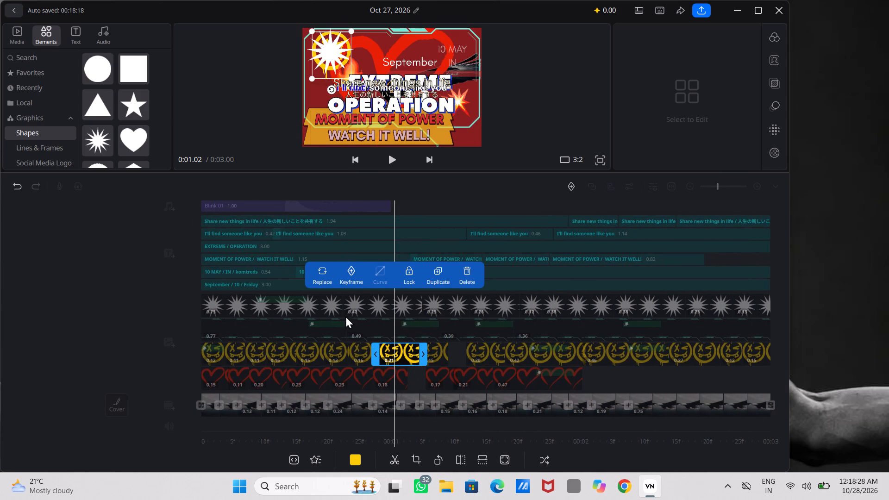
pyautogui.click(362, 300)
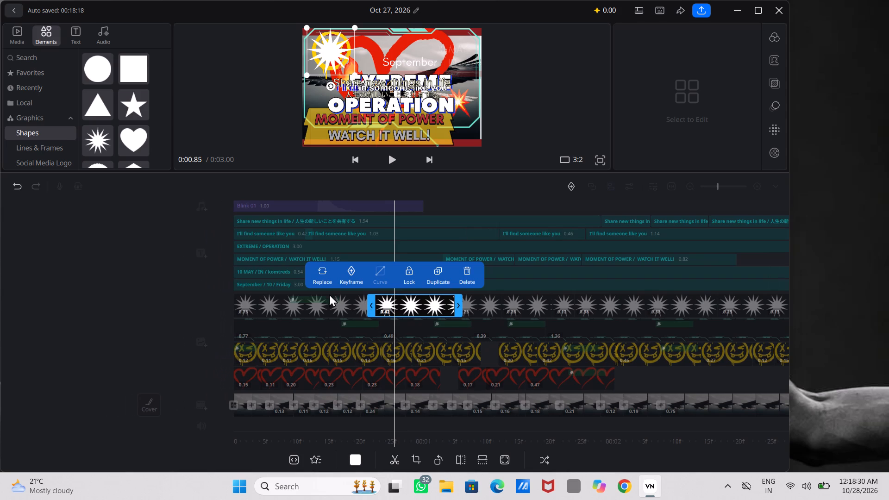
pyautogui.click(329, 292)
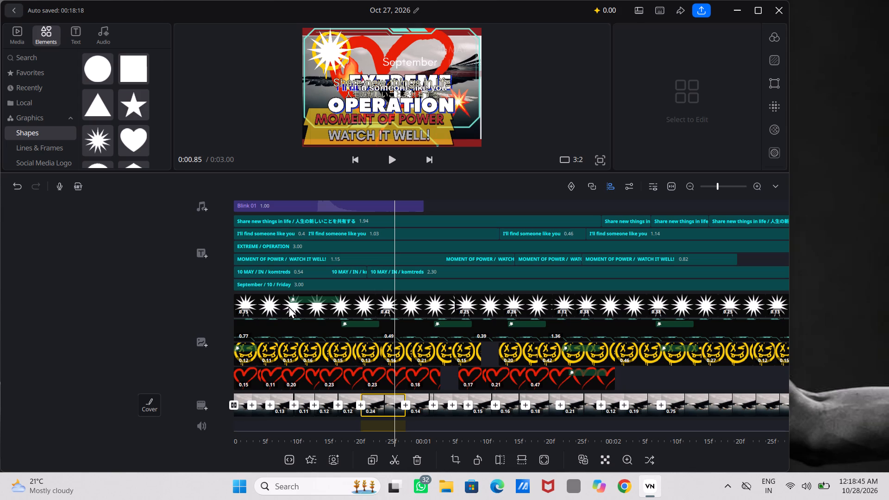
pyautogui.click(338, 307)
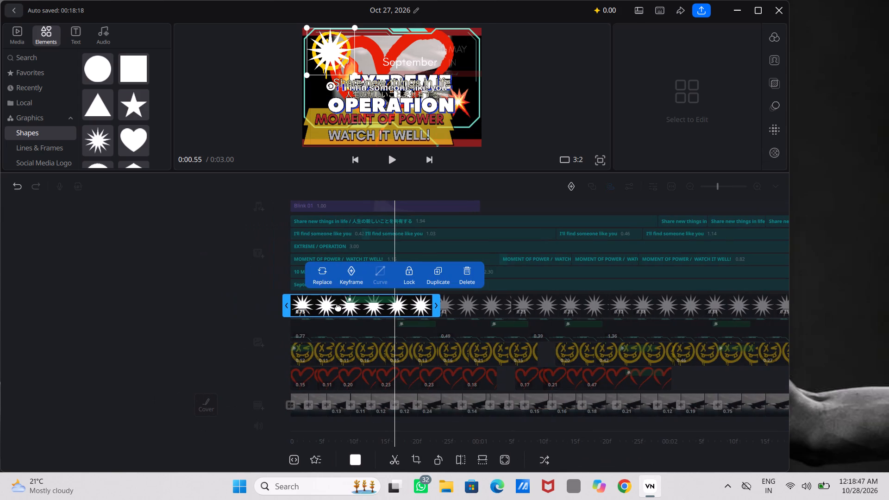
pyautogui.click(398, 468)
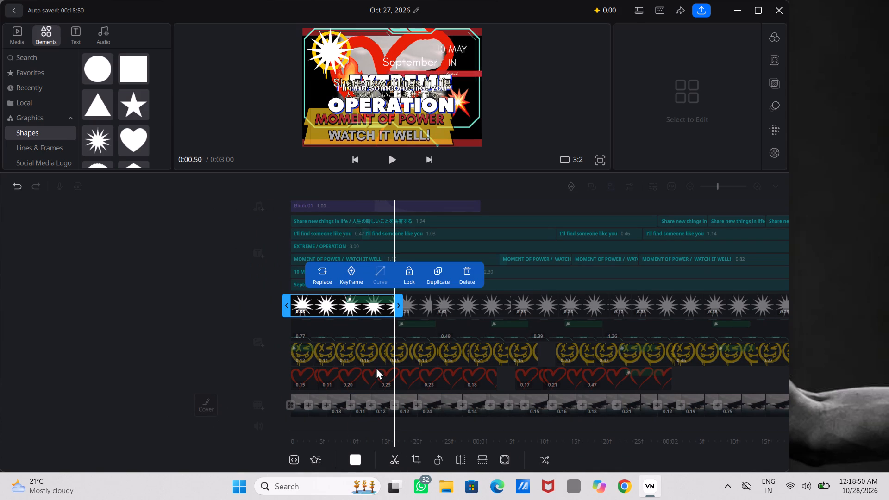
# Split the opening 0.55 s white starburst clip again at 0.23 s on the timeline.
pyautogui.hscroll(3, 373, 357)
pyautogui.hscroll(-1, 373, 357)
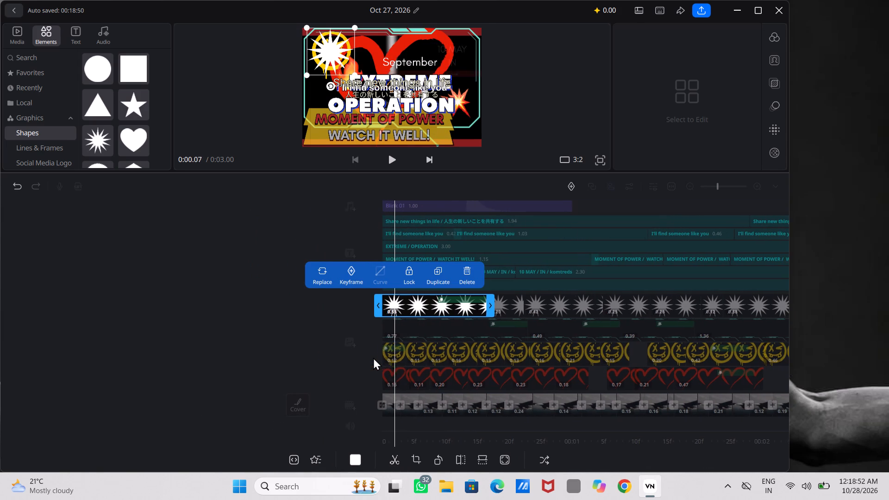
pyautogui.hscroll(-1, 373, 357)
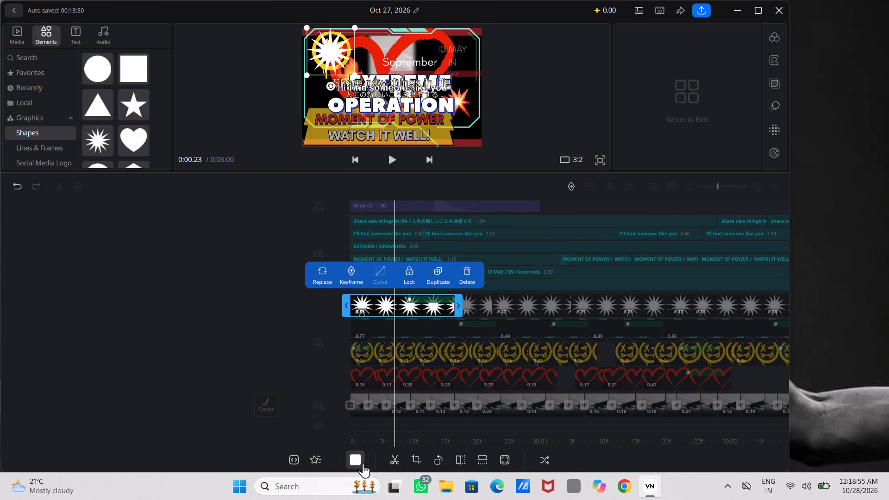
pyautogui.click(401, 456)
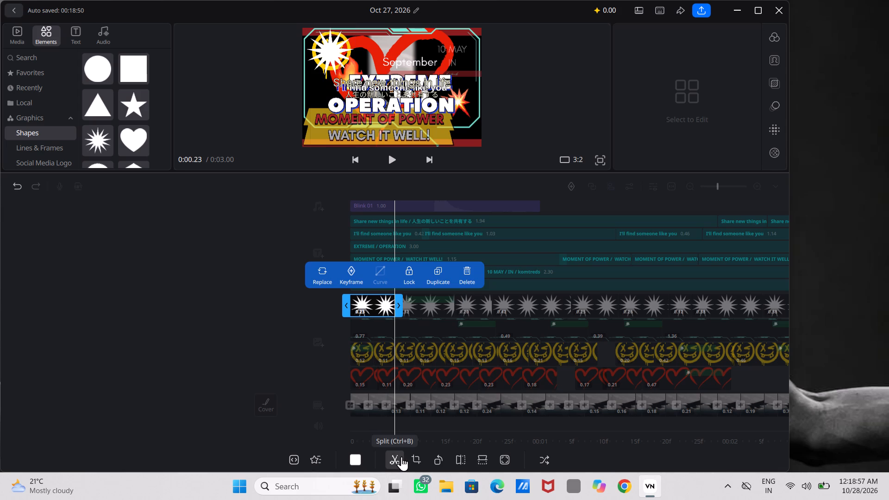
pyautogui.click(247, 331)
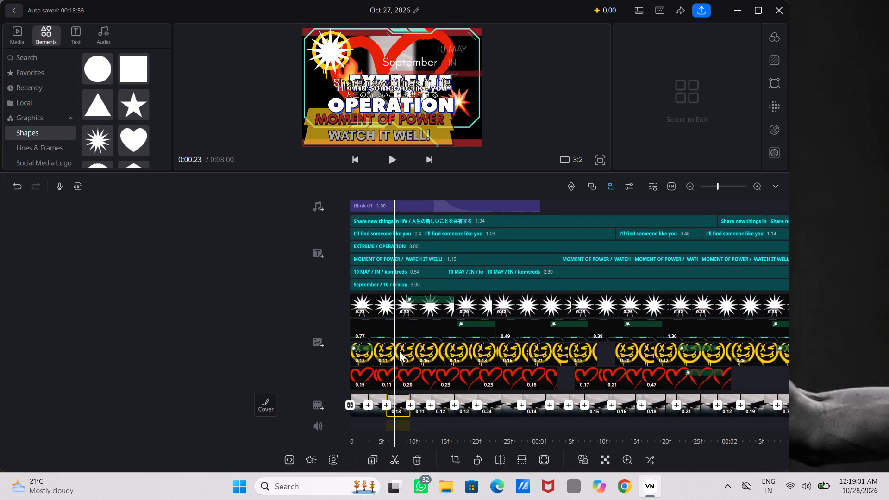
# Split the 0.27 s yellow smiley clip near the end of its track at 2.60 s.
pyautogui.hscroll(-5, 399, 350)
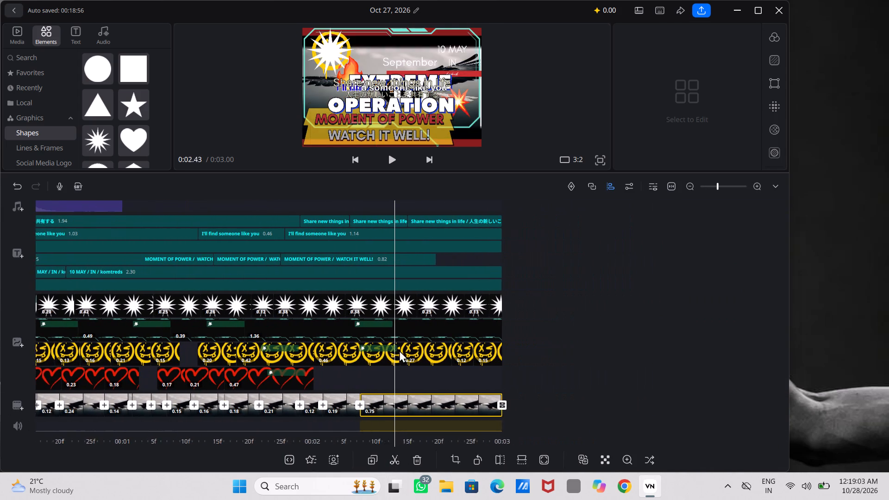
pyautogui.hscroll(-1, 399, 350)
pyautogui.click(399, 350)
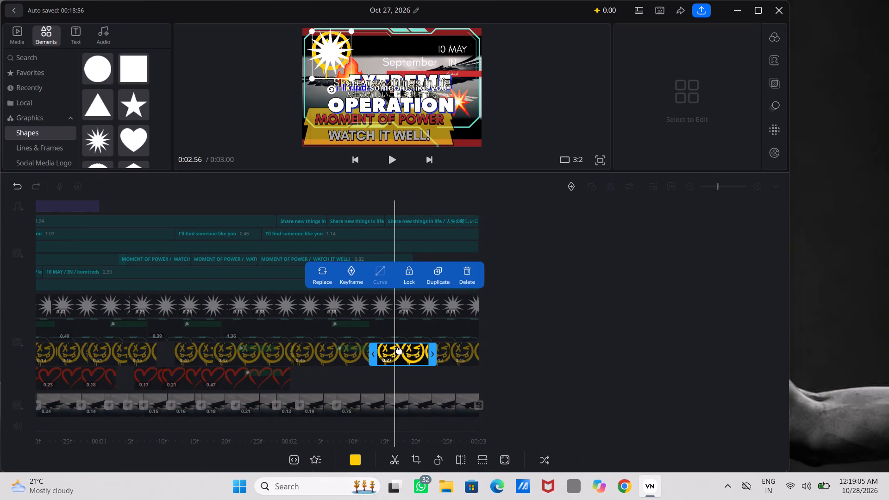
pyautogui.hscroll(-2, 399, 350)
pyautogui.hscroll(-1, 440, 384)
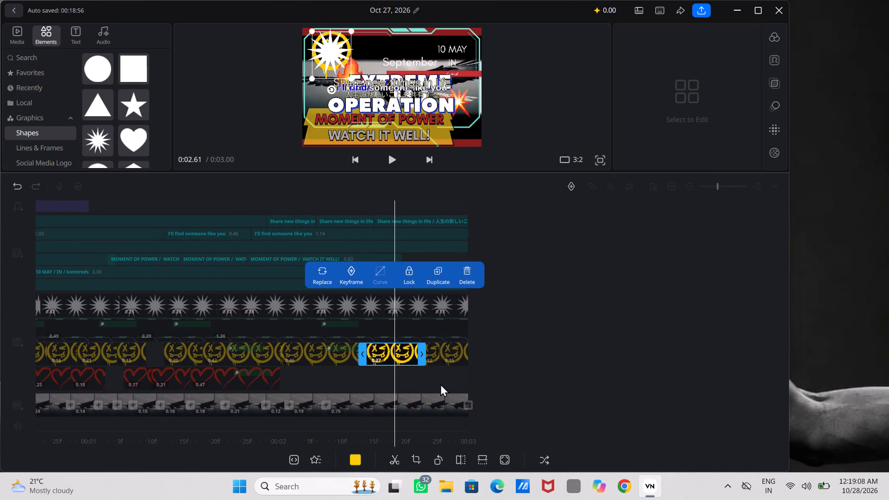
pyautogui.click(391, 456)
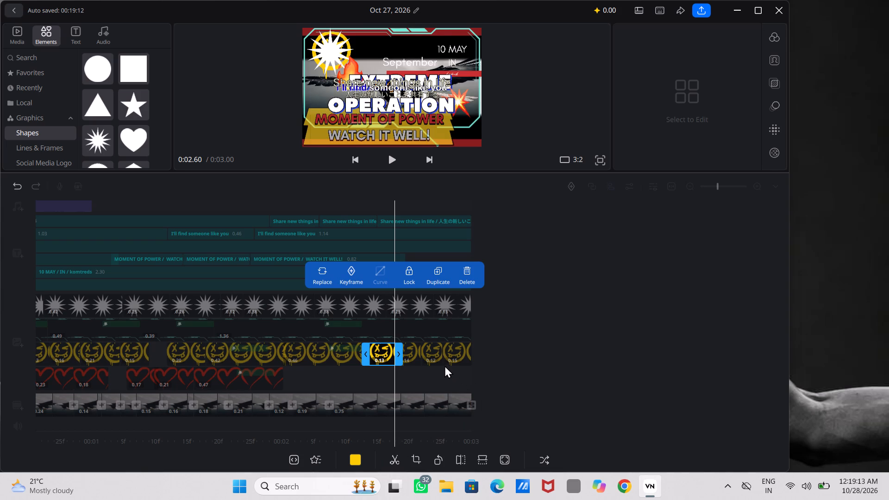
# Split the 0.25 s white starburst clip near the end of its track at 2.68 s.
pyautogui.click(442, 357)
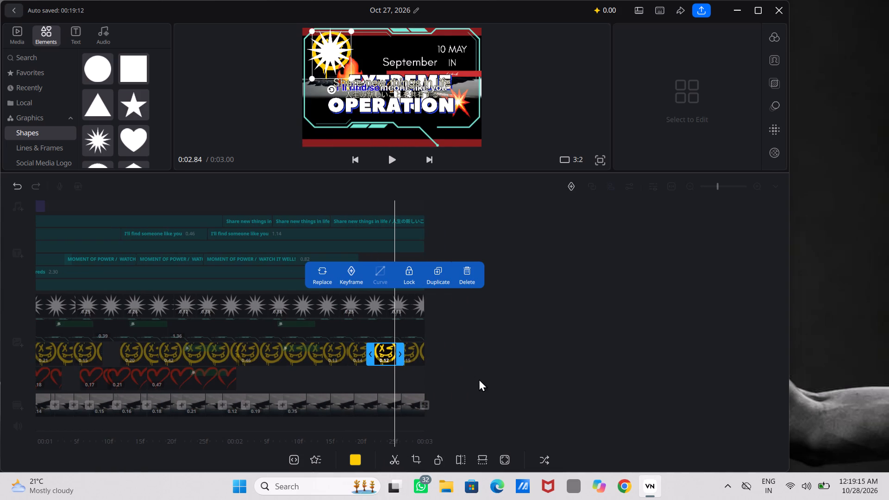
pyautogui.click(414, 345)
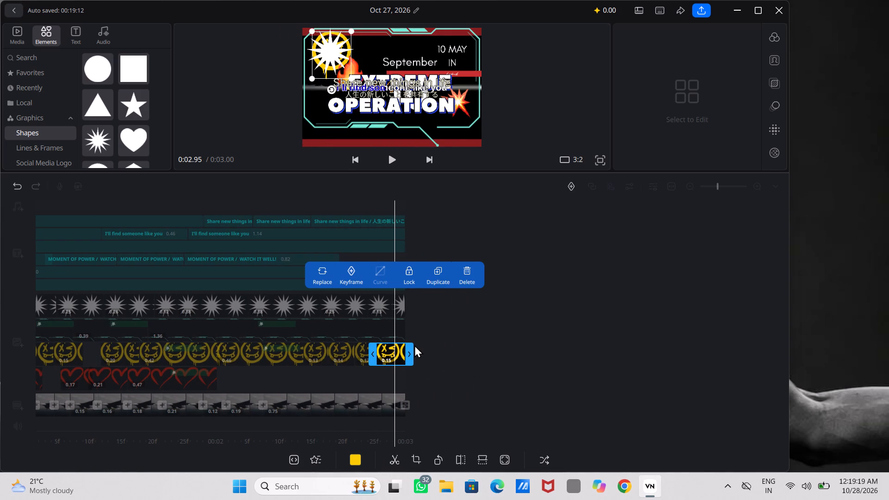
pyautogui.click(344, 307)
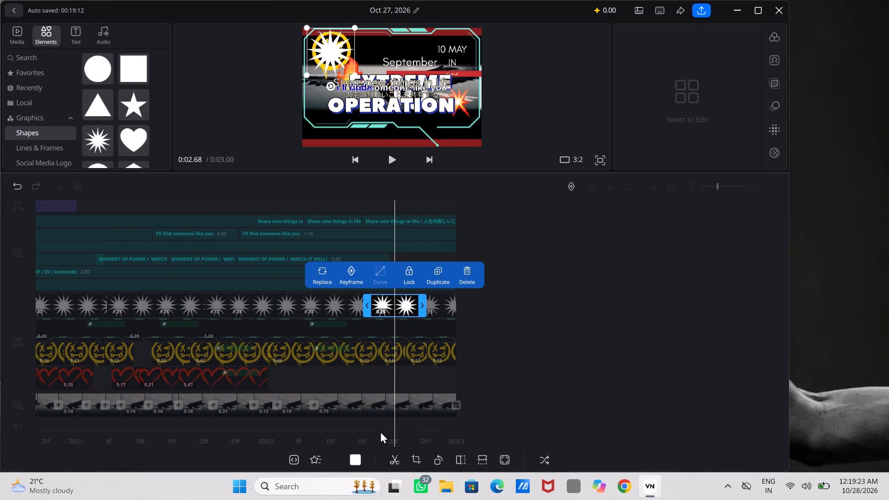
pyautogui.click(391, 456)
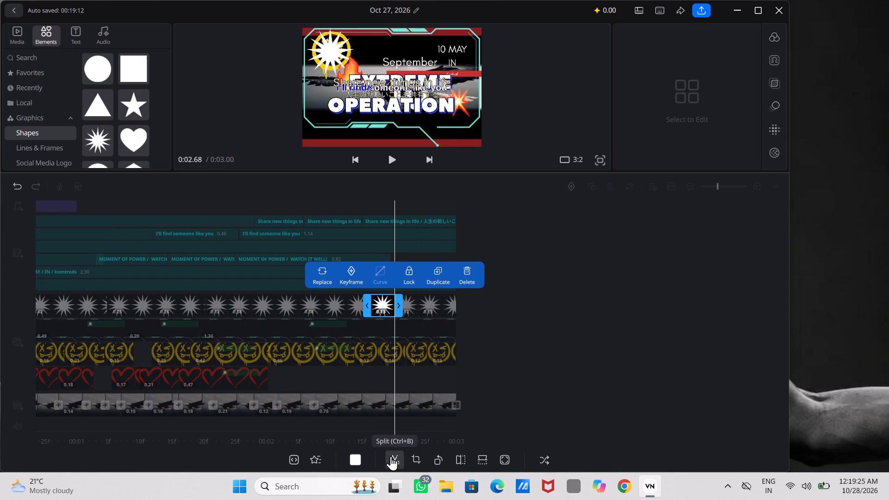
pyautogui.click(528, 355)
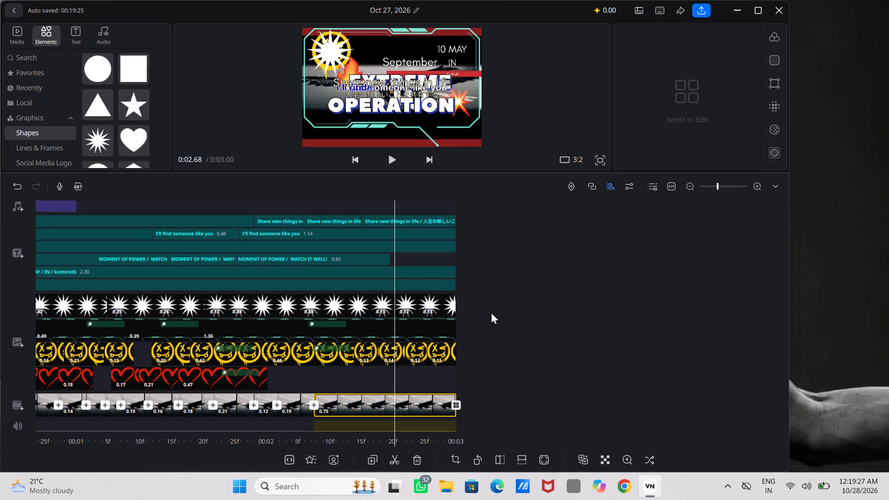
# Extend the last "MOMENT OF POWER / WATCH IT WELL!" title clip to the video's end at 3.00 s, making it 1.17 s long.
pyautogui.doubleClick(382, 258)
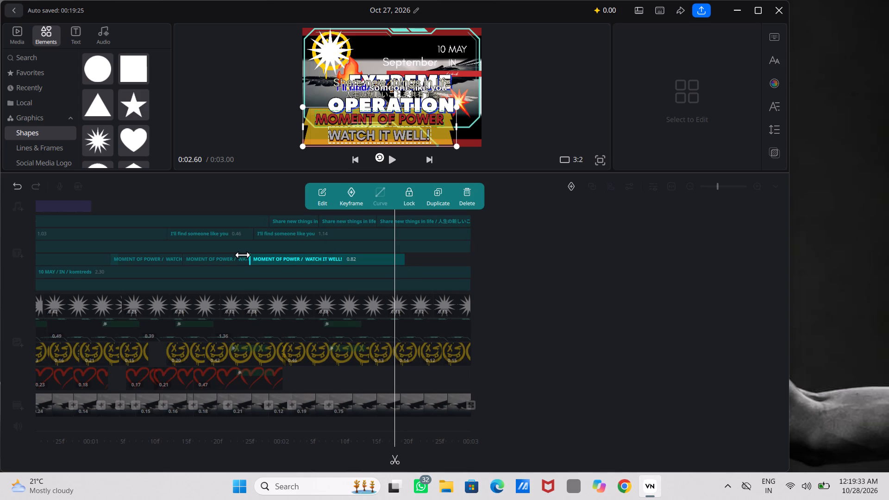
pyautogui.moveTo(242, 255); pyautogui.dragTo(245, 258)
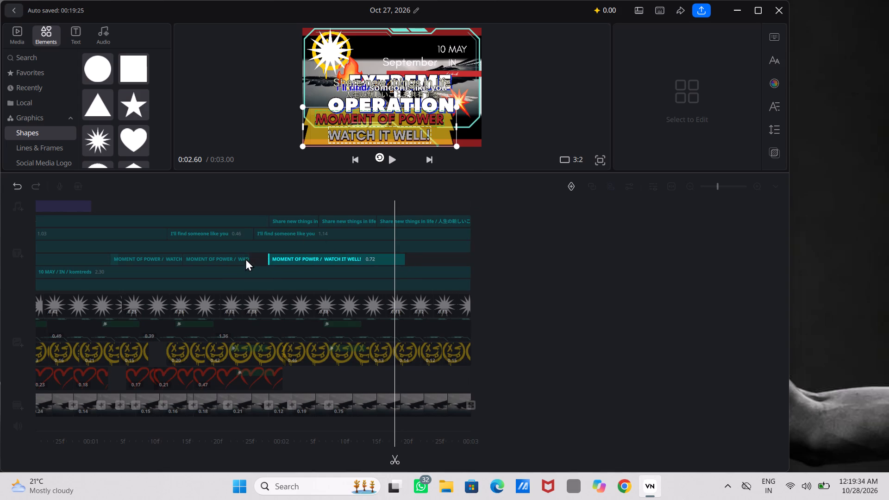
pyautogui.moveTo(245, 258); pyautogui.dragTo(219, 257)
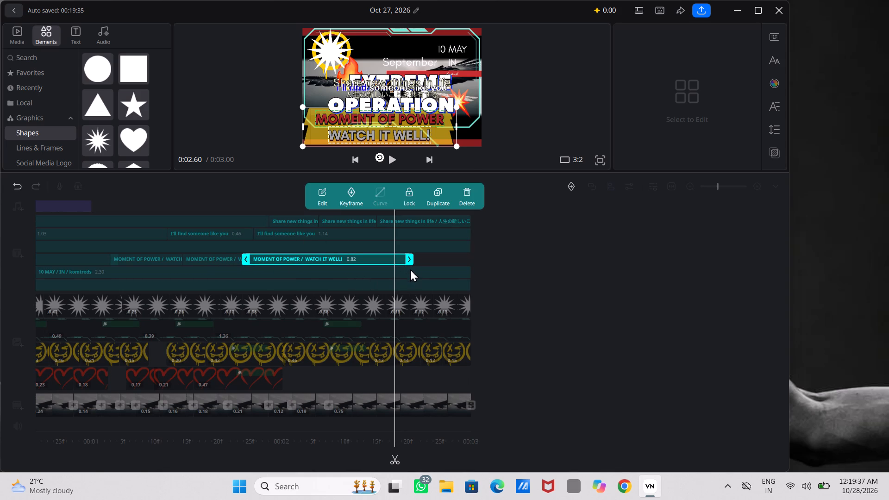
pyautogui.moveTo(406, 258); pyautogui.dragTo(457, 250)
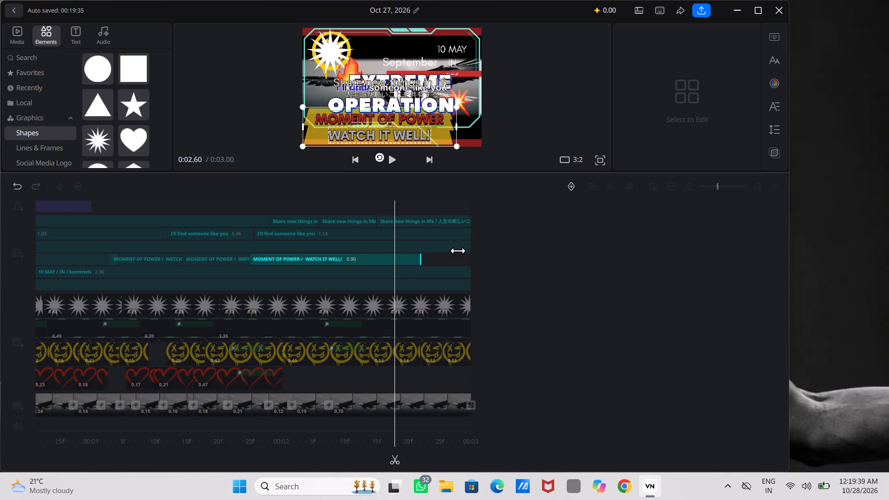
pyautogui.moveTo(457, 250); pyautogui.dragTo(470, 251)
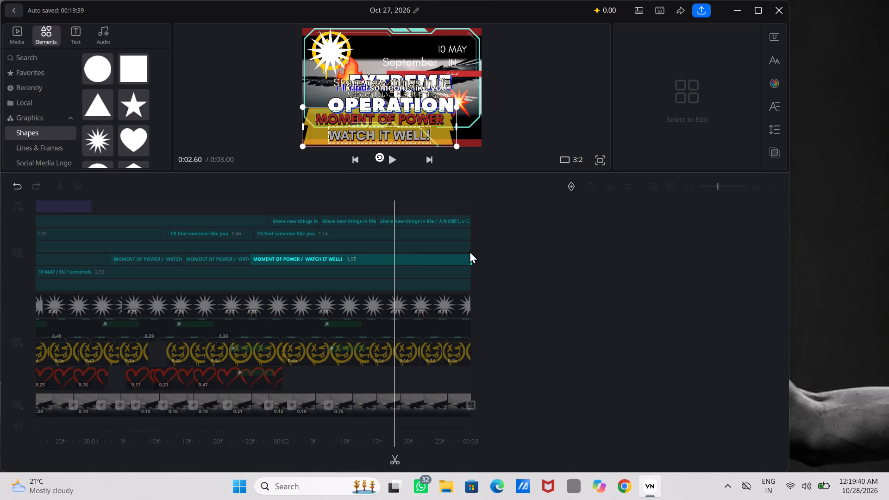
pyautogui.moveTo(470, 251); pyautogui.dragTo(471, 253)
pyautogui.moveTo(471, 253); pyautogui.dragTo(471, 253)
pyautogui.click(498, 263)
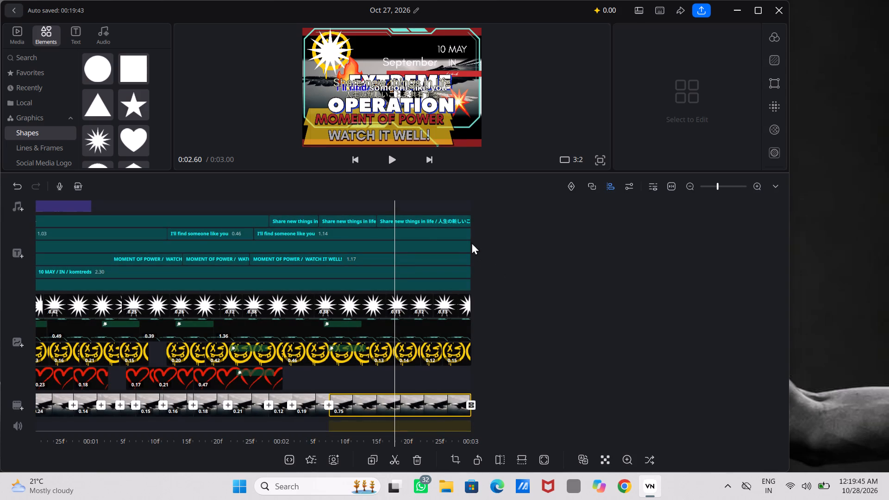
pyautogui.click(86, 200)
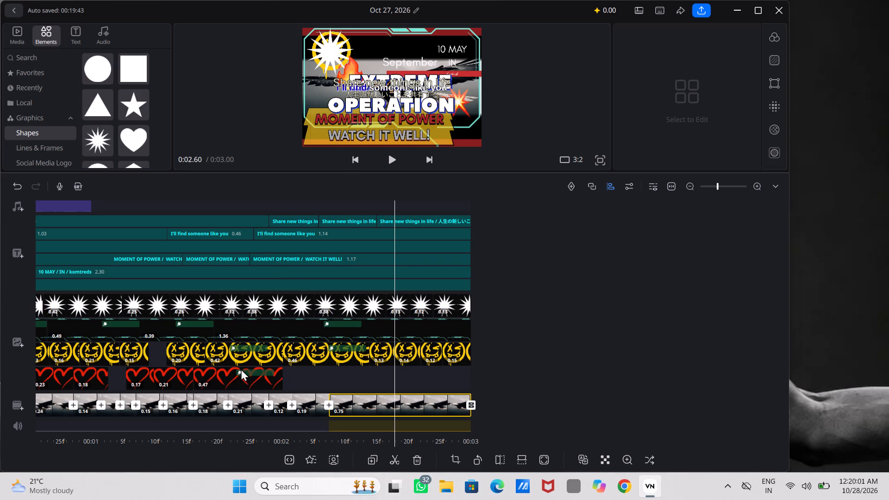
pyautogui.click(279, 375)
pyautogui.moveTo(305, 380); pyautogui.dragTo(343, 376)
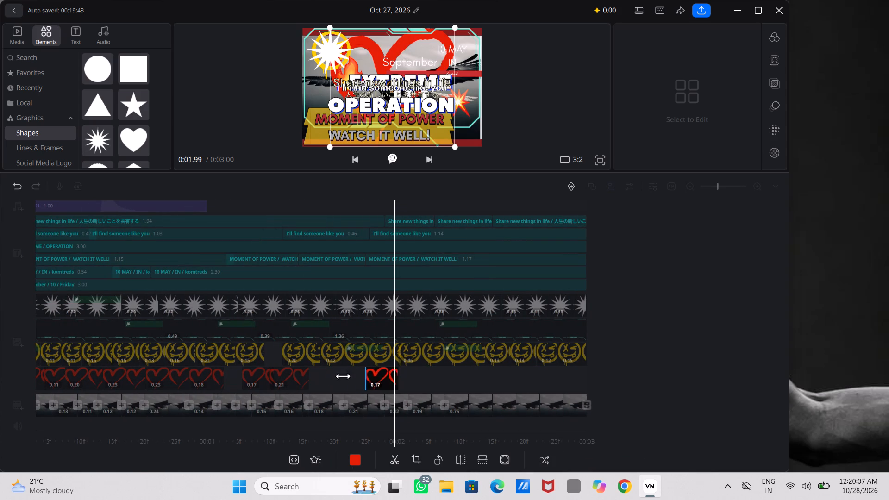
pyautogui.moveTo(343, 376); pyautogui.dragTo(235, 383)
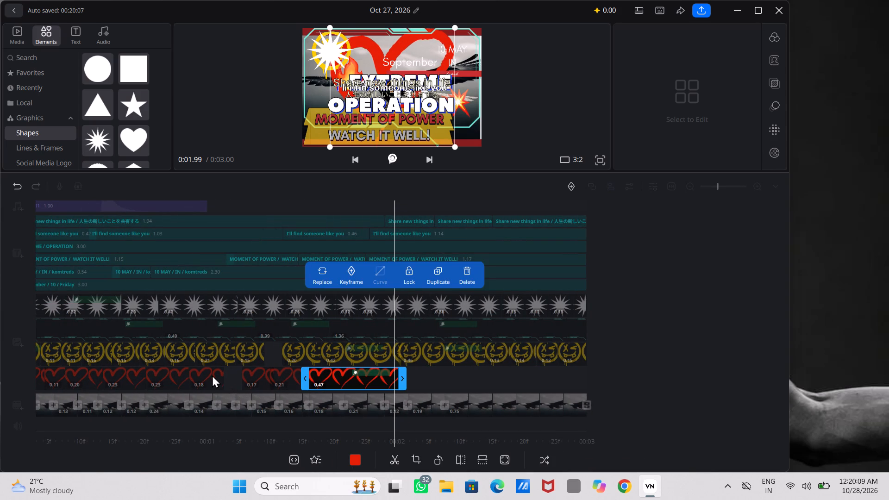
# Extend the start of the 0.17 s red heart clip back to the preceding heart clip, making it 0.26 s long.
pyautogui.click(248, 378)
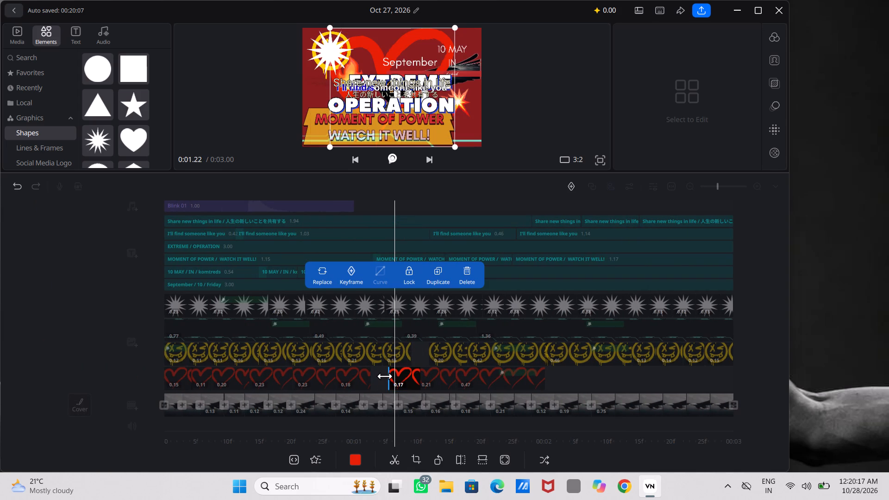
pyautogui.moveTo(384, 376); pyautogui.dragTo(355, 381)
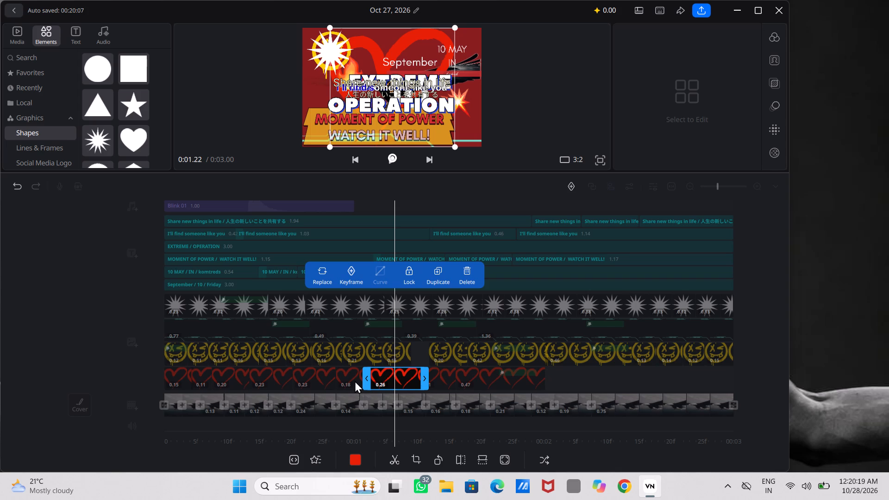
# Extend the end of the 0.15 s yellow smiley clip before the track's gap to the following smiley clip, making it 0.24 s long.
pyautogui.doubleClick(396, 359)
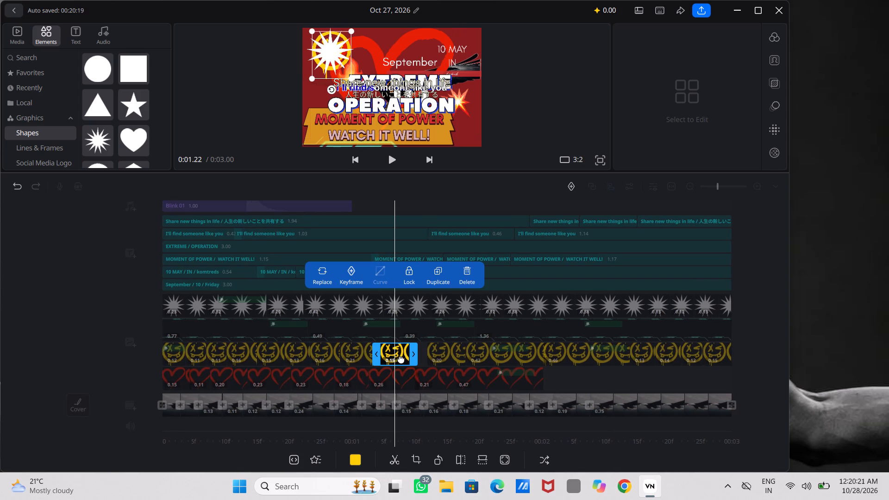
pyautogui.moveTo(412, 353); pyautogui.dragTo(448, 349)
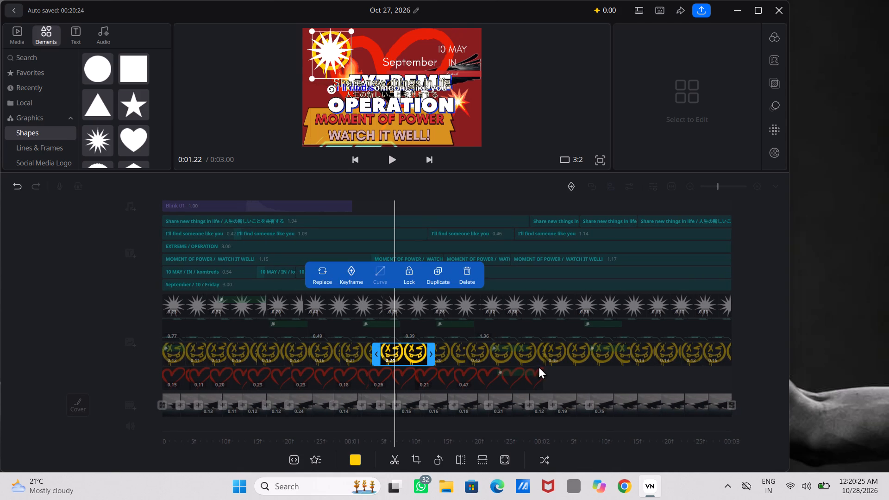
pyautogui.click(554, 372)
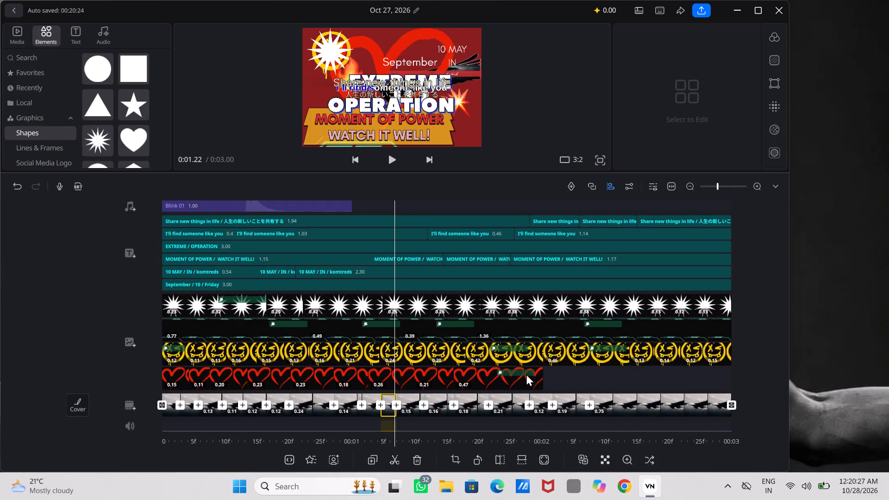
# Extend the end of the last red heart clip to the video's end at 3.00 s, making it 1.46 s long.
pyautogui.click(530, 375)
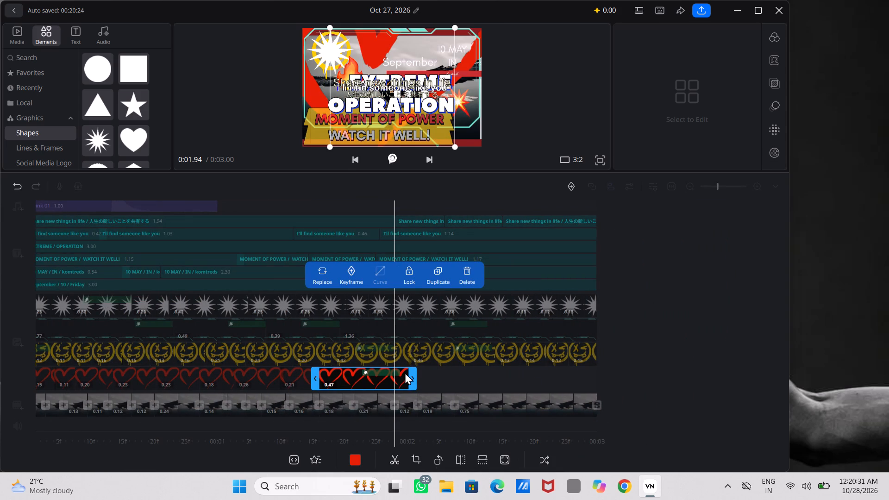
pyautogui.click(412, 381)
pyautogui.moveTo(412, 381); pyautogui.dragTo(585, 349)
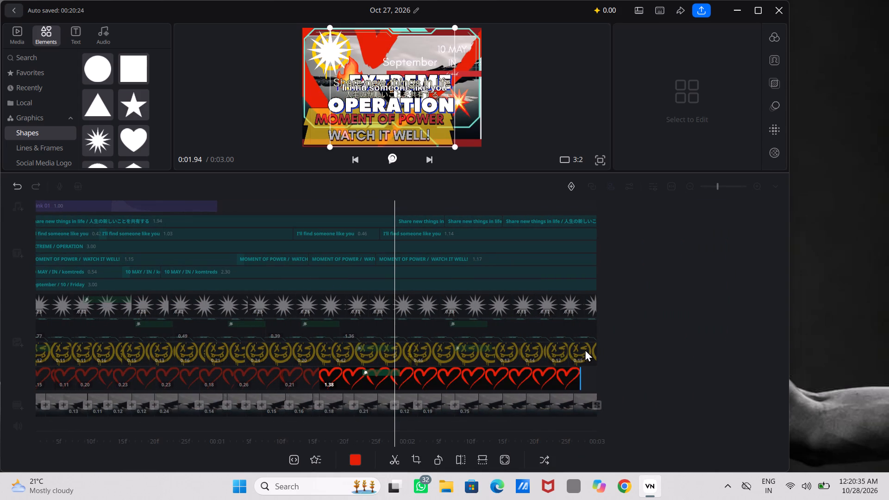
pyautogui.moveTo(585, 349); pyautogui.dragTo(596, 368)
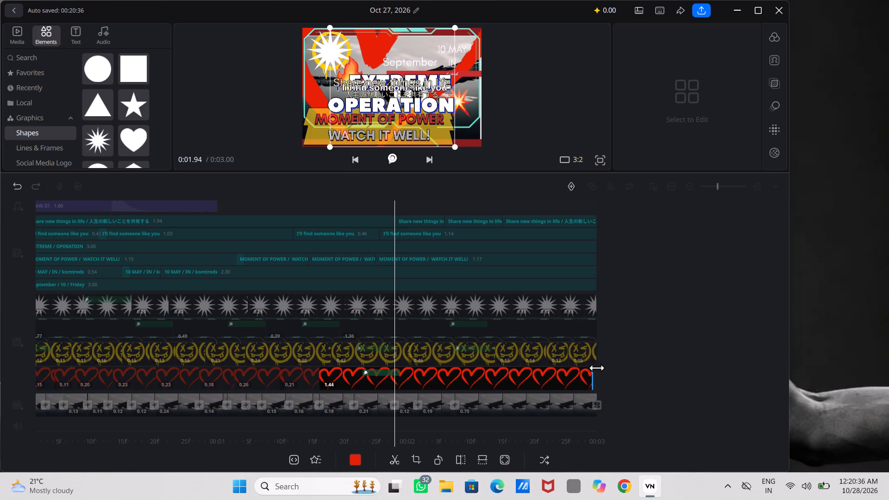
pyautogui.moveTo(596, 368); pyautogui.dragTo(599, 371)
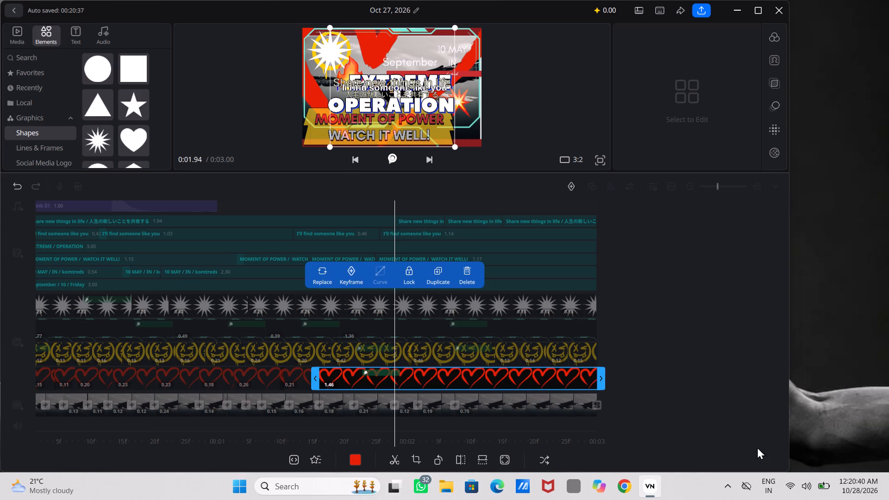
pyautogui.click(632, 382)
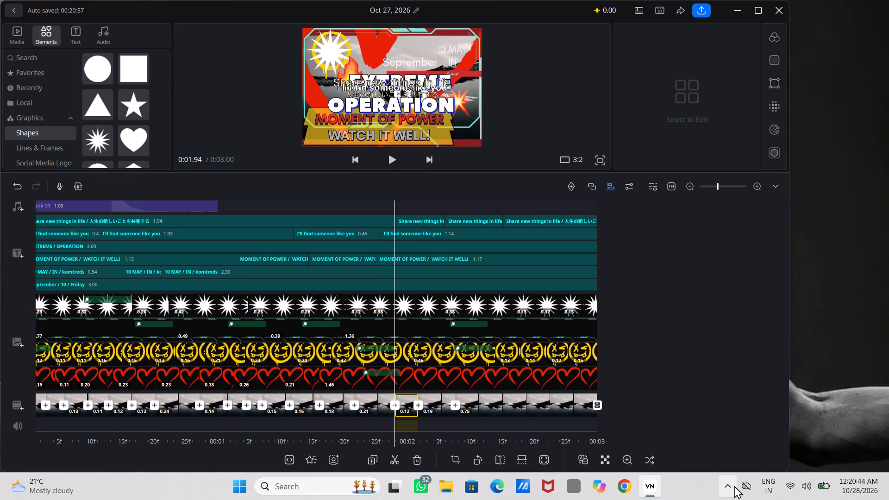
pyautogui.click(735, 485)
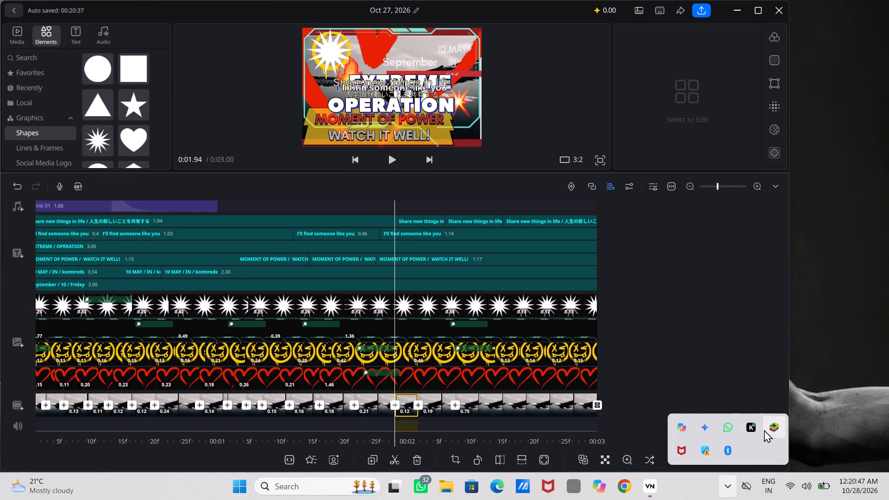
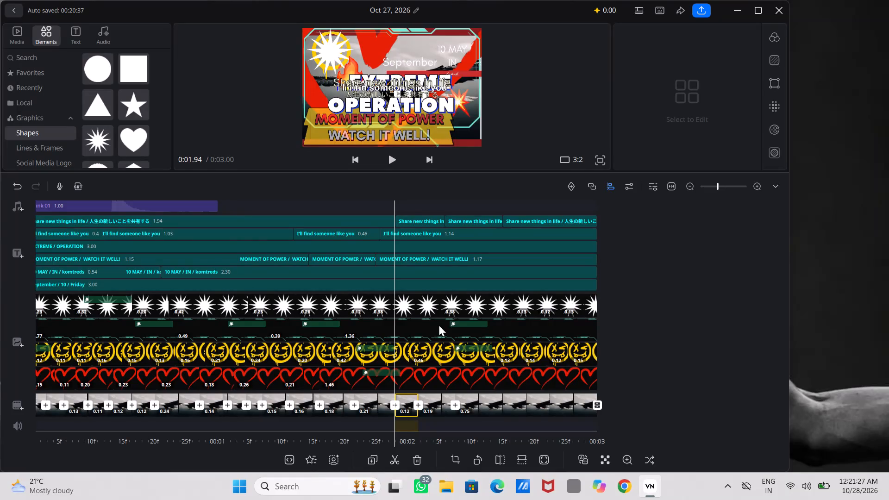
# Close the VN video editor, leaving the auto-saved Oct 27, 2026 project.
pyautogui.click(456, 303)
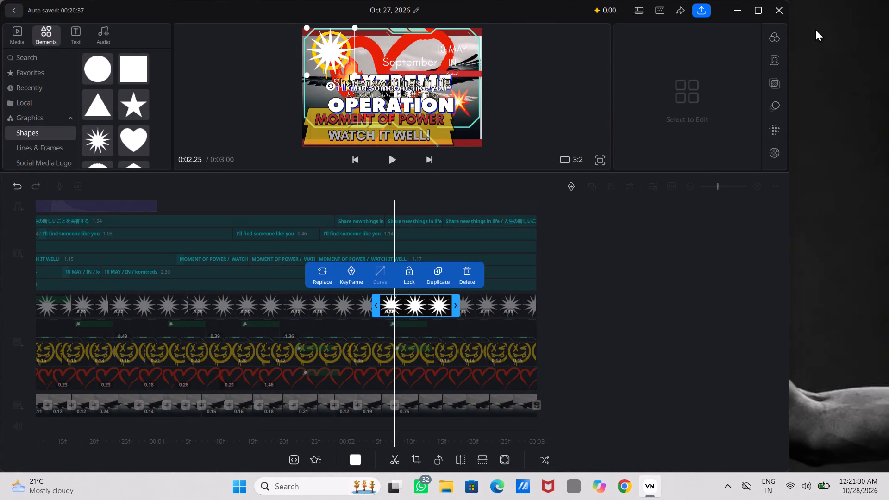
pyautogui.click(783, 4)
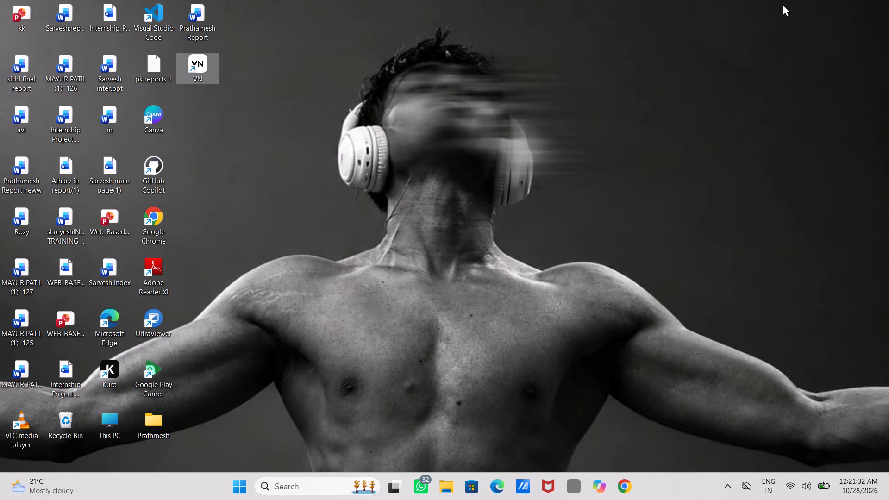
# Launch Visual Studio Code from the desktop and minimise its window.
pyautogui.click(156, 13)
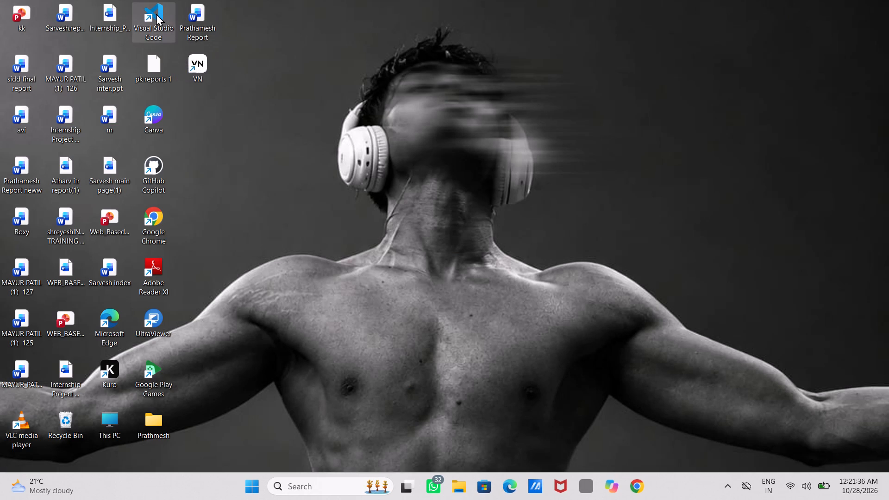
pyautogui.doubleClick(156, 13)
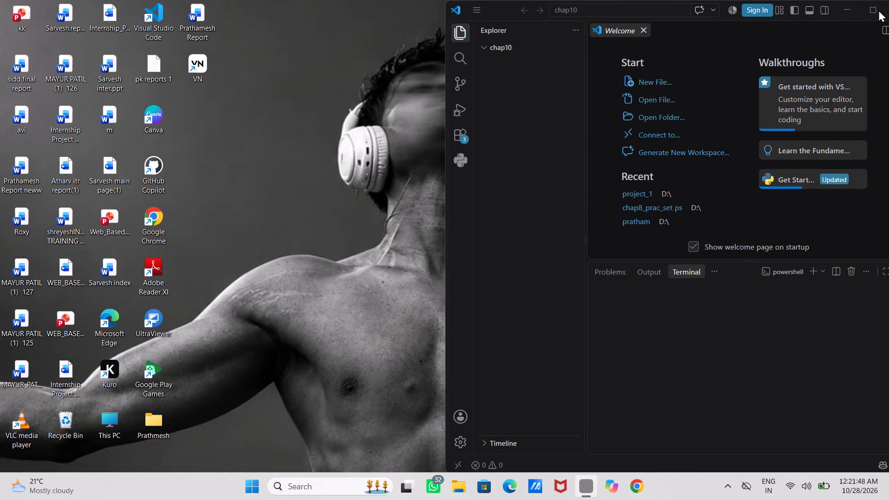
pyautogui.doubleClick(847, 7)
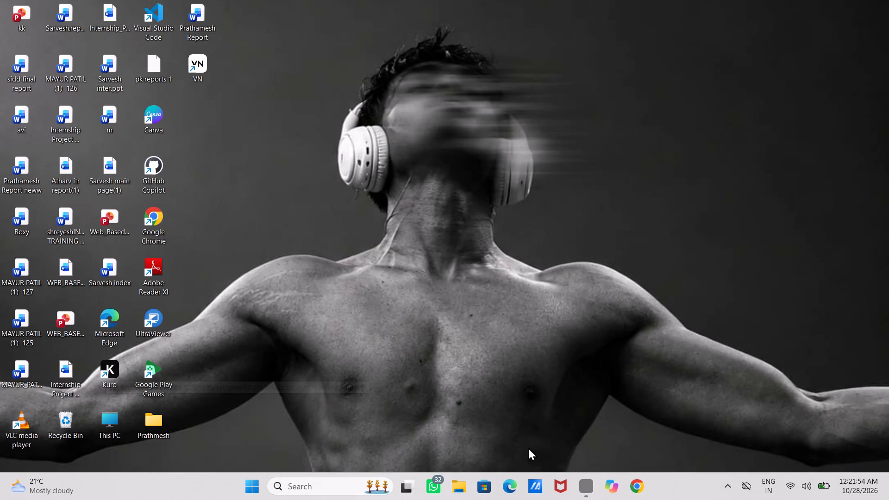
# Show the hidden system tray icons.
pyautogui.click(725, 487)
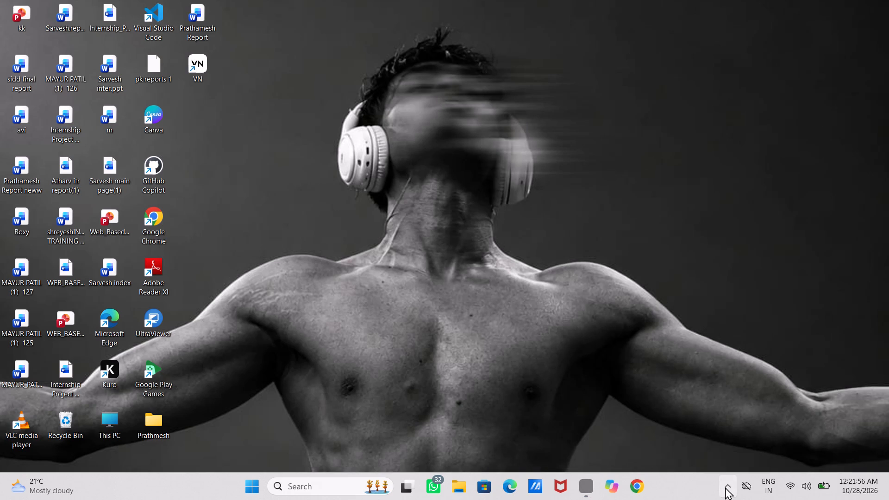
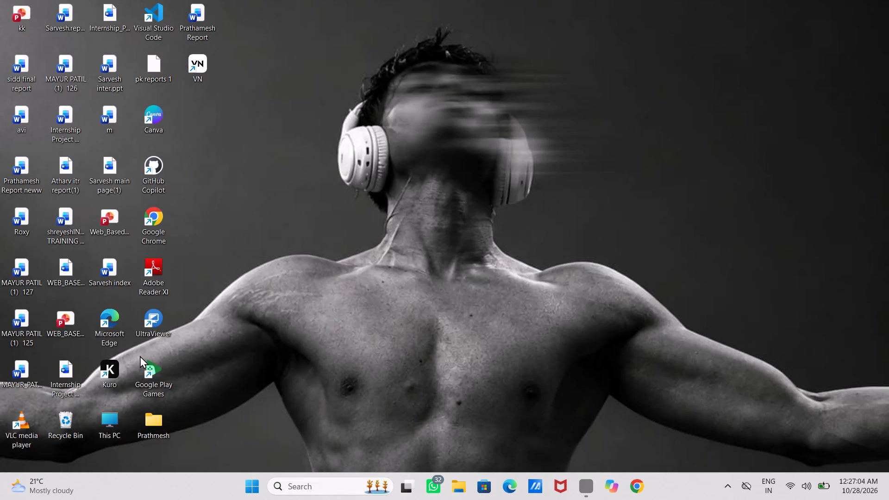
# Launch the VN video editor from the desktop.
pyautogui.click(164, 292)
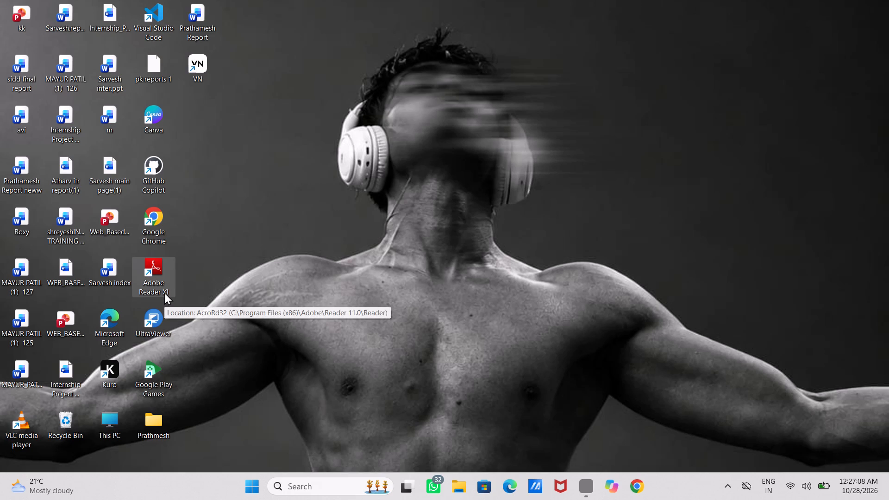
pyautogui.doubleClick(196, 59)
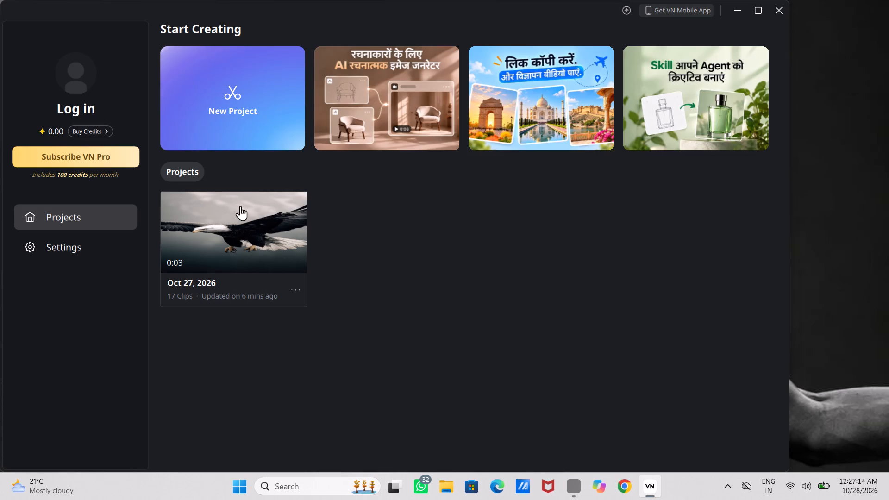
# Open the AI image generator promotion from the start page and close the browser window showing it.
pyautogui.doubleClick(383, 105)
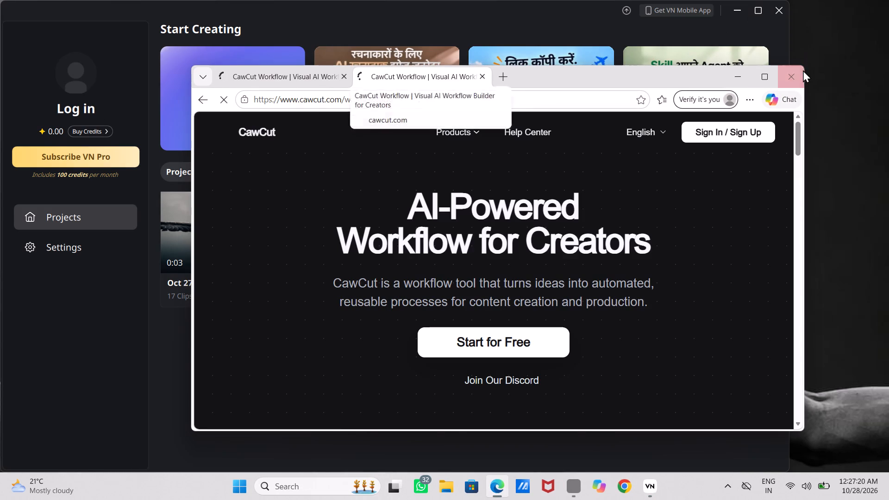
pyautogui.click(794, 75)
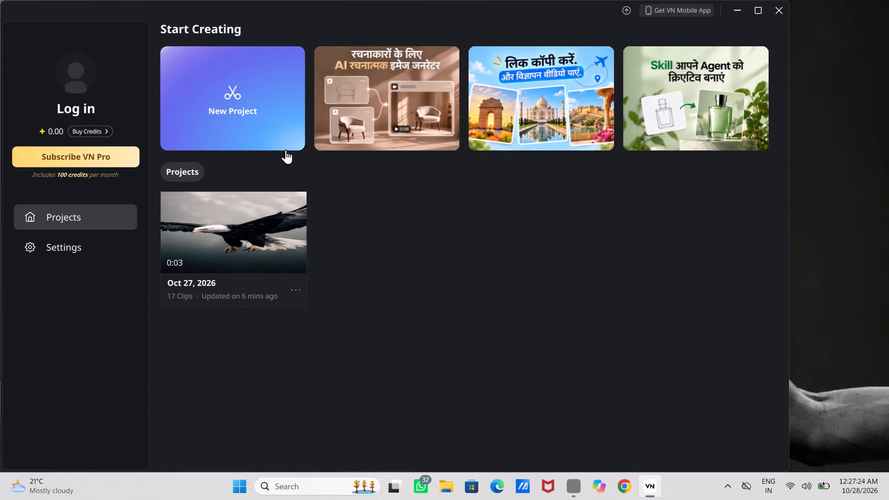
# Open the saved Oct 27, 2026 project for editing.
pyautogui.doubleClick(232, 254)
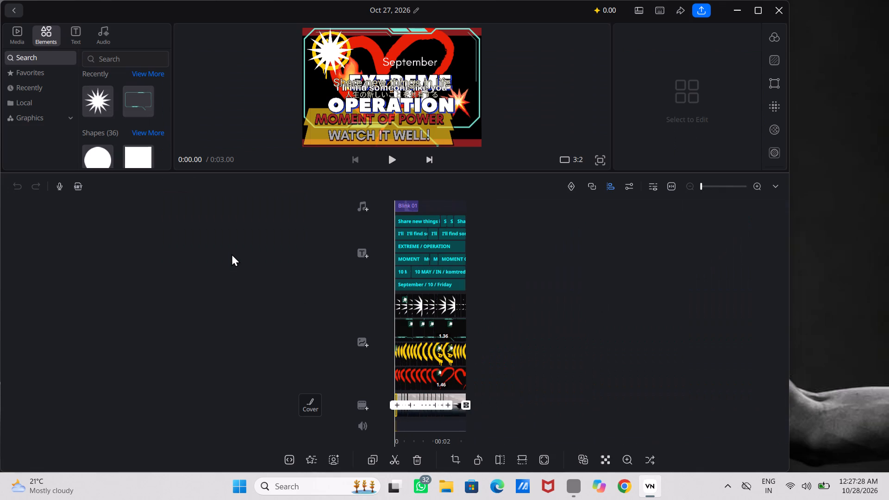
pyautogui.hscroll(3, 232, 254)
pyautogui.keyDown('ctrl'); pyautogui.scroll(3, 482, 306); pyautogui.keyUp('ctrl')
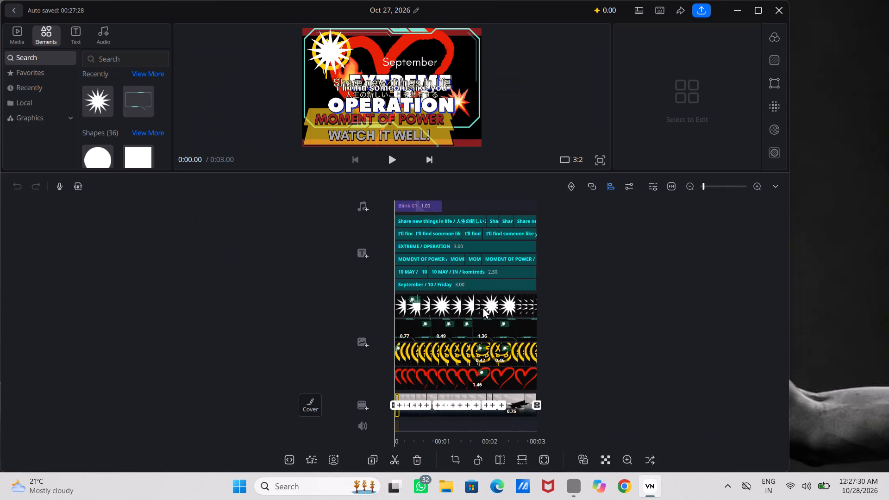
pyautogui.scroll(3, 482, 306)
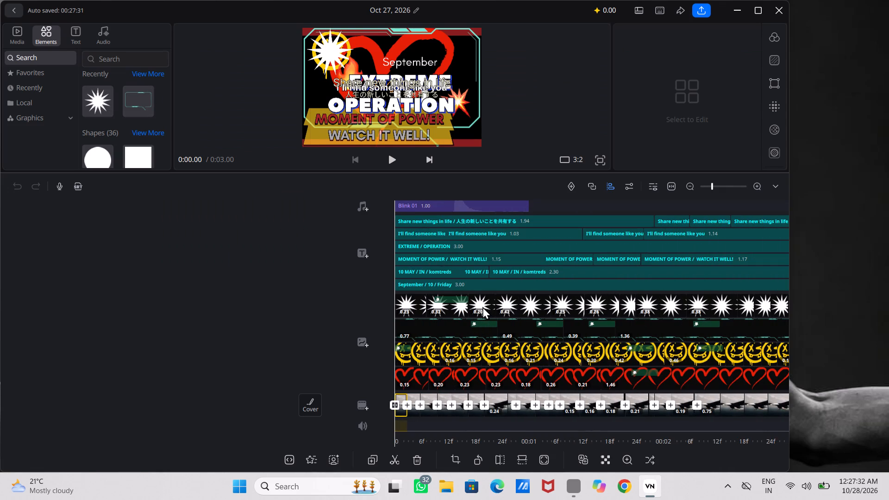
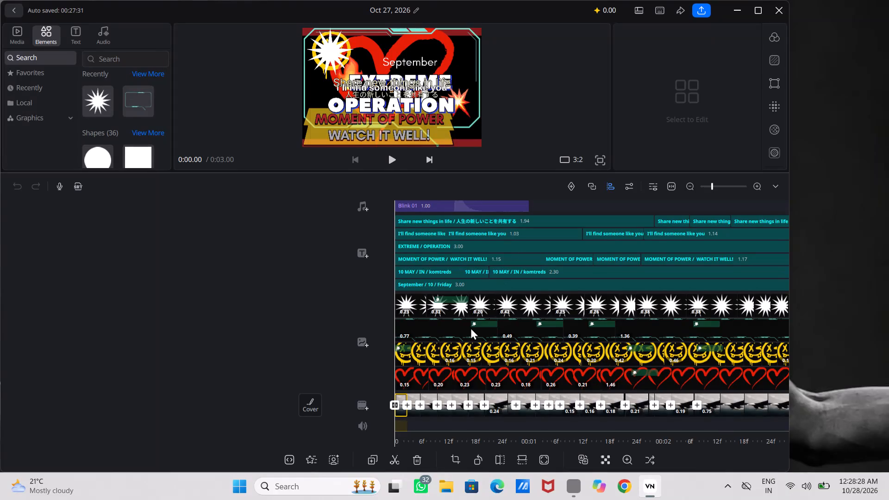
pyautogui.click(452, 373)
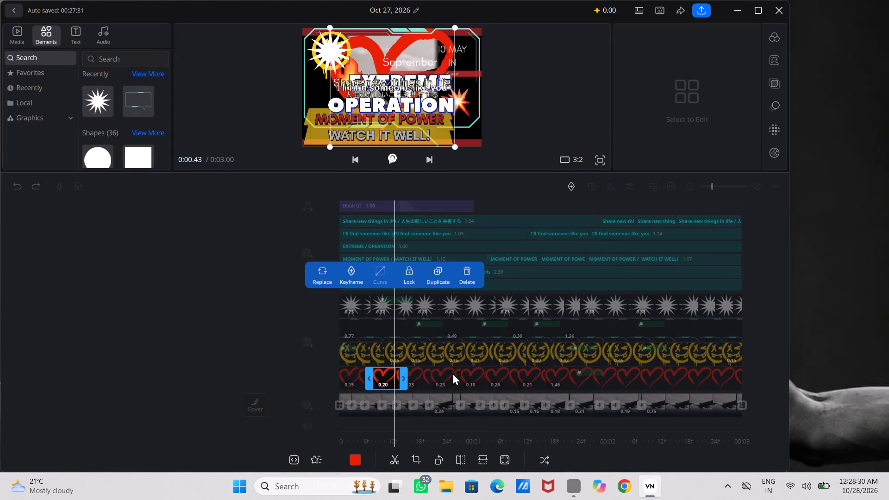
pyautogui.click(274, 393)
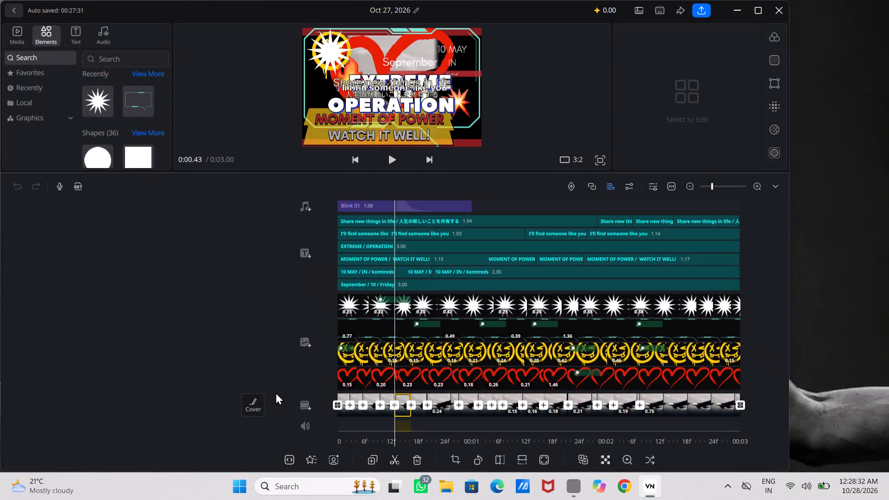
# Apply the second variant of the Rotate 1 transition between the first and second clips on the main video track.
pyautogui.keyDown('ctrl'); pyautogui.scroll(2, 406, 427); pyautogui.keyUp('ctrl')
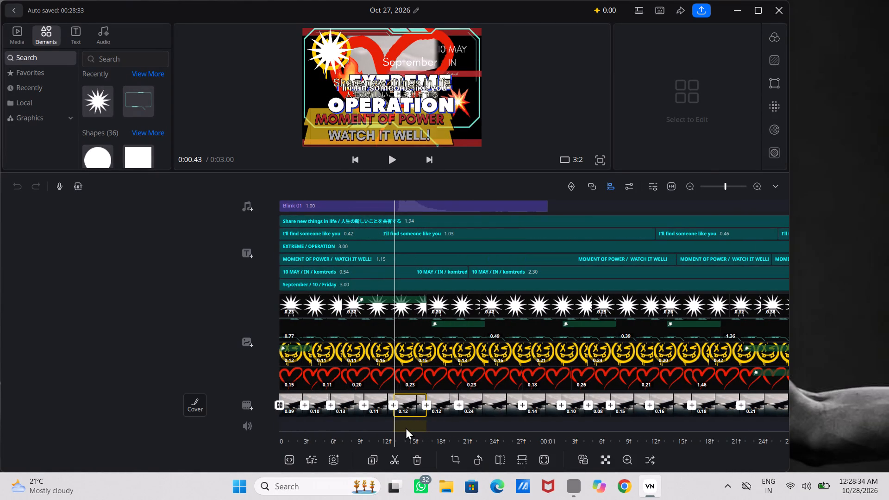
pyautogui.keyDown('ctrl'); pyautogui.scroll(1, 406, 427); pyautogui.keyUp('ctrl')
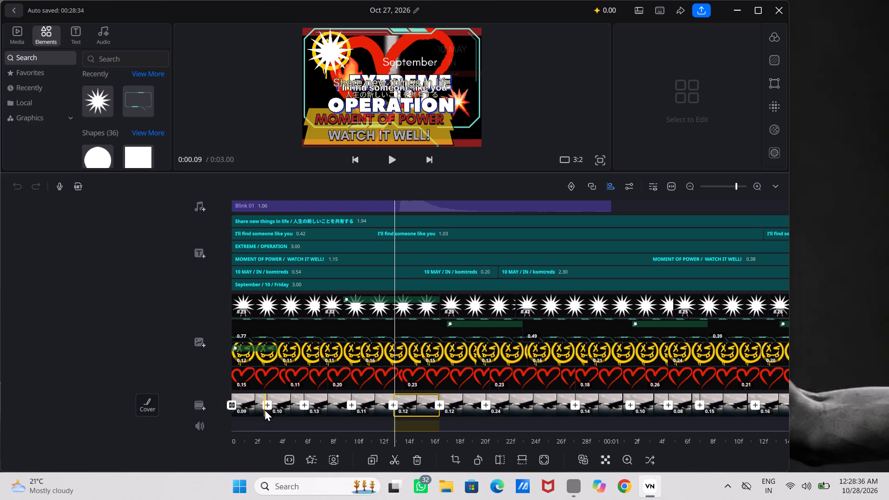
pyautogui.doubleClick(266, 404)
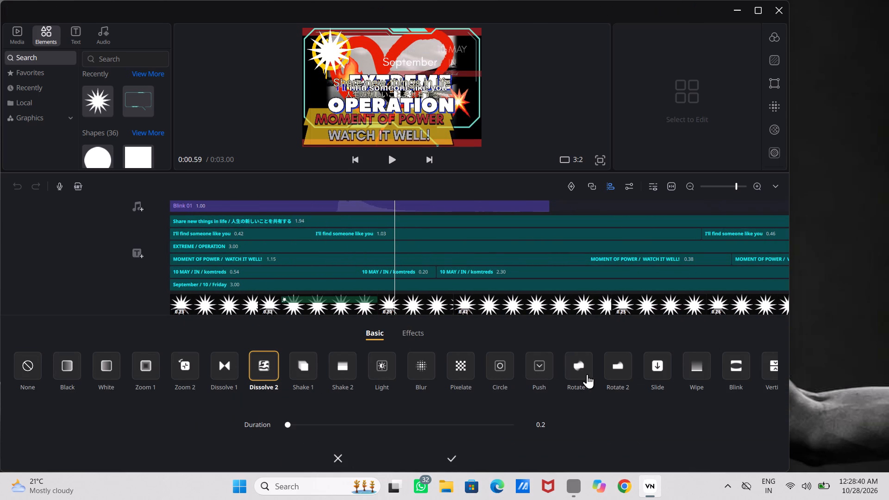
pyautogui.scroll(1, 590, 374)
pyautogui.hscroll(-1, 590, 374)
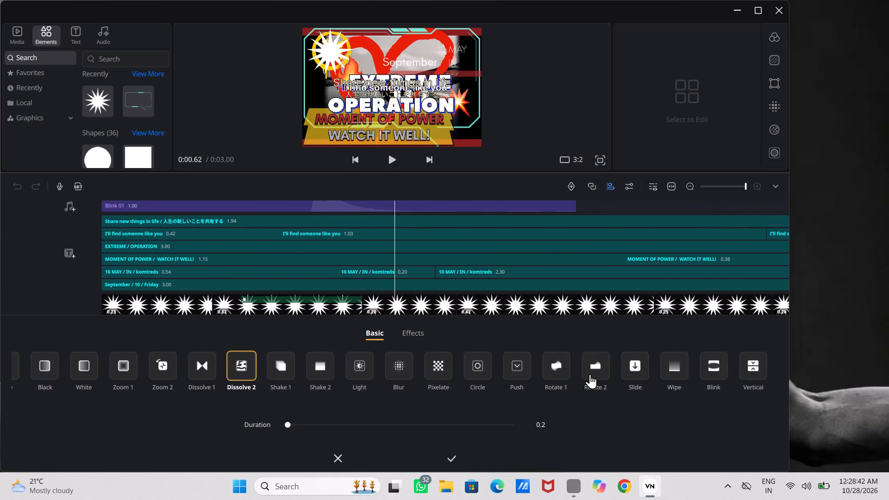
pyautogui.hscroll(-4, 590, 374)
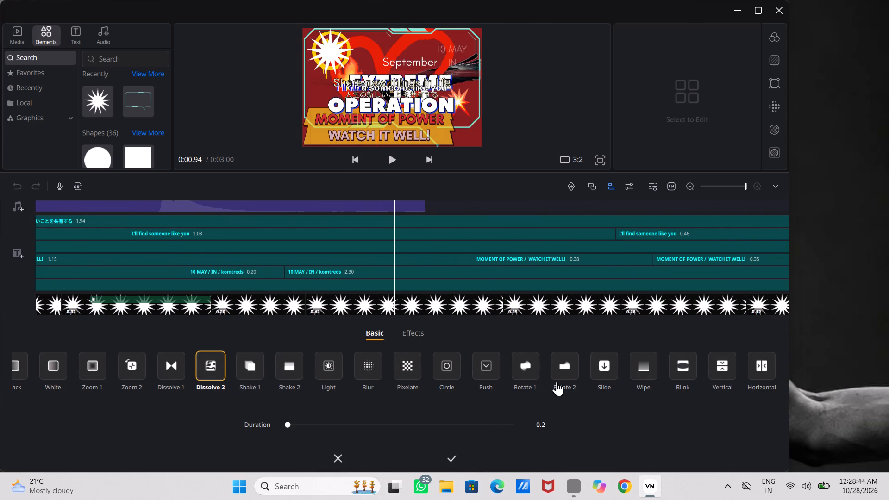
pyautogui.hscroll(-1, 532, 380)
pyautogui.click(532, 380)
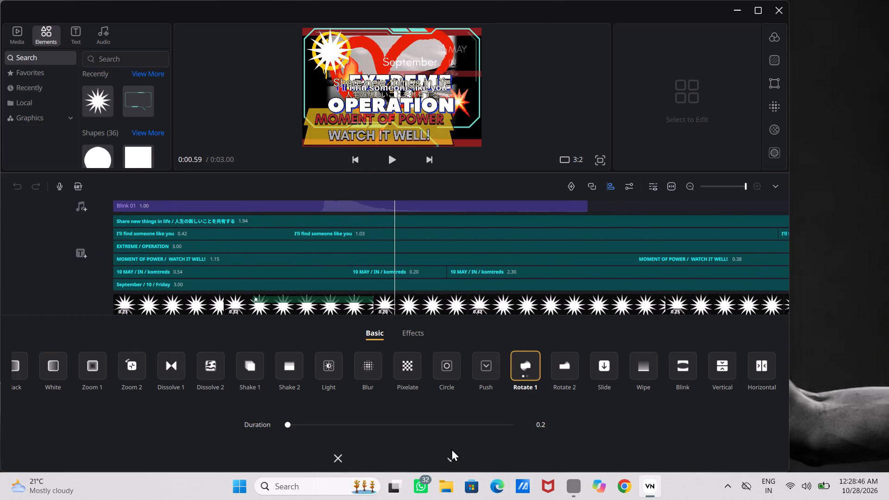
pyautogui.click(523, 367)
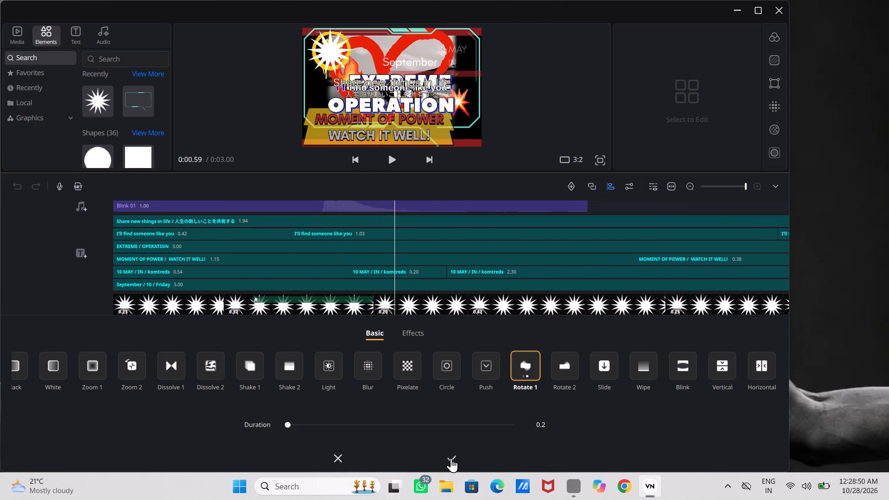
pyautogui.click(451, 458)
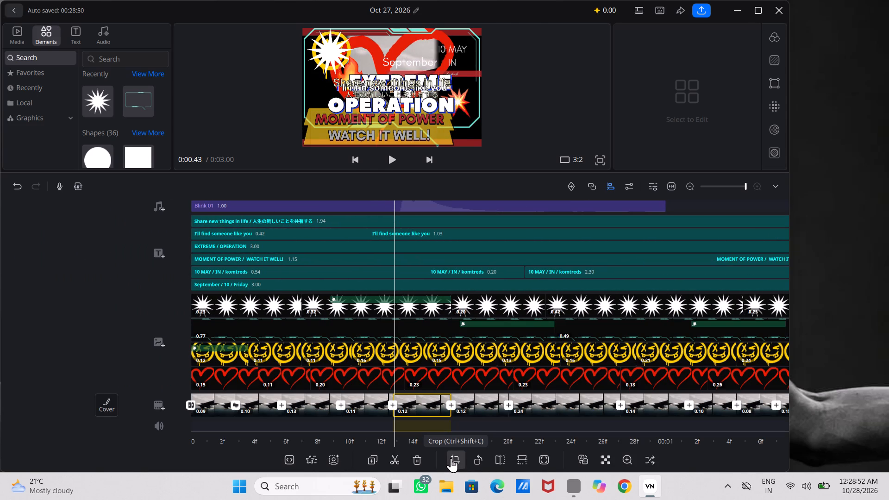
# Apply the Zoom 2 transition between the third and fourth clips on the main video track.
pyautogui.click(341, 403)
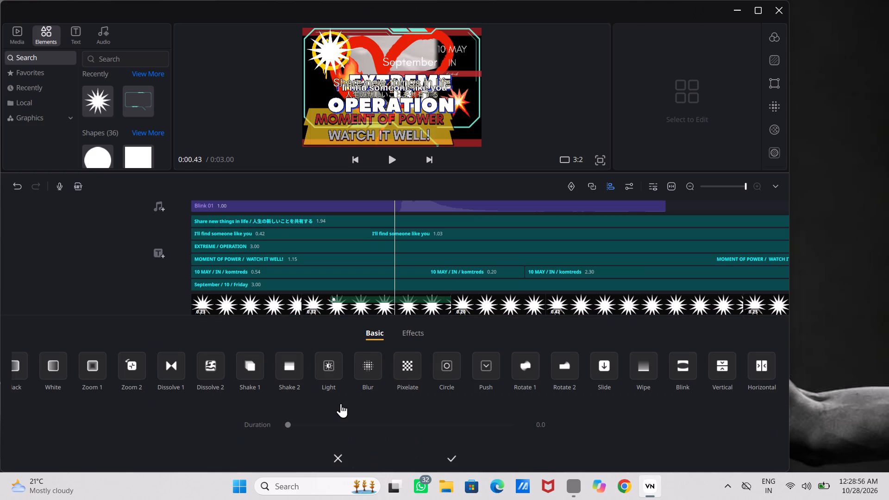
pyautogui.hscroll(3, 330, 383)
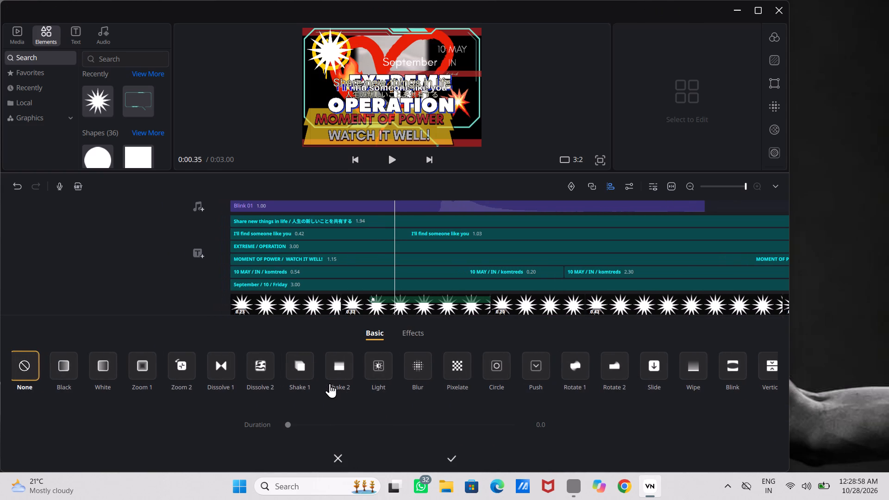
pyautogui.hscroll(3, 330, 383)
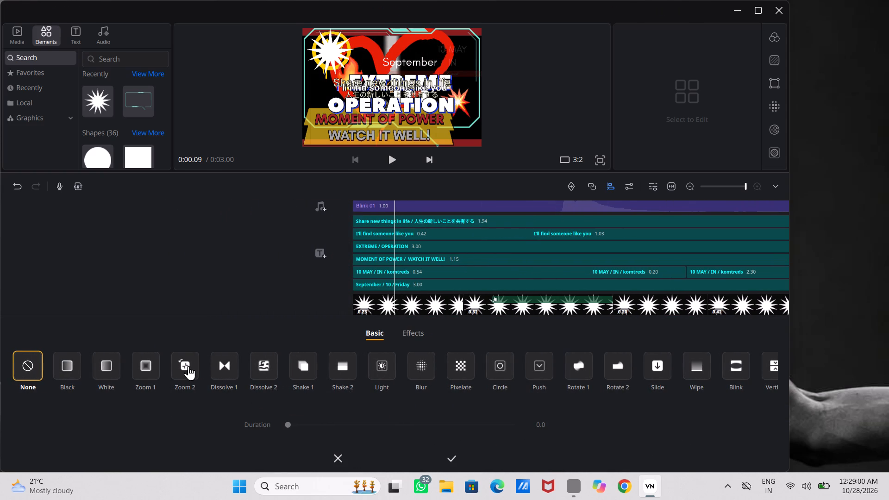
pyautogui.click(187, 367)
pyautogui.click(187, 367)
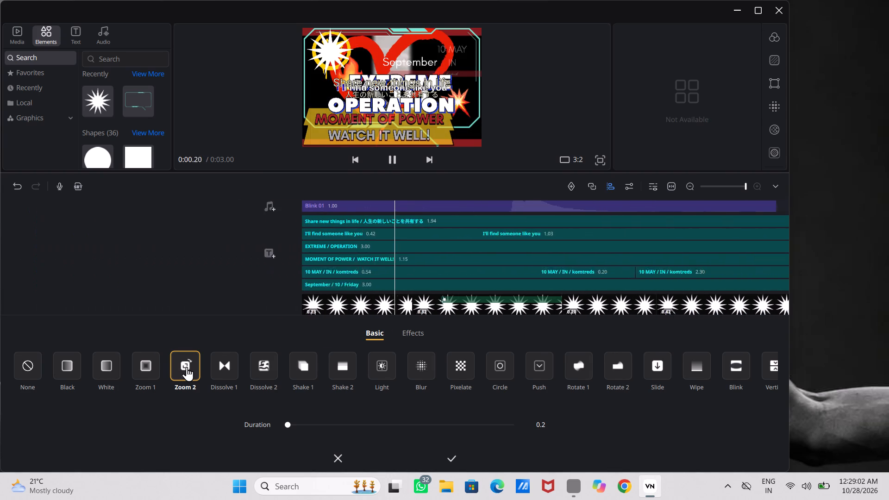
pyautogui.click(453, 457)
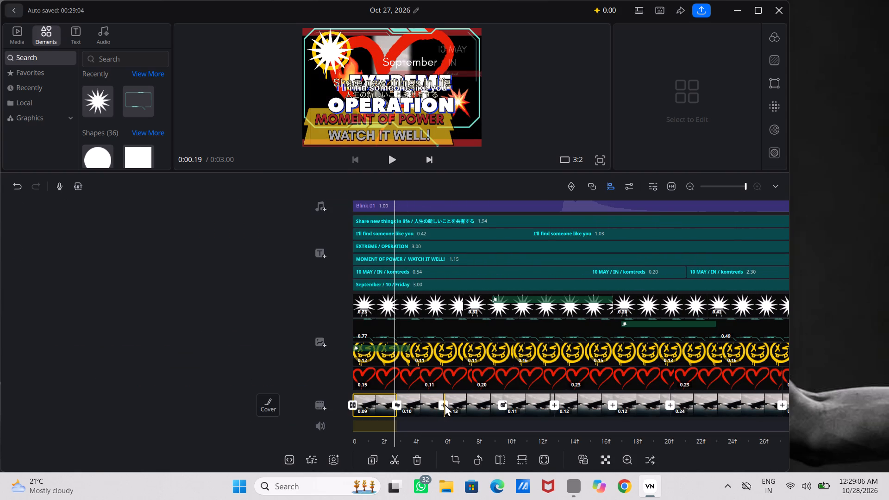
# Apply the Vertical transition between the second and third clips on the main video track.
pyautogui.click(444, 404)
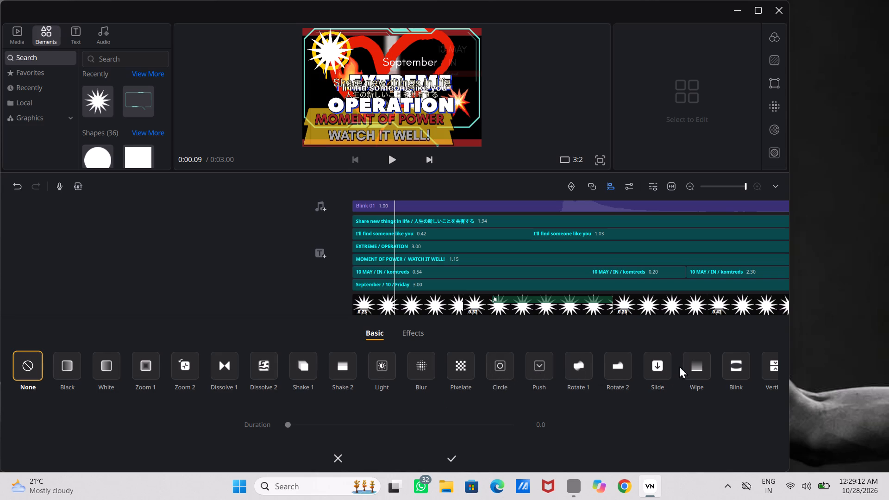
pyautogui.click(778, 363)
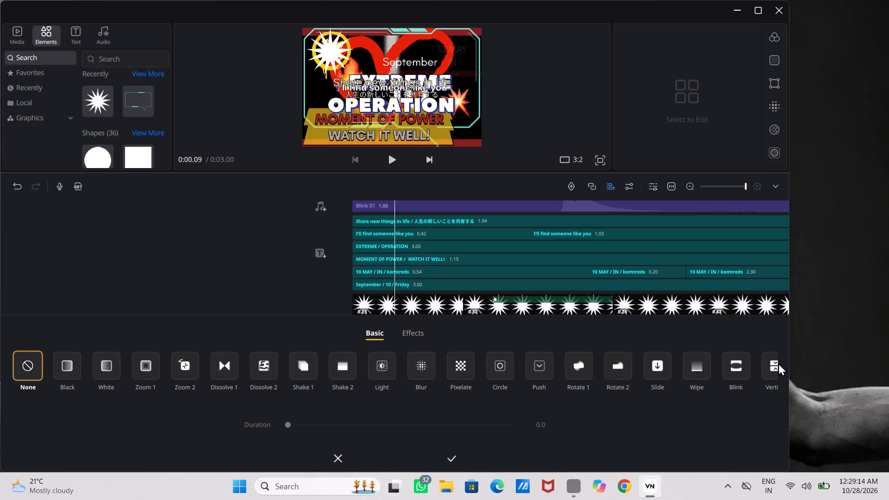
pyautogui.click(771, 367)
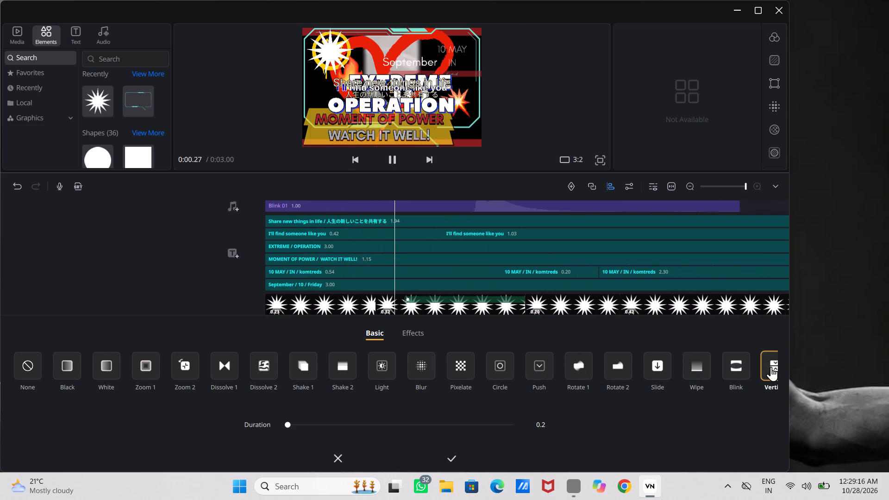
pyautogui.click(449, 453)
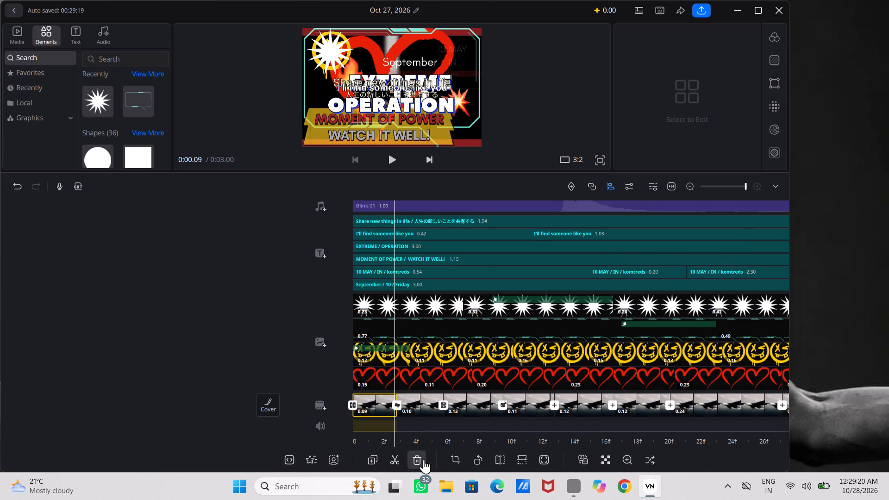
# Apply the Push transition with the right-pointing arrow variant between the fourth and fifth clips on the main video track.
pyautogui.hscroll(-3, 449, 438)
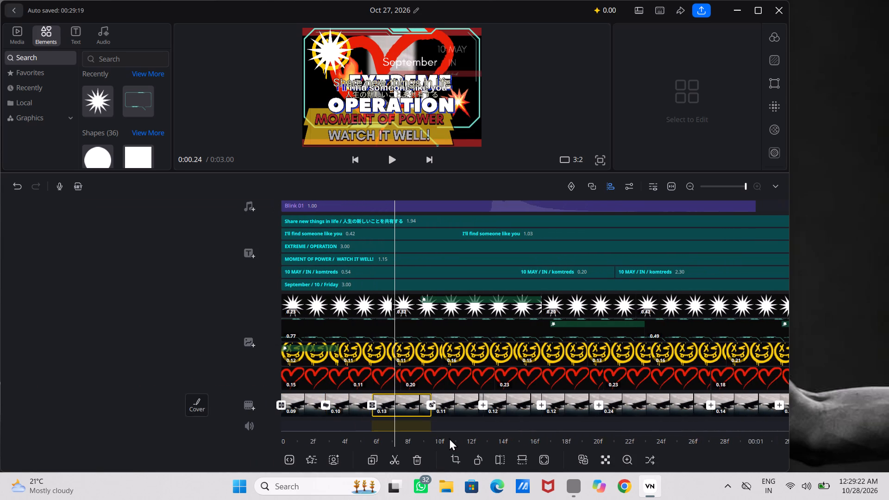
pyautogui.hscroll(-3, 449, 438)
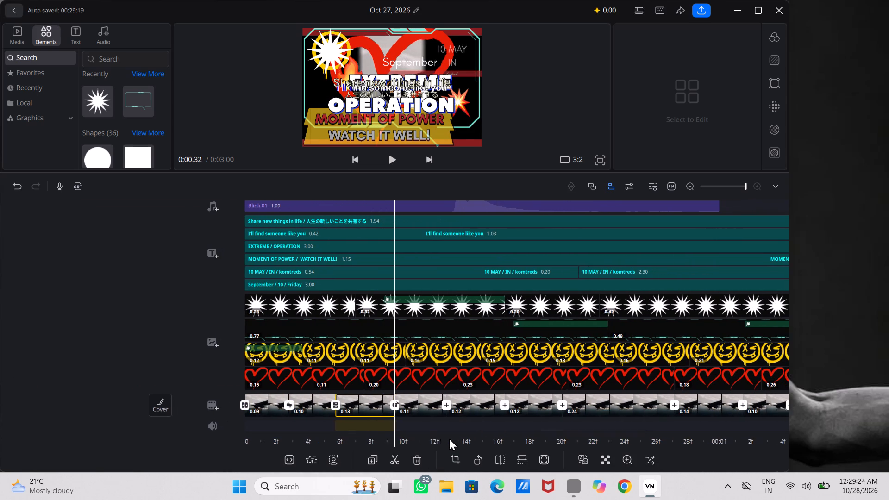
pyautogui.hscroll(-1, 449, 438)
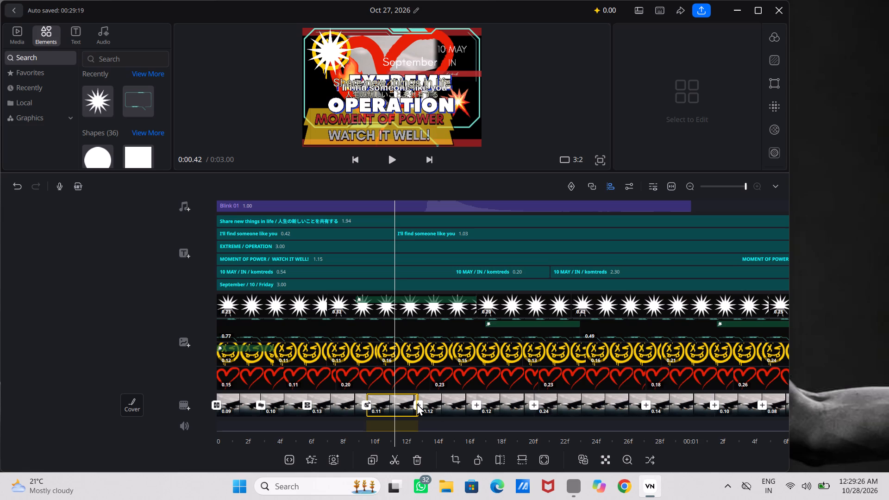
pyautogui.doubleClick(417, 403)
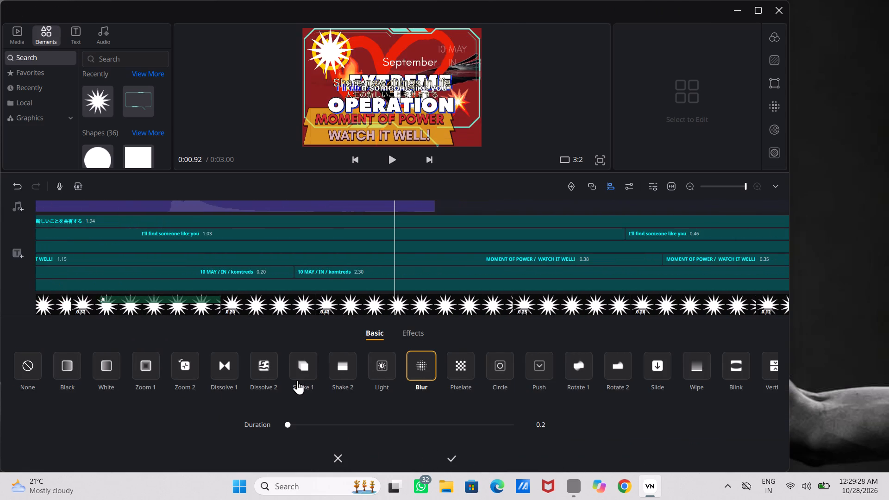
pyautogui.hscroll(5, 297, 380)
pyautogui.hscroll(-1, 297, 380)
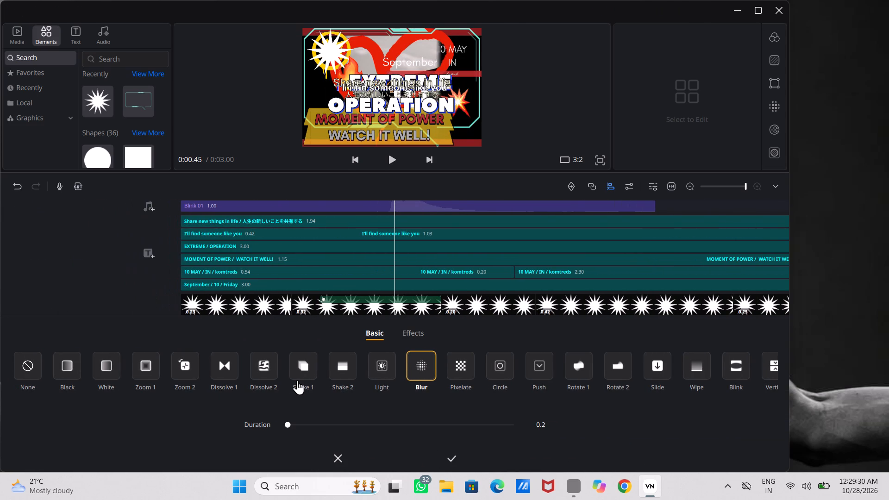
pyautogui.hscroll(-15, 297, 380)
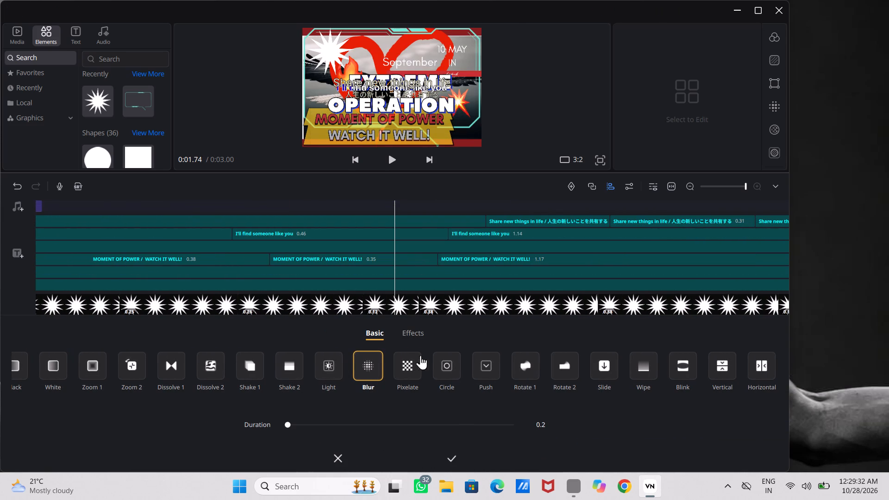
pyautogui.hscroll(-5, 433, 369)
pyautogui.hscroll(1, 433, 369)
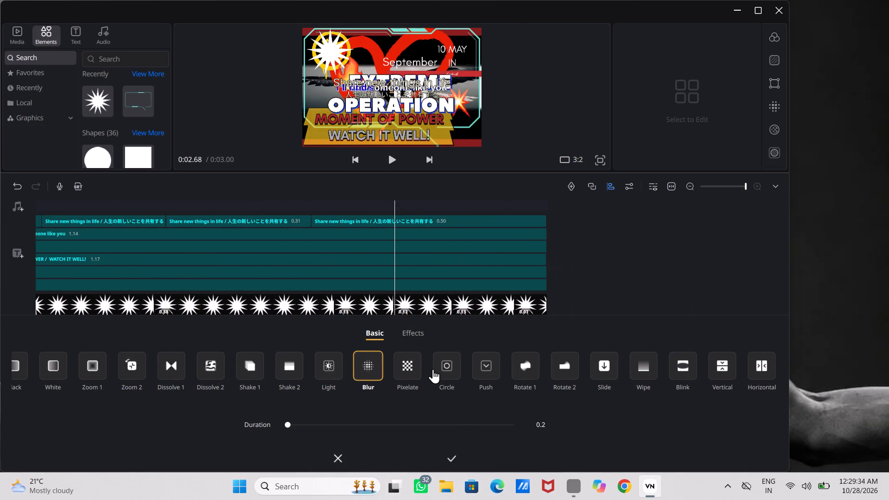
pyautogui.hscroll(5, 433, 369)
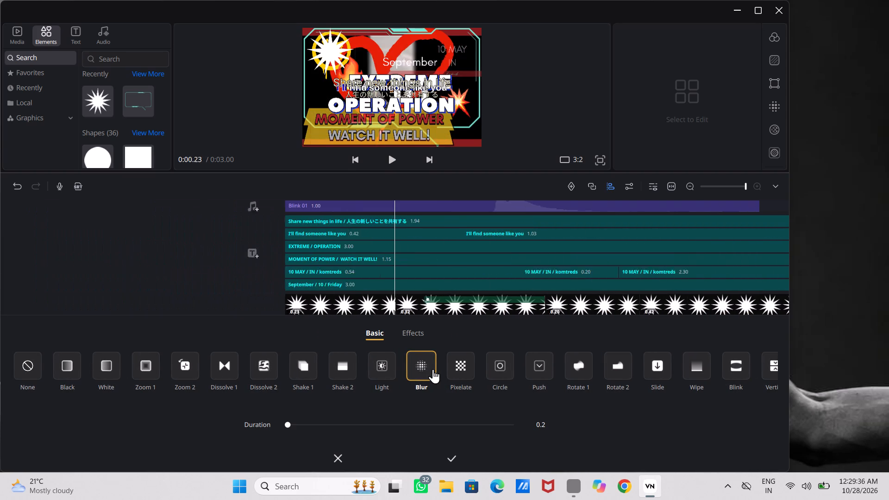
pyautogui.hscroll(2, 433, 369)
pyautogui.hscroll(-2, 433, 369)
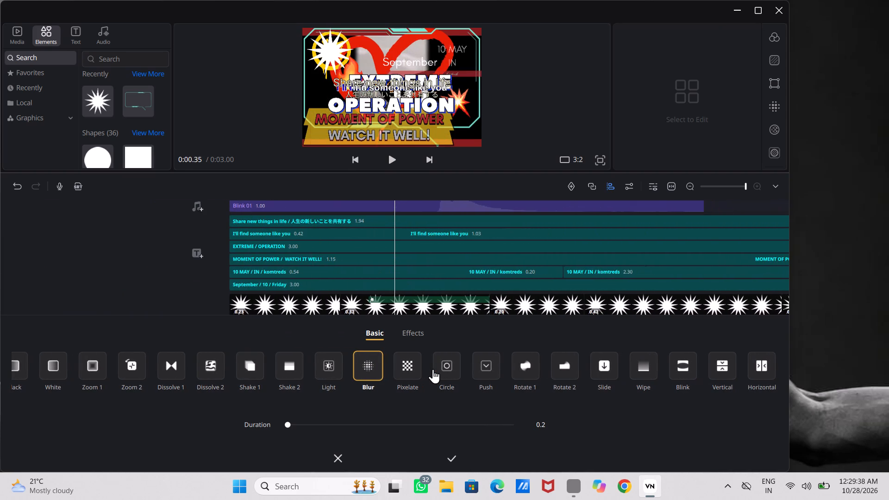
pyautogui.hscroll(-3, 433, 369)
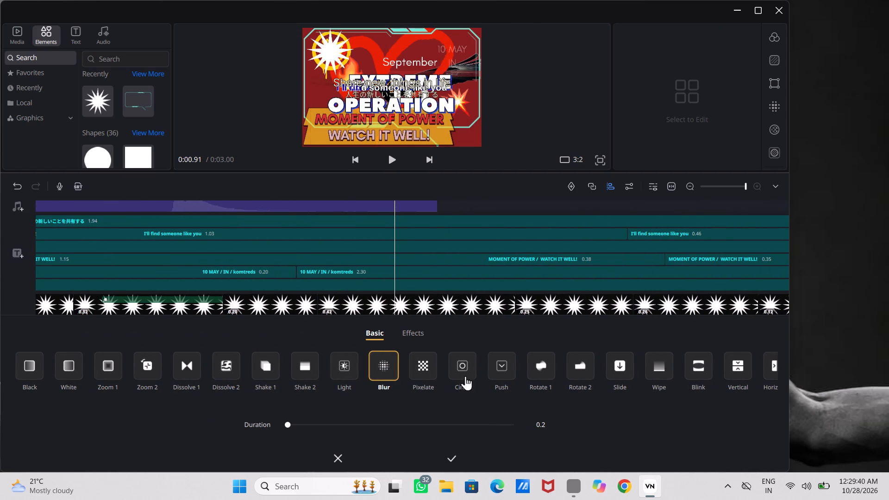
pyautogui.hscroll(-1, 582, 351)
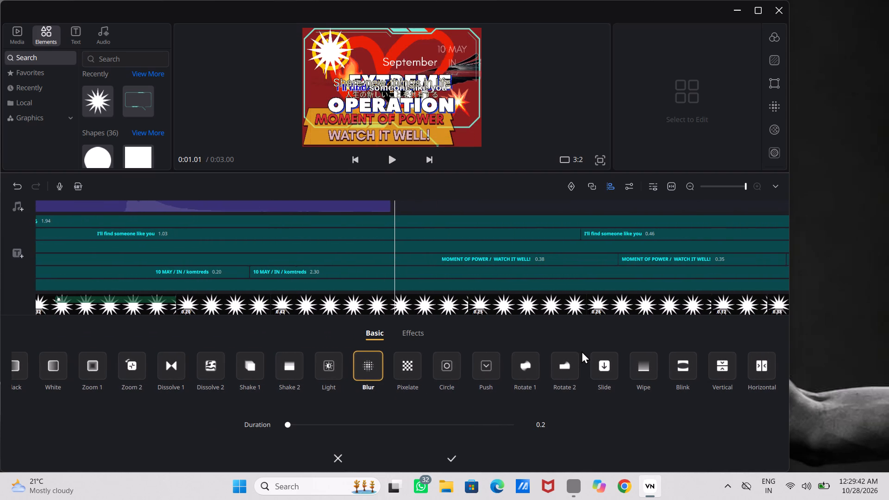
pyautogui.hscroll(-2, 582, 351)
pyautogui.hscroll(1, 582, 351)
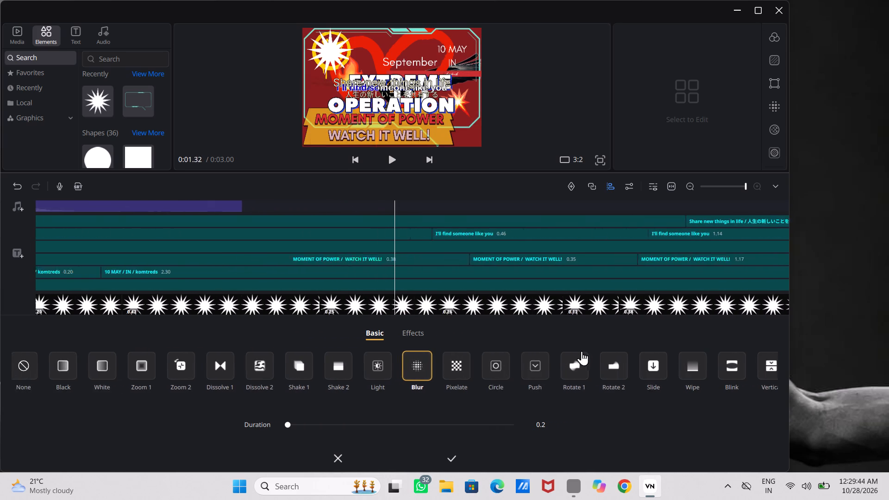
pyautogui.hscroll(6, 582, 351)
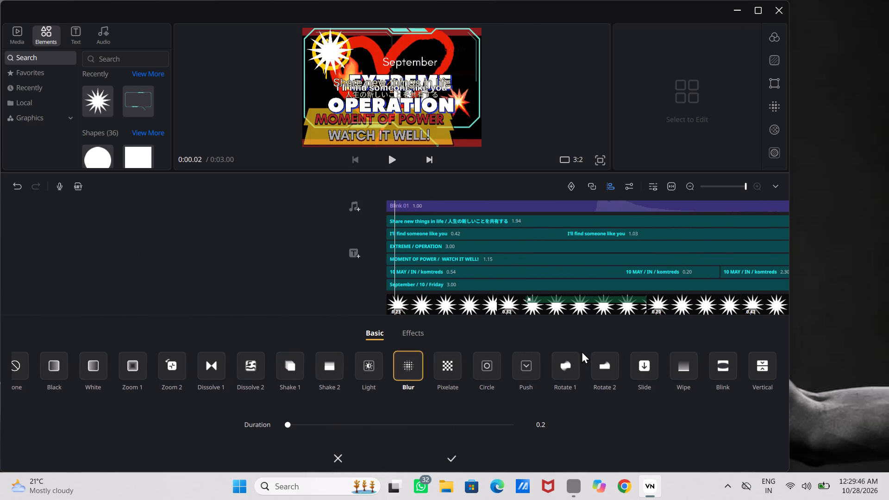
pyautogui.click(526, 366)
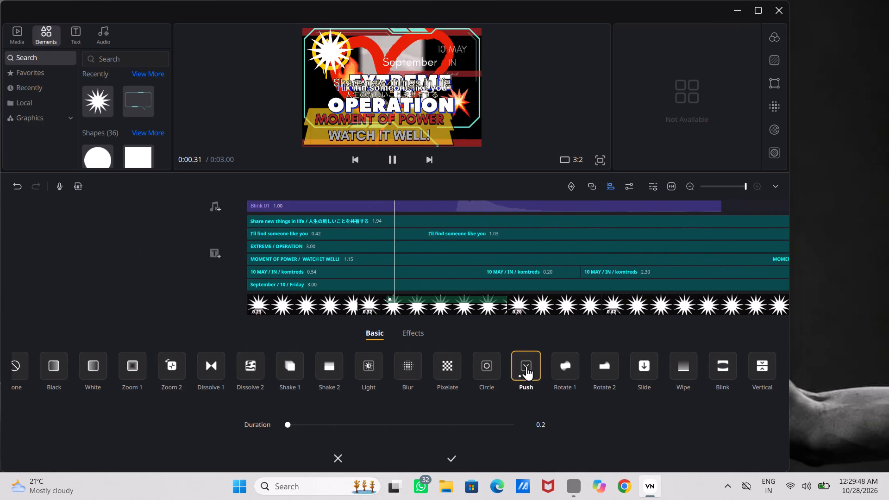
pyautogui.click(526, 366)
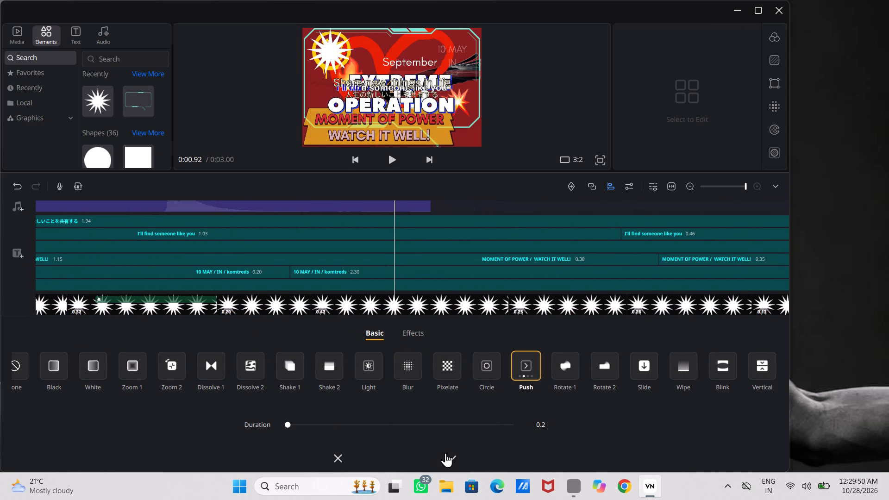
pyautogui.click(450, 456)
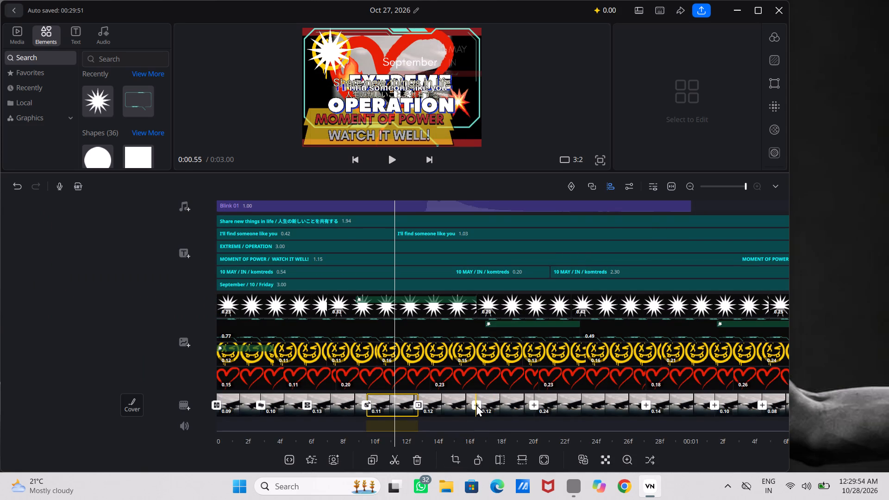
# Apply the second variant of the Rotate 1 transition between the fifth and sixth clips on the main video track.
pyautogui.click(476, 404)
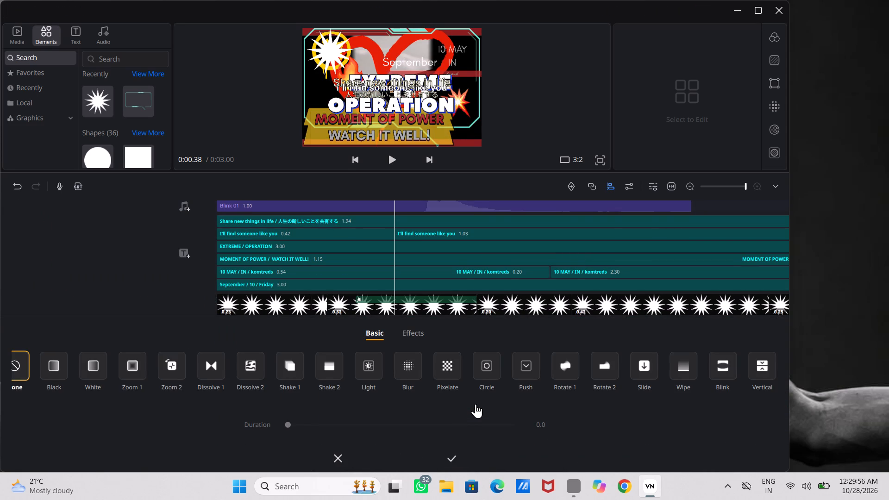
pyautogui.click(169, 364)
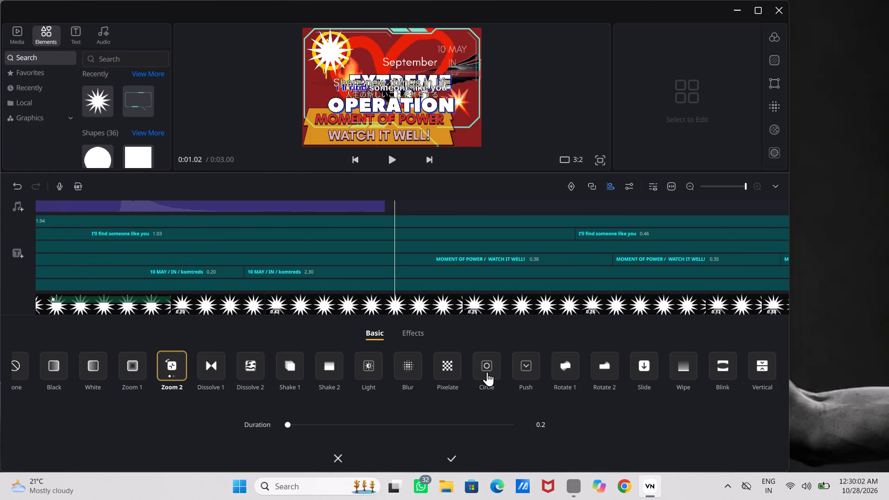
pyautogui.click(559, 374)
pyautogui.click(559, 374)
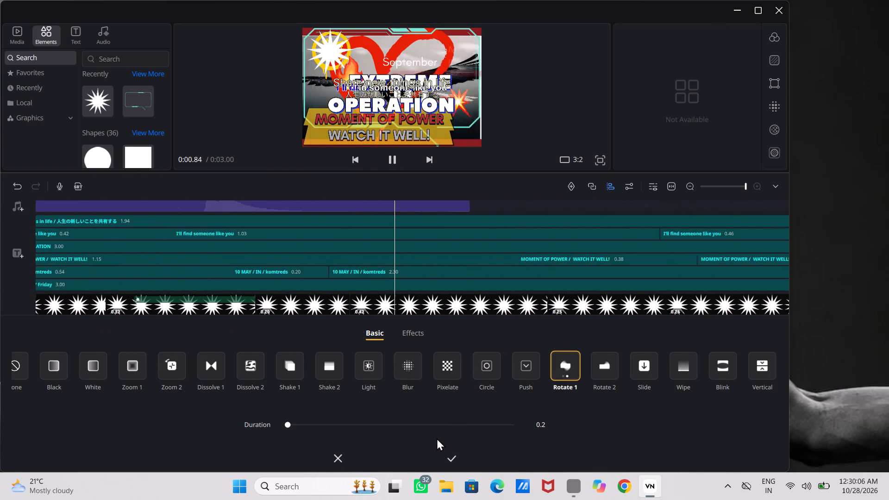
pyautogui.click(451, 455)
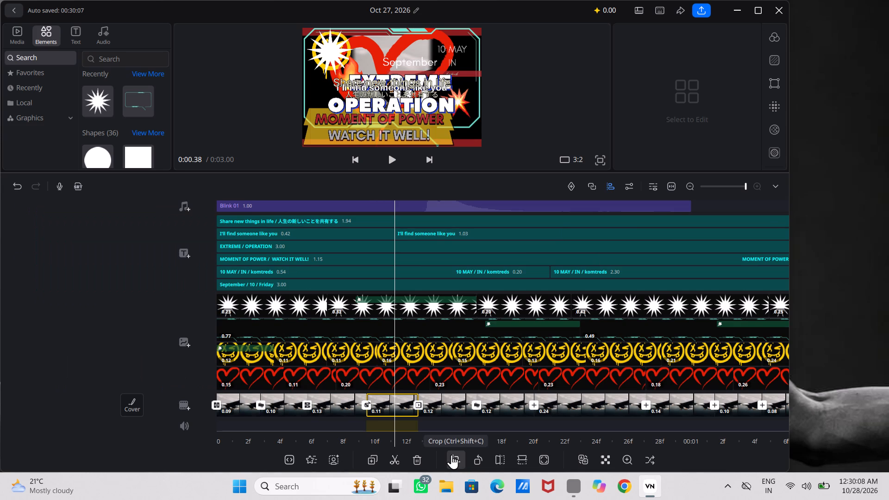
# Apply the Rotate 2 transition between the sixth and seventh clips on the main video track.
pyautogui.click(532, 403)
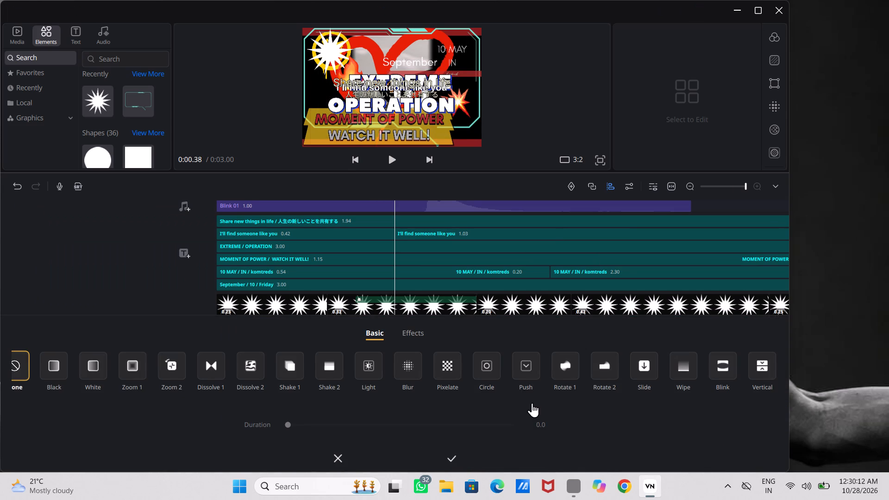
pyautogui.click(601, 371)
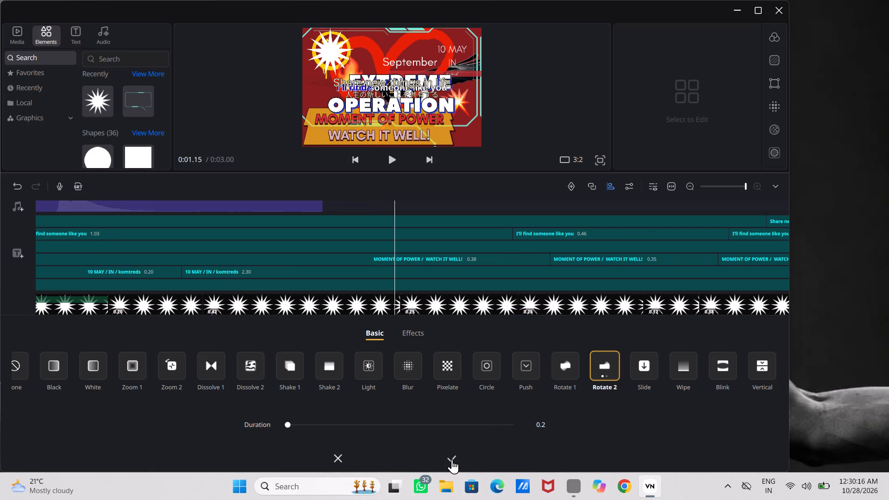
pyautogui.click(452, 459)
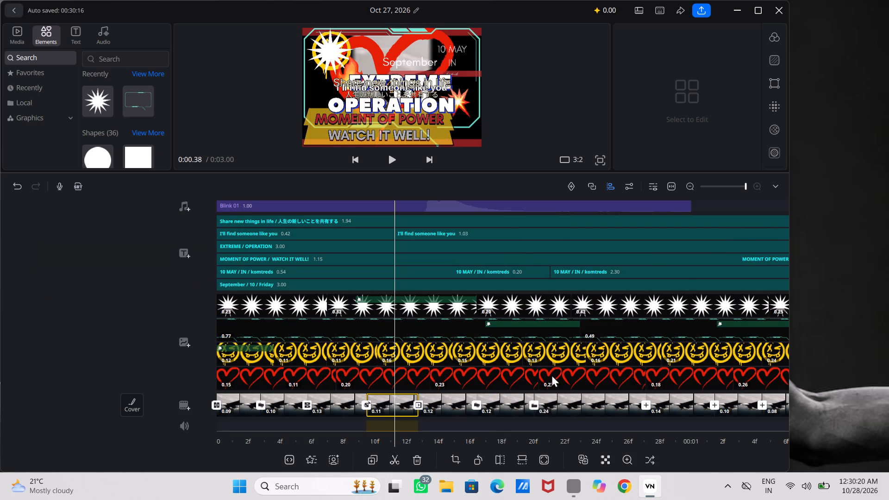
# Apply the Circle transition between the seventh and eighth clips on the main video track.
pyautogui.hscroll(-1, 552, 439)
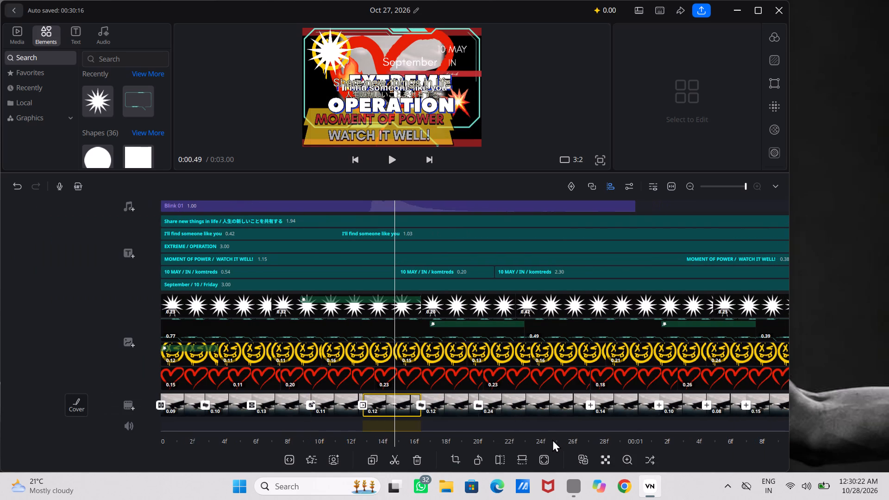
pyautogui.hscroll(-4, 552, 439)
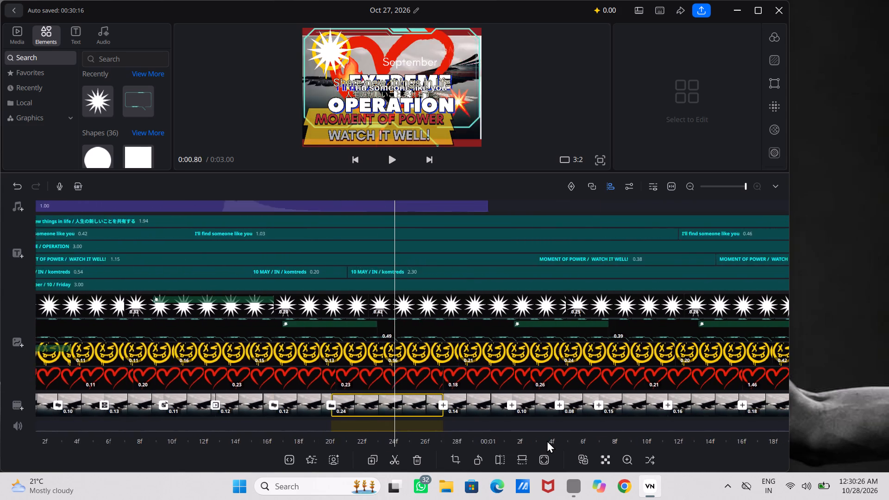
pyautogui.hscroll(-6, 547, 440)
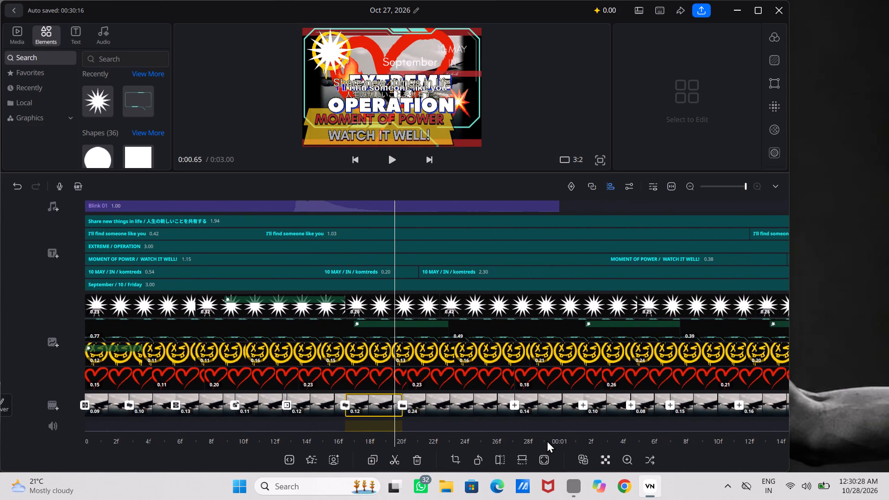
pyautogui.hscroll(-2, 547, 440)
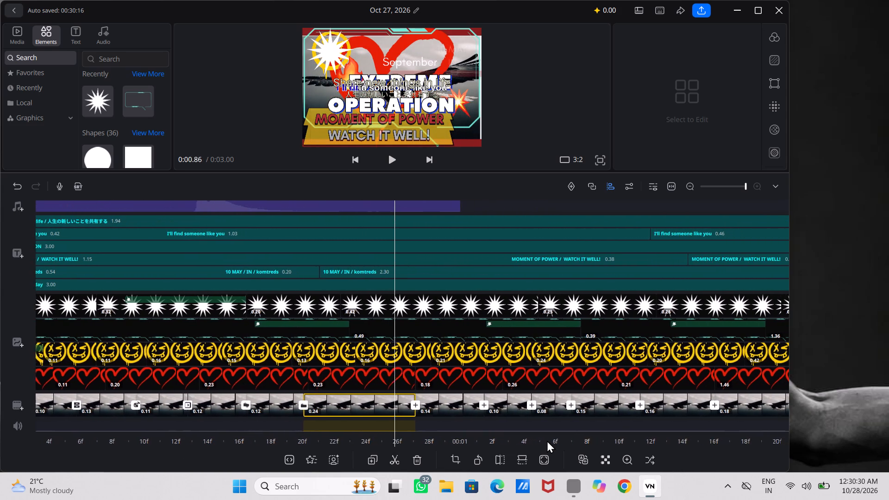
pyautogui.hscroll(-1, 547, 440)
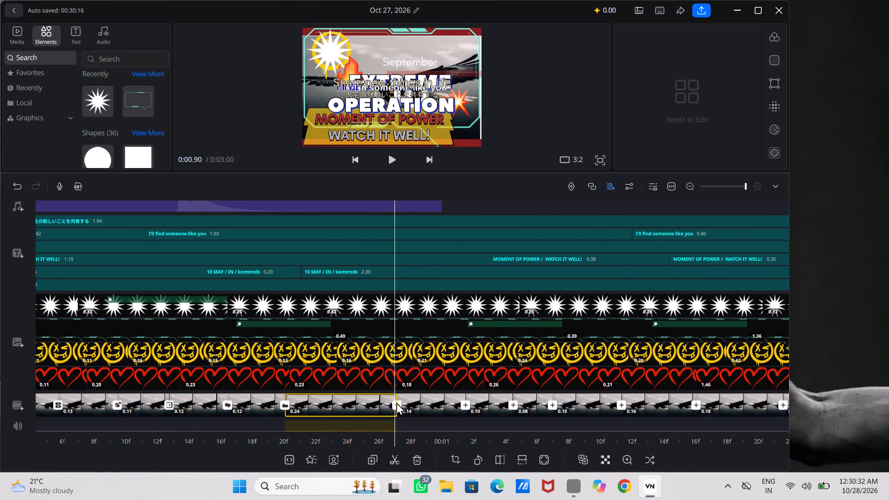
pyautogui.click(396, 402)
pyautogui.click(396, 402)
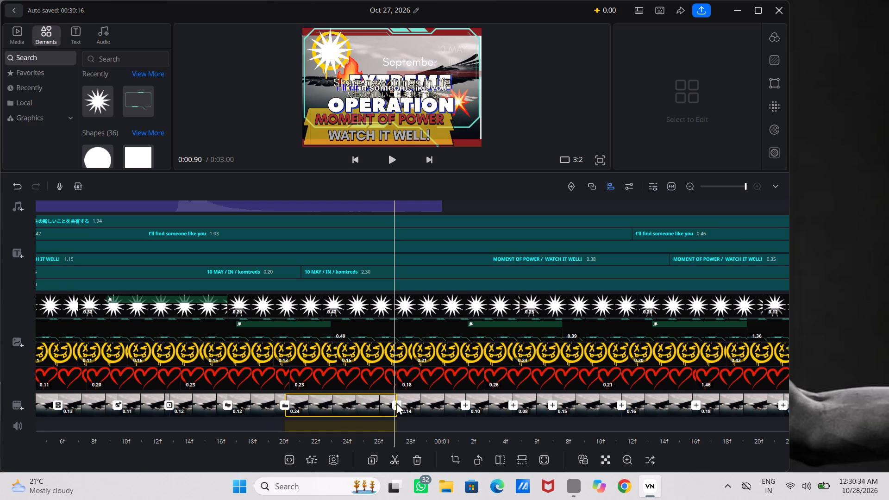
pyautogui.click(397, 404)
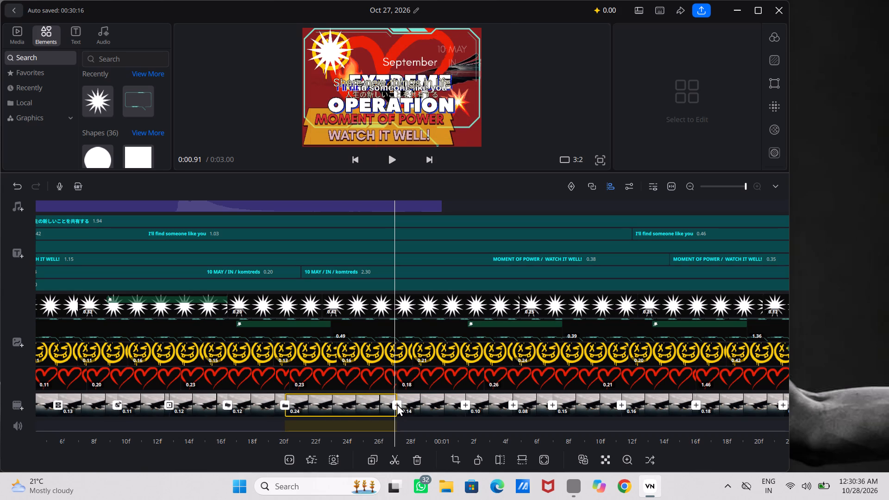
pyautogui.hscroll(-1, 411, 436)
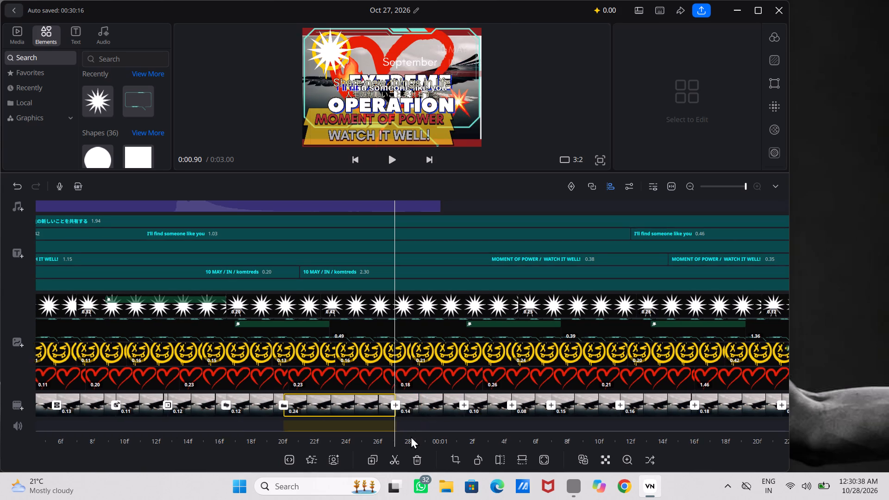
pyautogui.hscroll(-1, 411, 436)
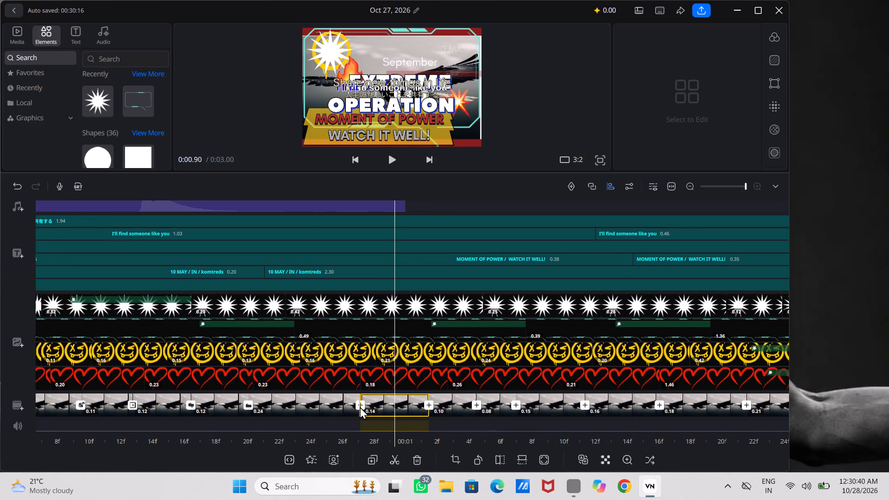
pyautogui.click(361, 405)
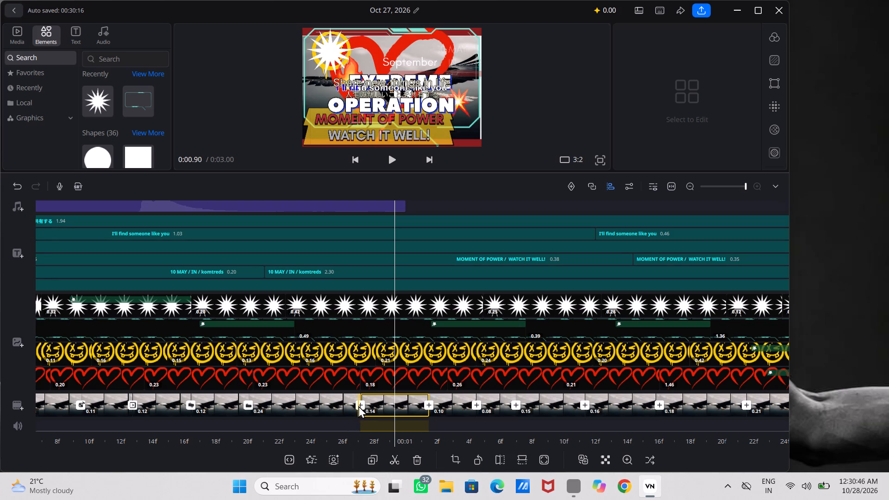
pyautogui.click(360, 405)
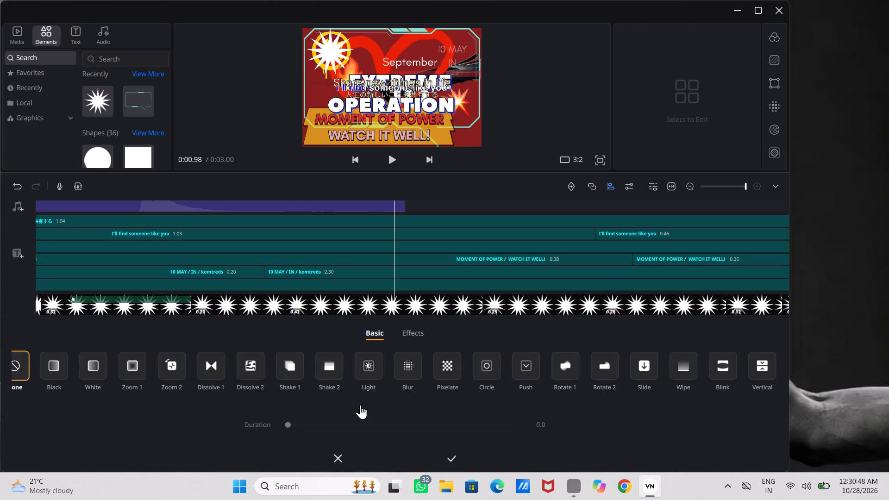
pyautogui.click(484, 370)
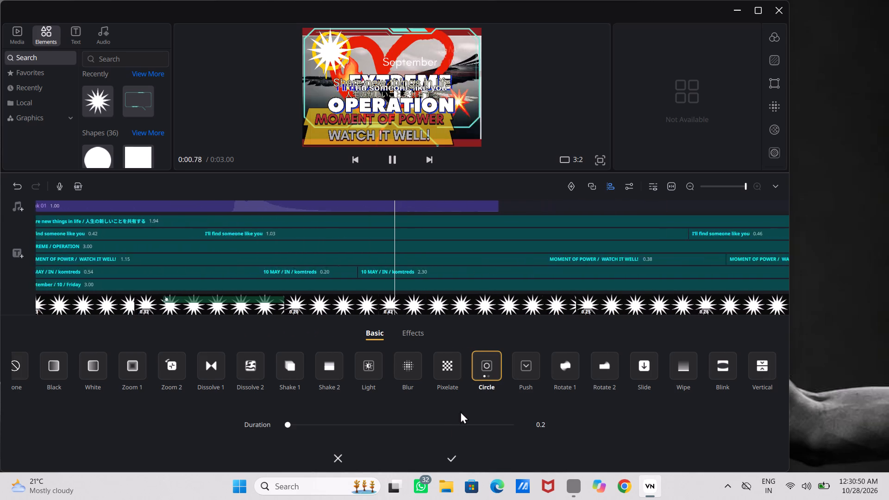
pyautogui.click(449, 454)
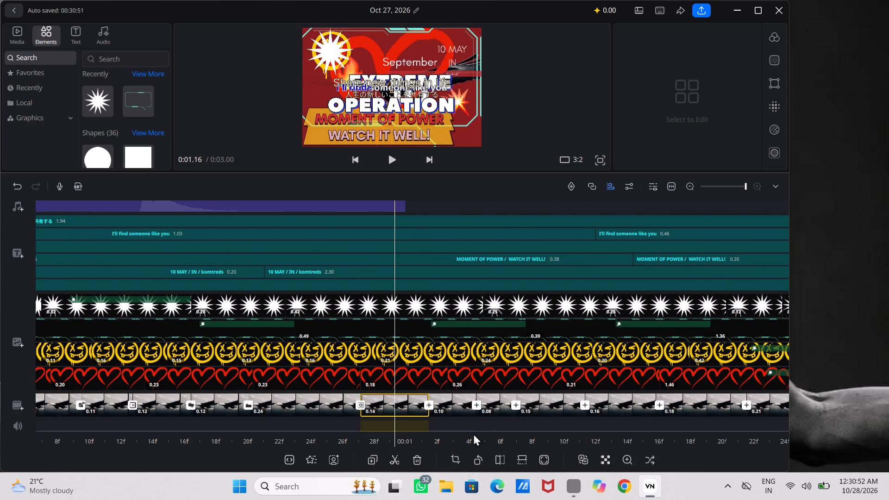
# Browse the basic transitions and apply Wipe between the eighth and ninth clips on the main video track.
pyautogui.hscroll(-2, 468, 439)
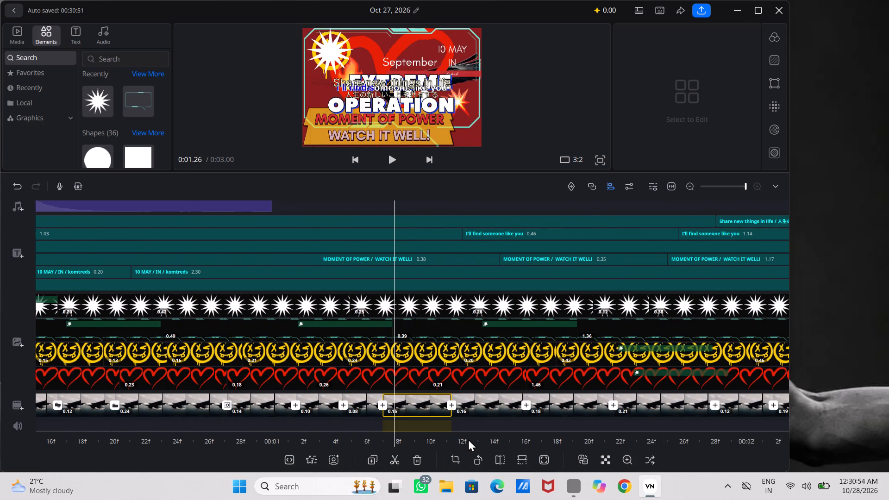
pyautogui.hscroll(-1, 468, 439)
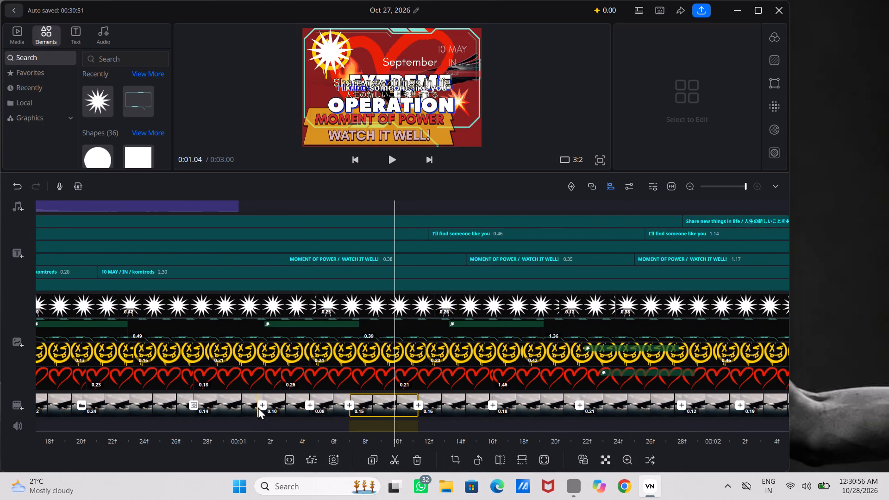
pyautogui.click(262, 404)
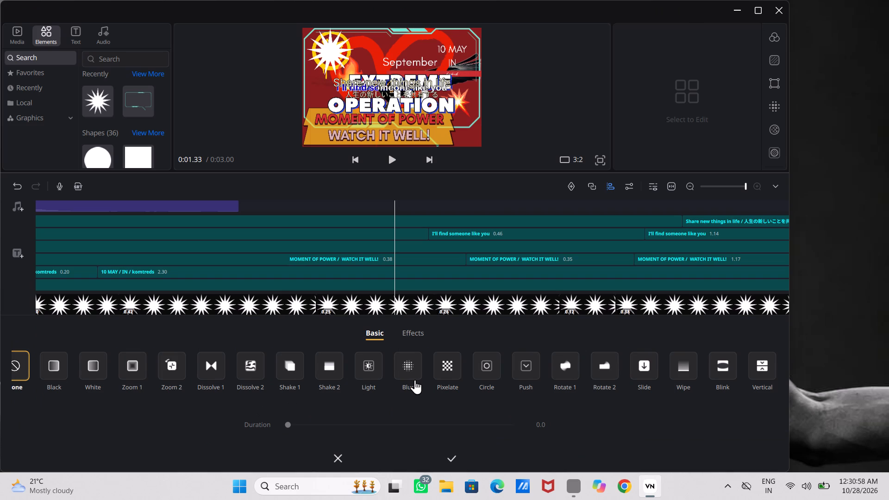
pyautogui.hscroll(-5, 415, 380)
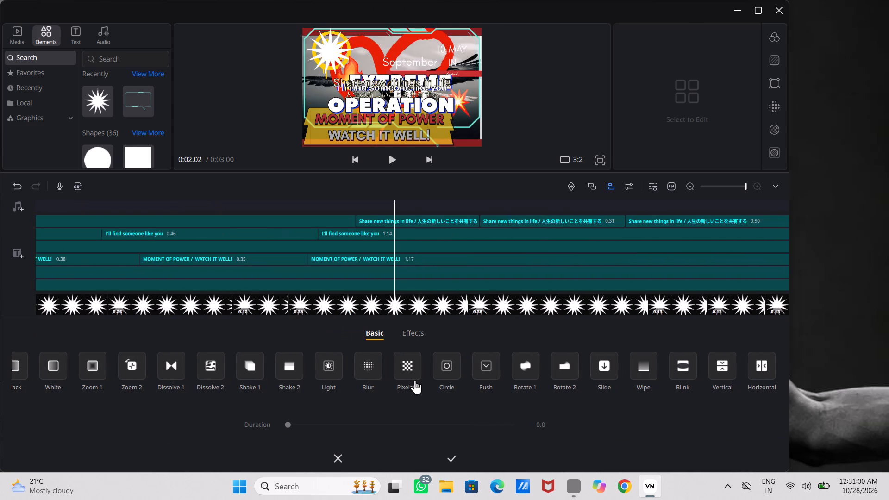
pyautogui.hscroll(-2, 415, 380)
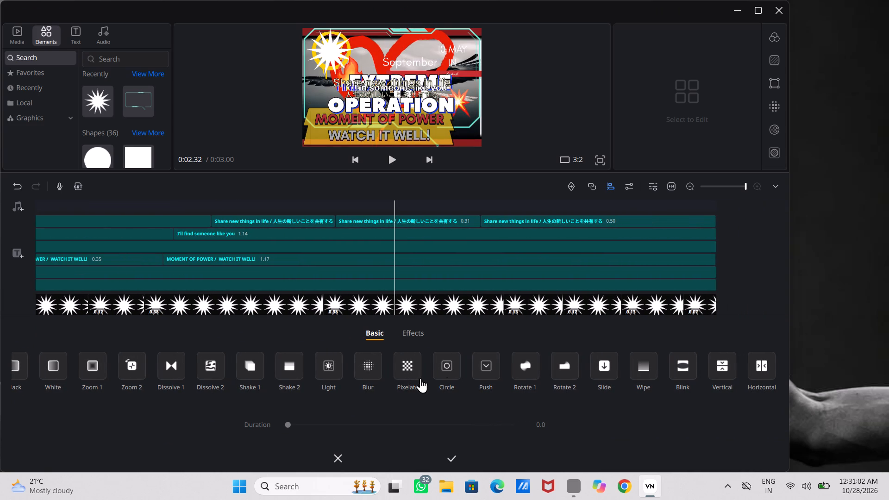
pyautogui.hscroll(1, 462, 393)
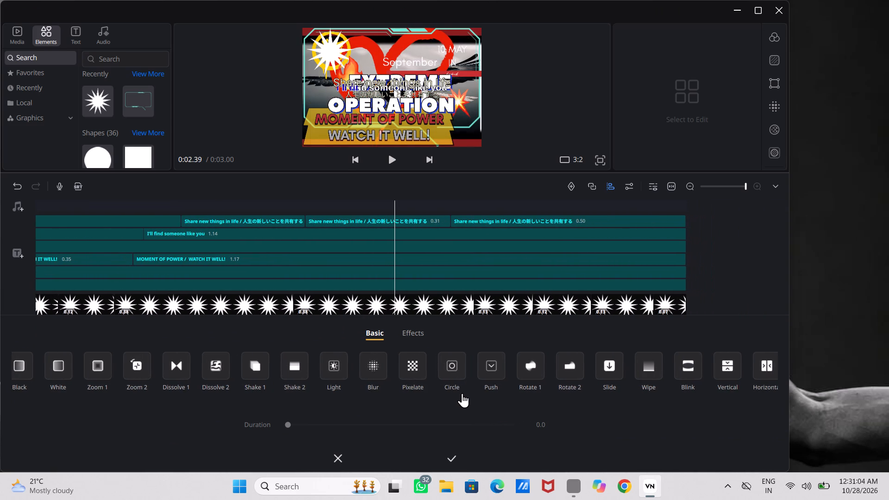
pyautogui.hscroll(4, 462, 393)
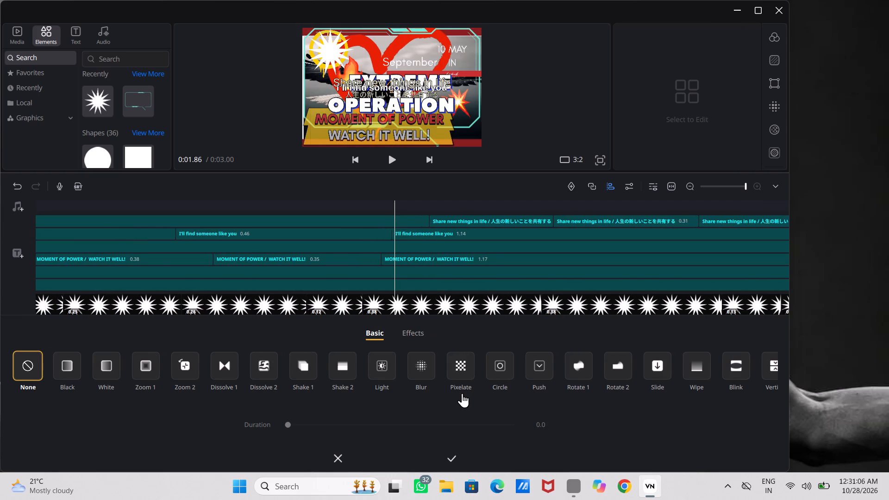
pyautogui.hscroll(1, 462, 393)
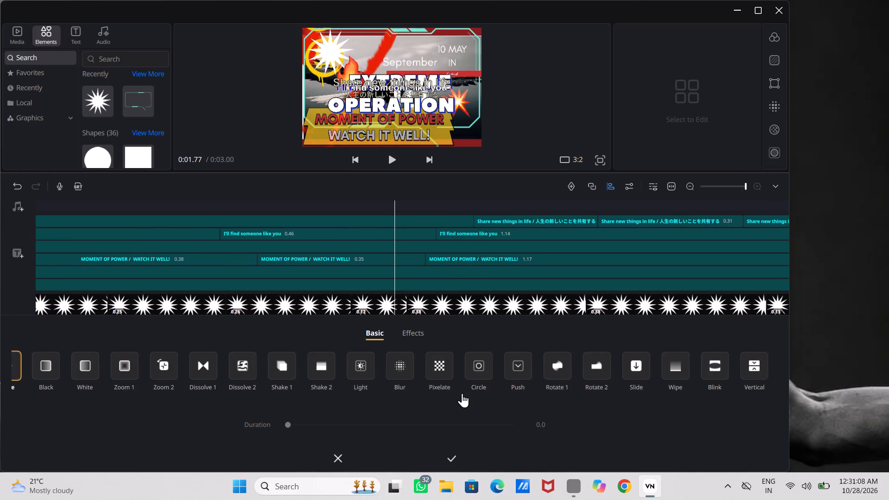
pyautogui.hscroll(-1, 462, 393)
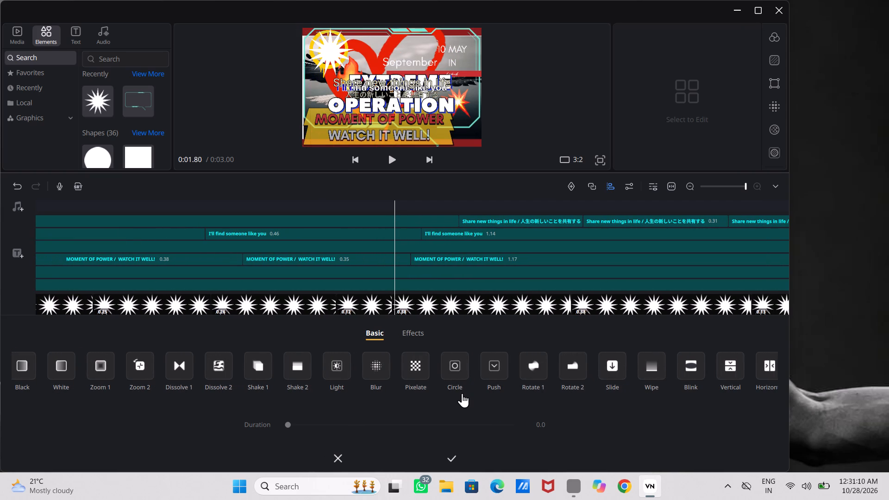
pyautogui.hscroll(-3, 462, 393)
pyautogui.hscroll(1, 462, 393)
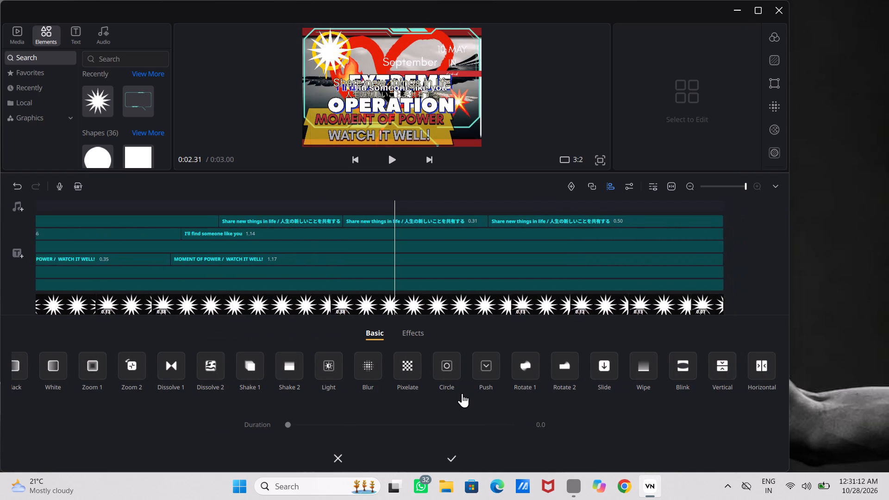
pyautogui.hscroll(1, 462, 393)
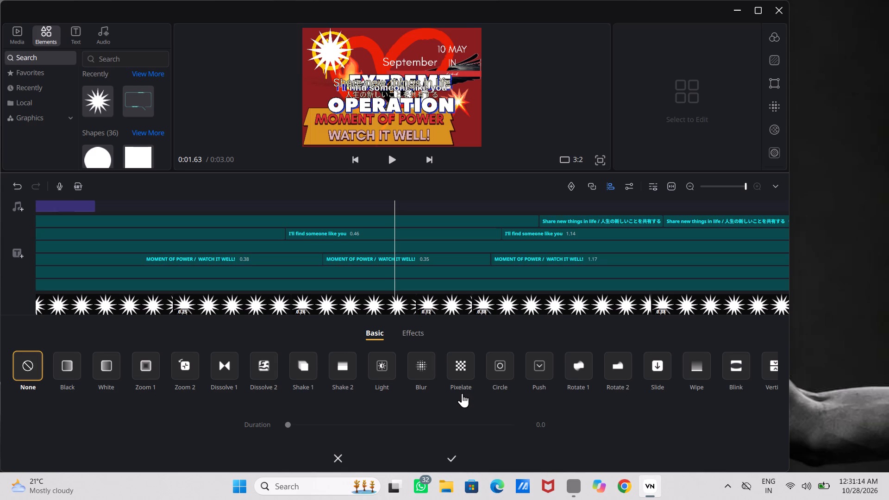
pyautogui.hscroll(1, 462, 393)
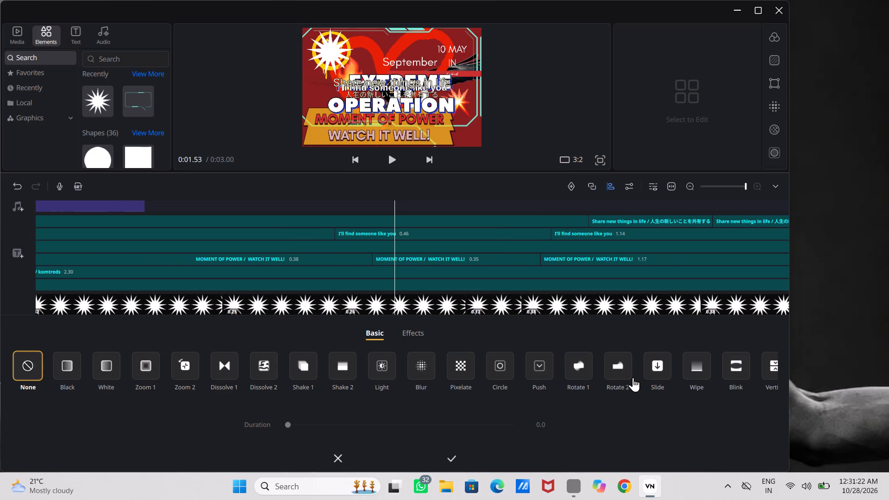
pyautogui.click(698, 365)
pyautogui.click(453, 456)
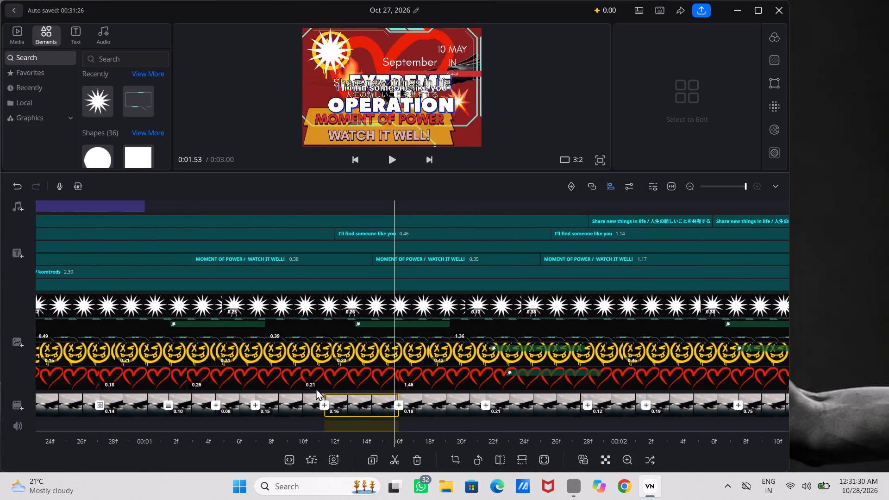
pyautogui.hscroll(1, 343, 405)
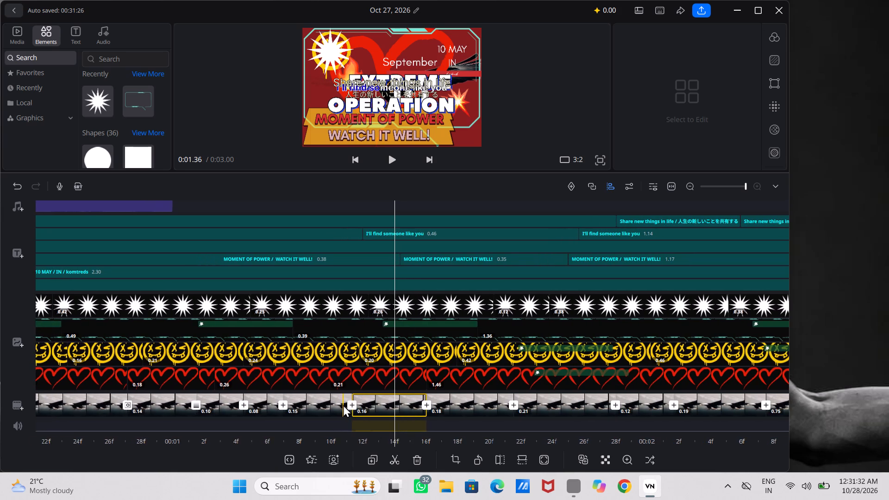
# Apply the second variant of the Shake 1 transition between the tenth and eleventh clips on the main video track.
pyautogui.hscroll(1, 343, 405)
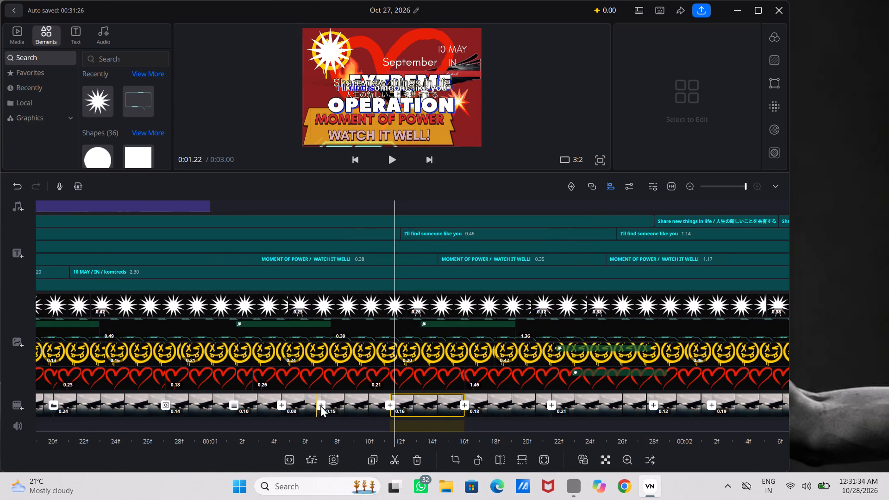
pyautogui.click(318, 404)
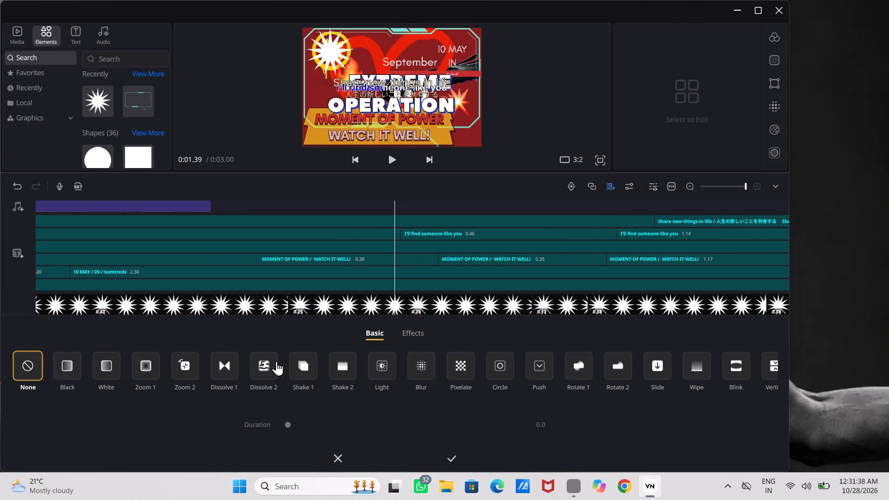
pyautogui.click(303, 361)
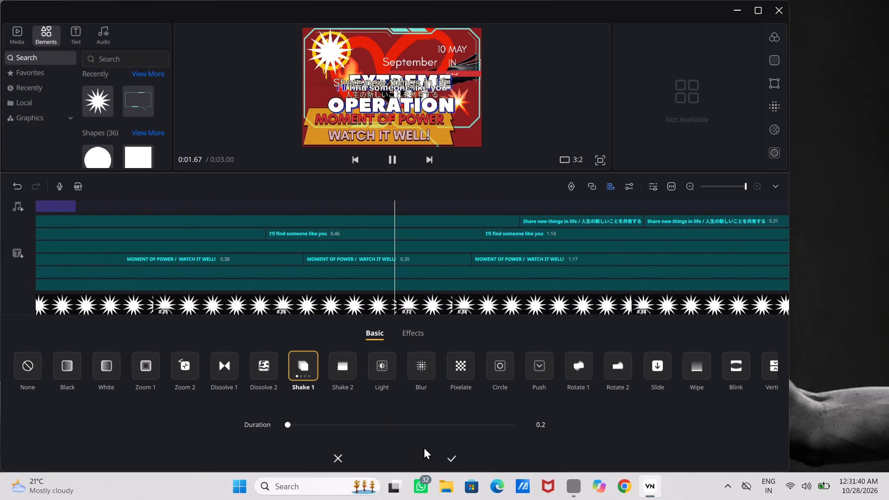
pyautogui.click(306, 371)
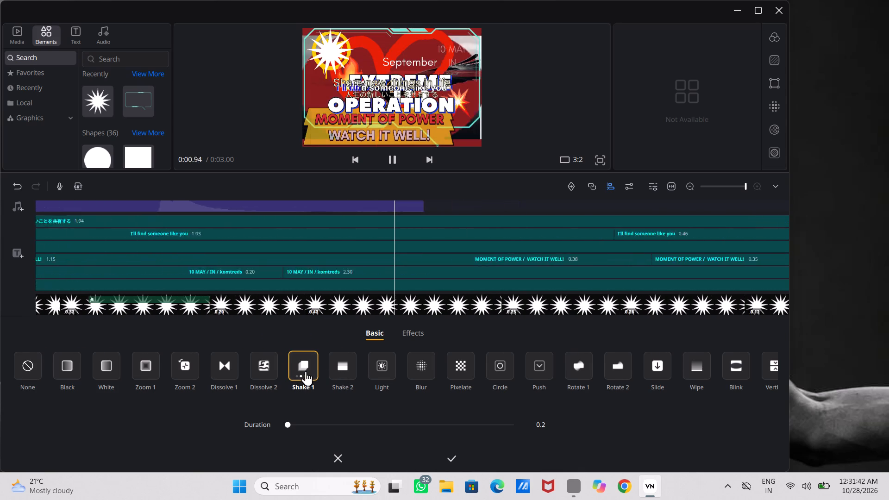
pyautogui.click(453, 460)
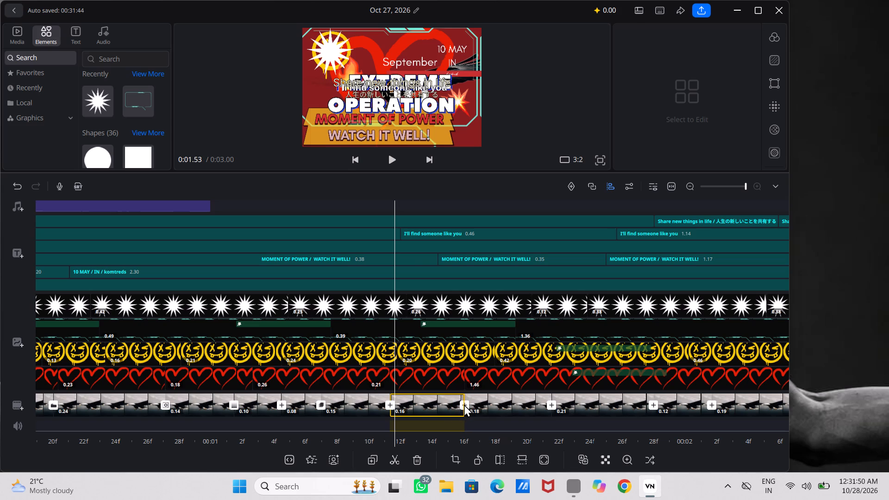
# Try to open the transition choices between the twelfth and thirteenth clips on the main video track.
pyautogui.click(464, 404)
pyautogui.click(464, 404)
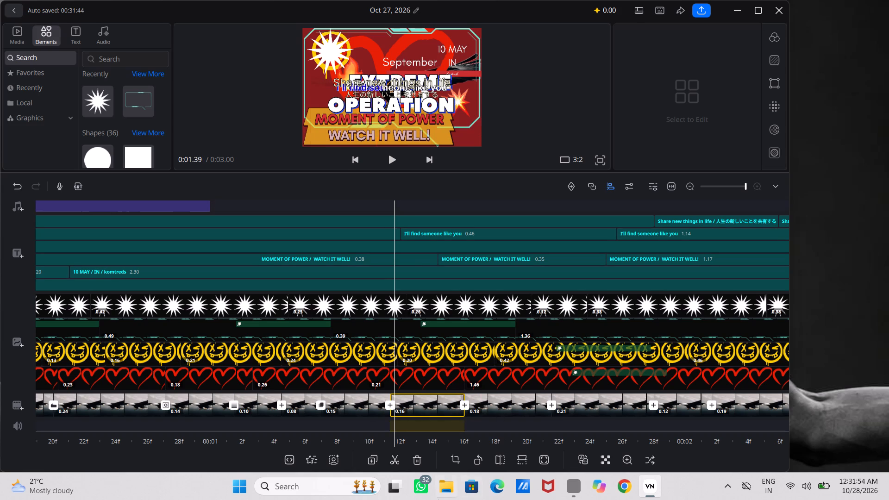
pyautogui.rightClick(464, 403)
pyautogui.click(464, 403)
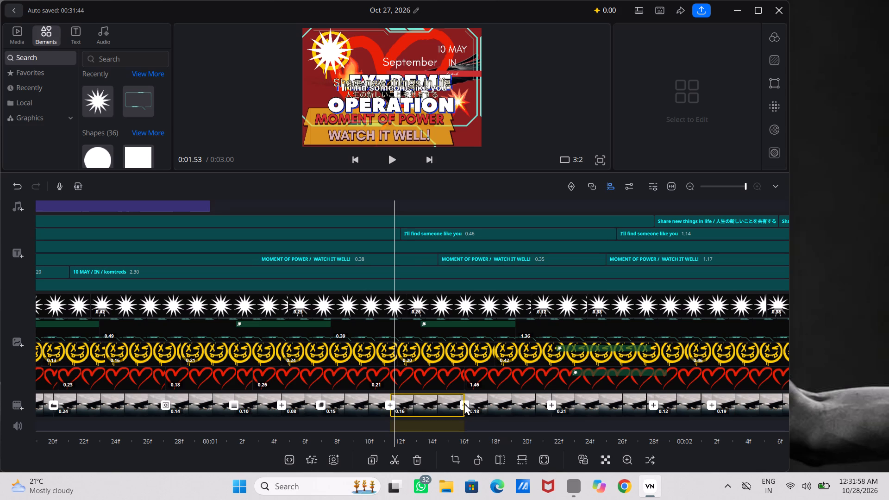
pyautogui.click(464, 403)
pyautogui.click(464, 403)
# Apply the second variant of the Rotate 2 transition between the ninth and tenth clips on the main video track.
pyautogui.hscroll(1, 474, 427)
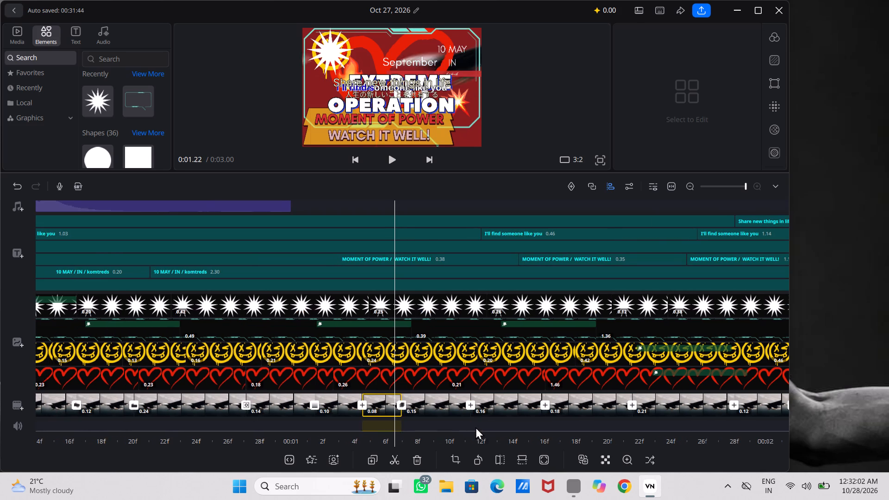
pyautogui.hscroll(2, 476, 427)
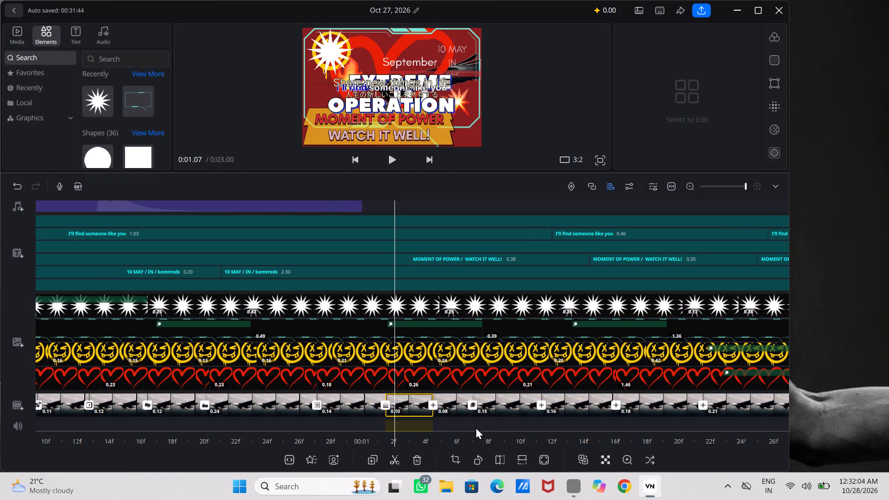
pyautogui.click(432, 401)
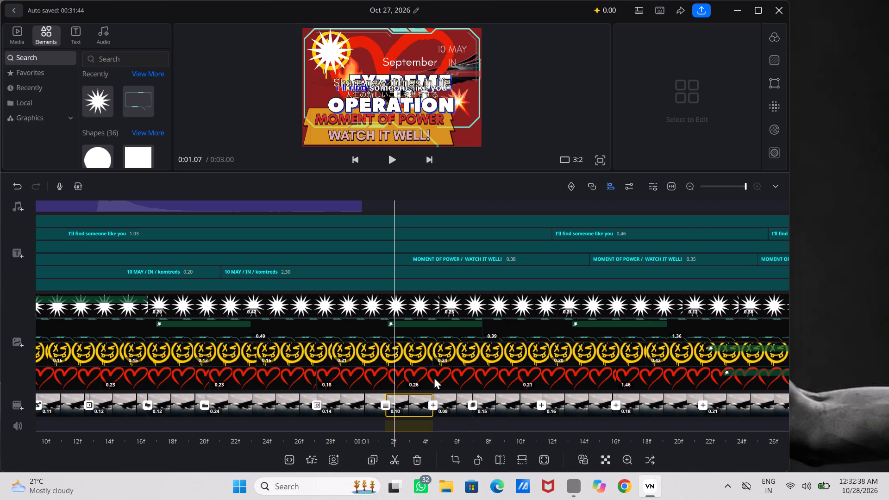
pyautogui.doubleClick(432, 403)
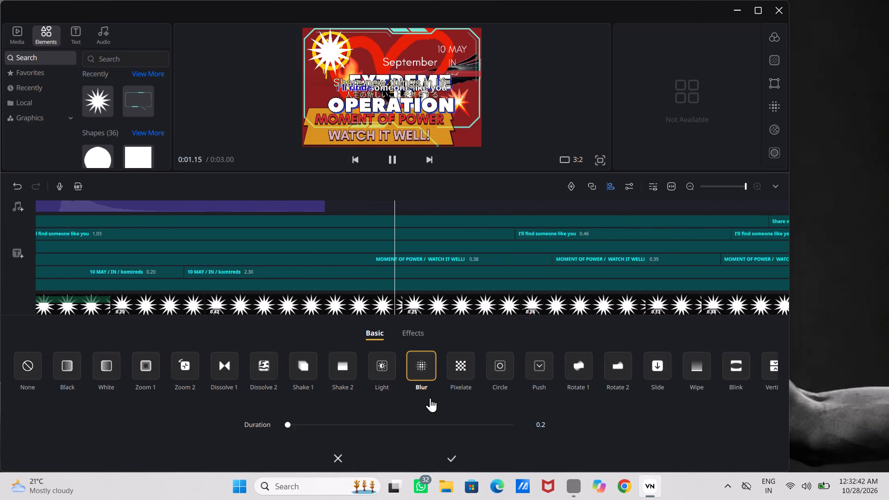
pyautogui.click(612, 363)
pyautogui.click(612, 363)
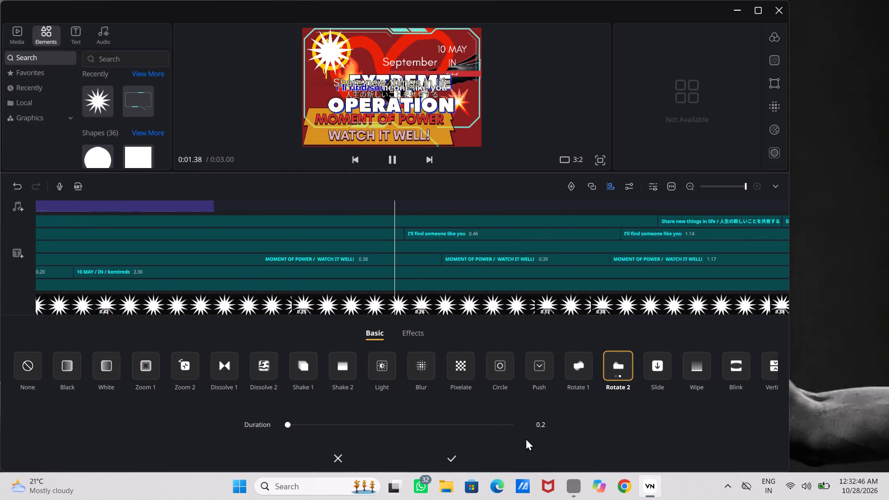
pyautogui.click(451, 460)
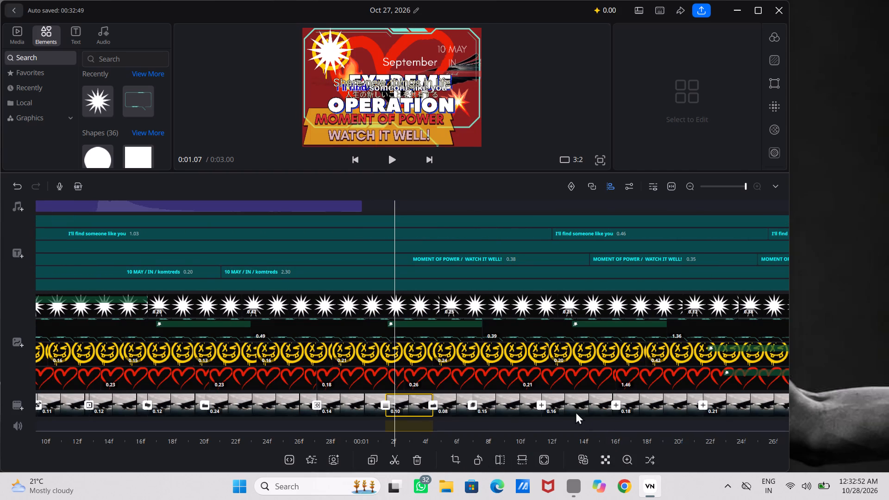
# Browse the basic transitions and apply Rotate 1 between the eleventh and twelfth clips on the main video track.
pyautogui.doubleClick(540, 404)
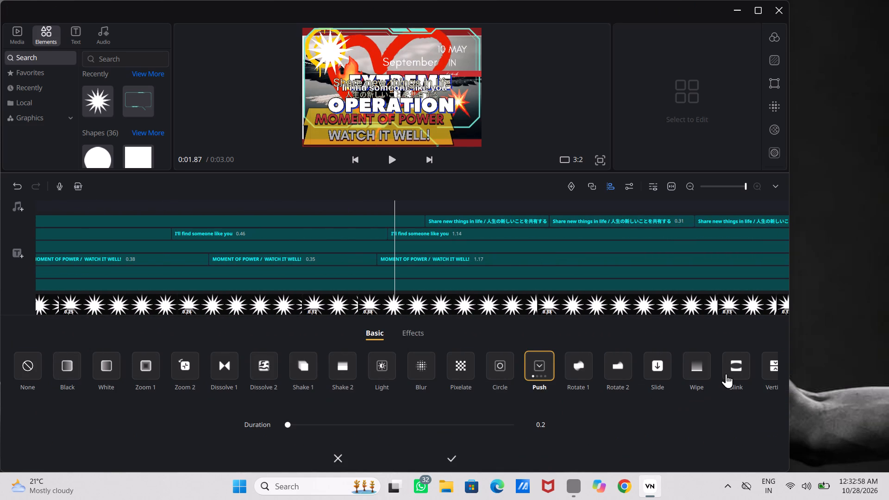
pyautogui.hscroll(-4, 722, 373)
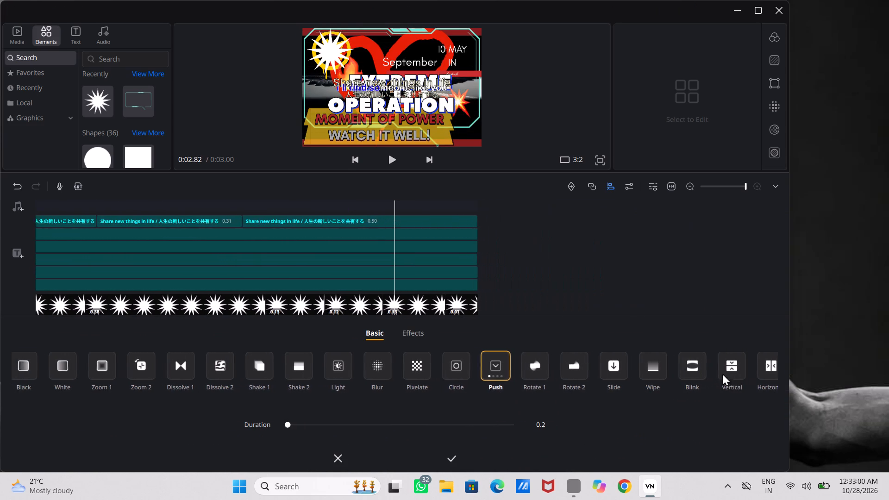
pyautogui.hscroll(-1, 722, 373)
pyautogui.hscroll(6, 722, 373)
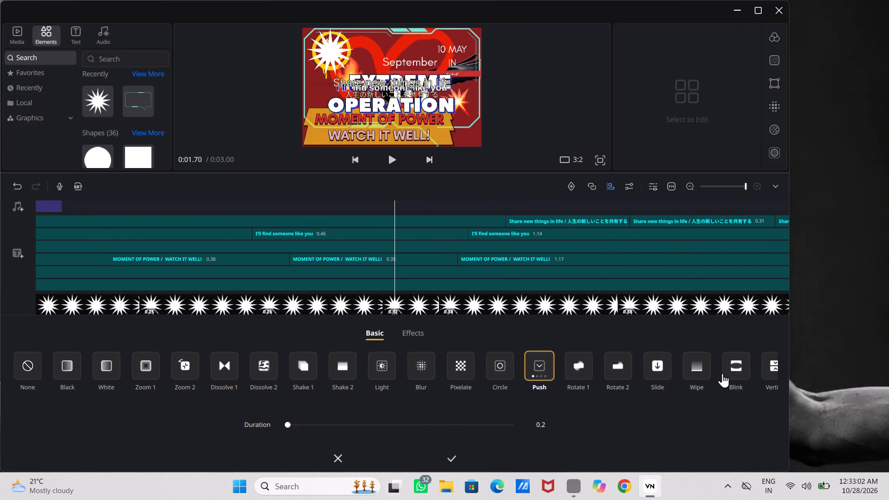
pyautogui.hscroll(4, 446, 420)
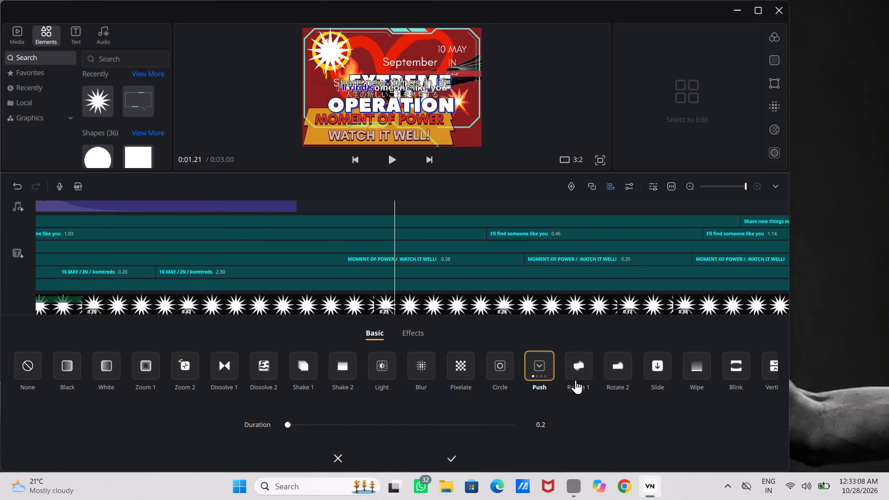
pyautogui.click(585, 369)
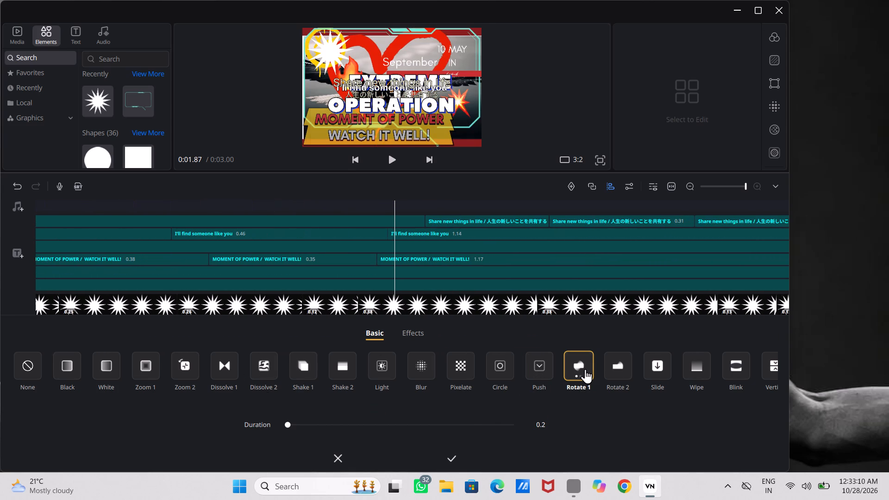
pyautogui.click(450, 458)
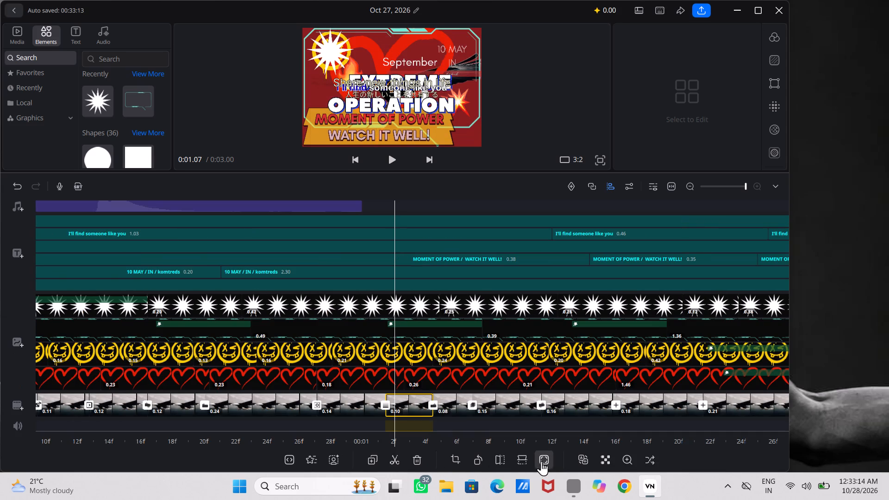
# Browse the basic transitions and apply Blink between the twelfth and thirteenth clips on the main video track.
pyautogui.hscroll(-4, 582, 426)
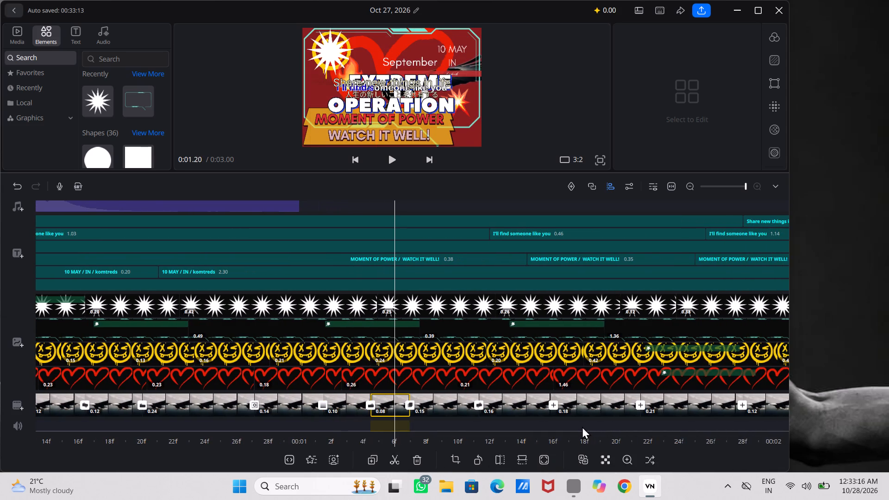
pyautogui.hscroll(-4, 582, 426)
pyautogui.keyDown('ctrl'); pyautogui.scroll(3, 582, 426); pyautogui.keyUp('ctrl')
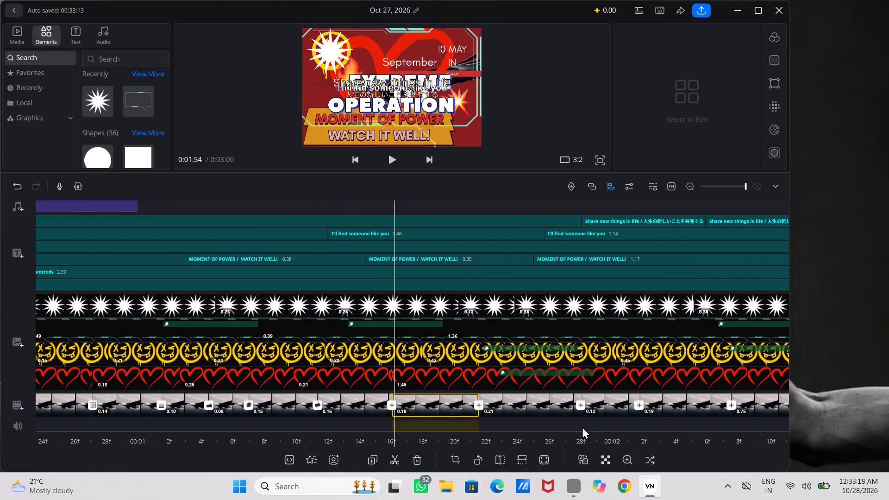
pyautogui.hscroll(-2, 582, 426)
pyautogui.keyDown('ctrl'); pyautogui.scroll(4, 582, 426); pyautogui.keyUp('ctrl')
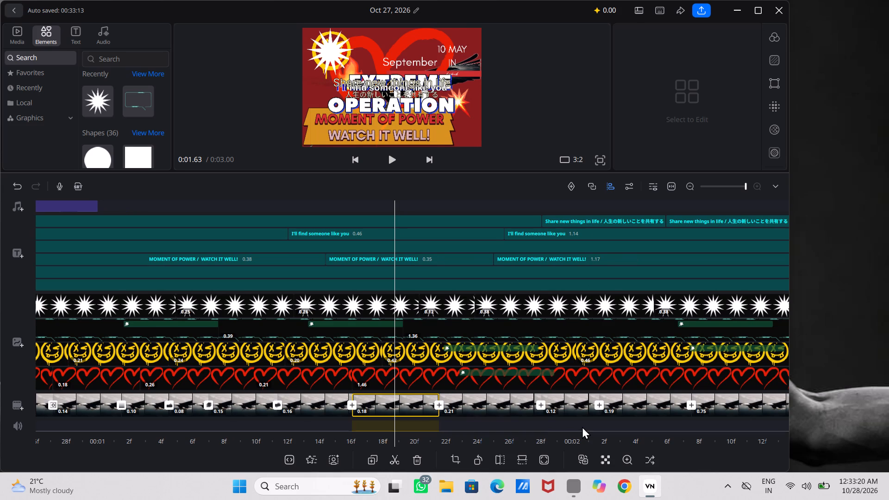
pyautogui.hscroll(-1, 582, 426)
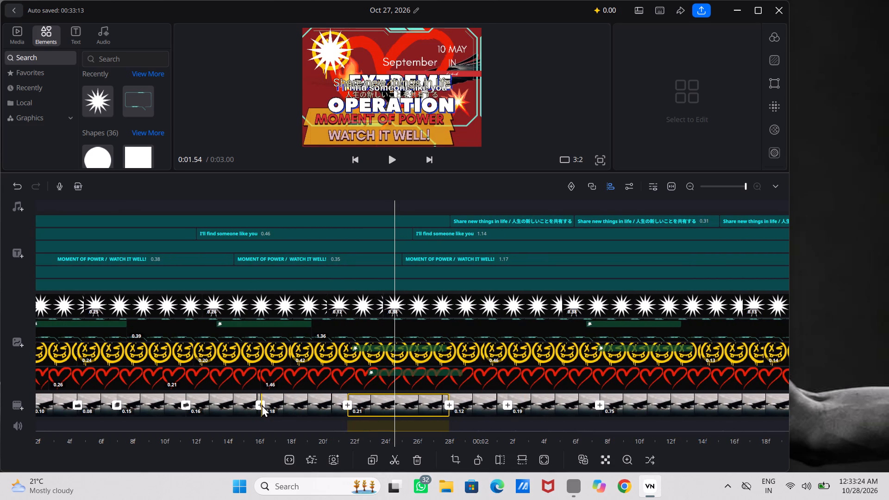
pyautogui.click(260, 402)
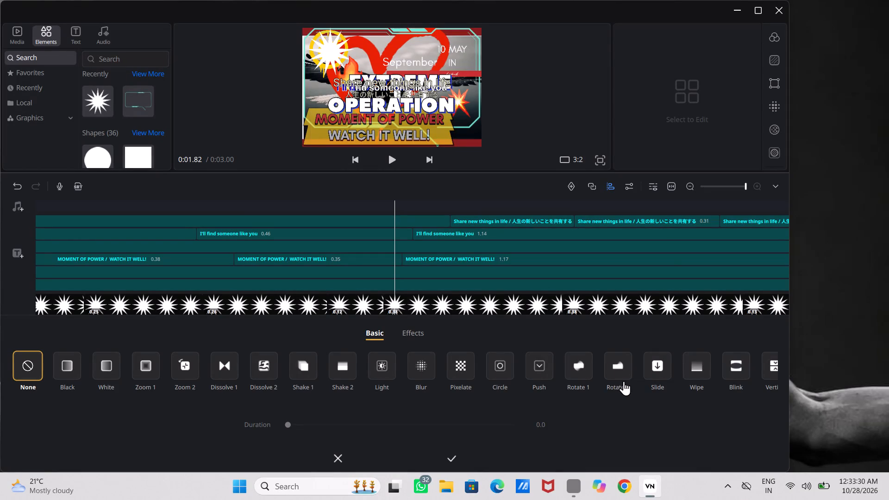
pyautogui.hscroll(-1, 669, 373)
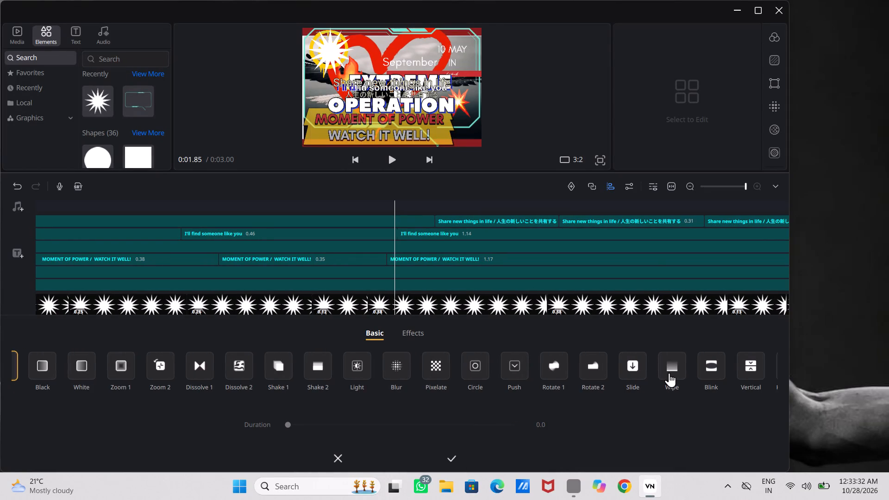
pyautogui.hscroll(-2, 669, 373)
pyautogui.keyDown('ctrl'); pyautogui.scroll(1, 669, 373); pyautogui.keyUp('ctrl')
pyautogui.keyDown('ctrl'); pyautogui.scroll(-2, 669, 373); pyautogui.keyUp('ctrl')
pyautogui.keyDown('ctrl'); pyautogui.hscroll(-1, 669, 373); pyautogui.keyUp('ctrl')
pyautogui.keyDown('ctrl'); pyautogui.scroll(-6, 669, 373); pyautogui.keyUp('ctrl')
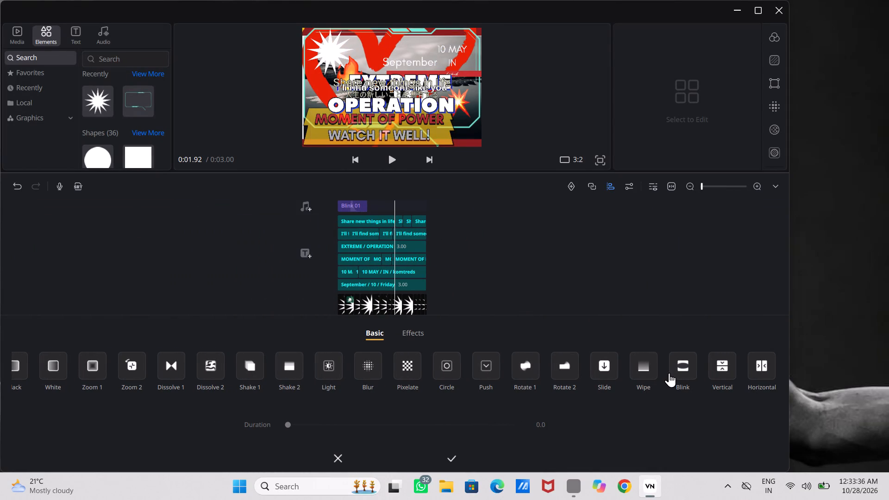
pyautogui.keyDown('ctrl'); pyautogui.scroll(3, 609, 321); pyautogui.keyUp('ctrl')
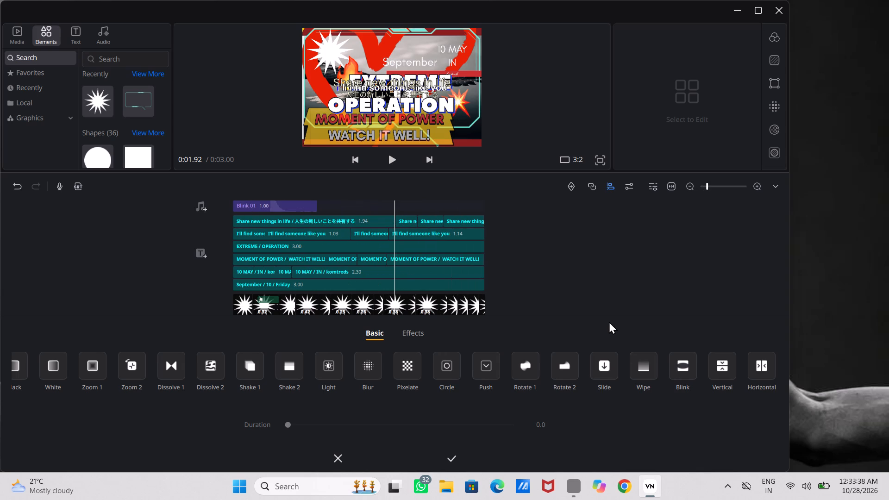
pyautogui.keyDown('ctrl'); pyautogui.scroll(2, 609, 321); pyautogui.keyUp('ctrl')
pyautogui.scroll(1, 609, 321)
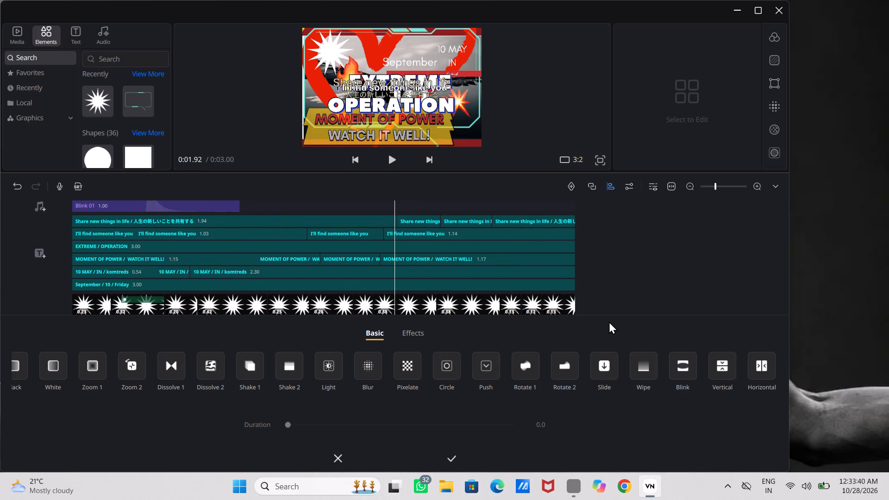
pyautogui.keyDown('ctrl'); pyautogui.scroll(1, 609, 321); pyautogui.keyUp('ctrl')
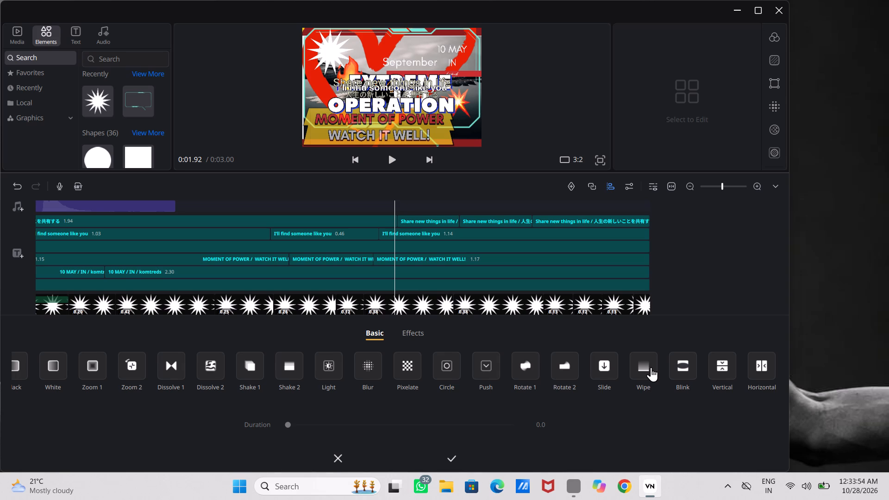
pyautogui.click(682, 371)
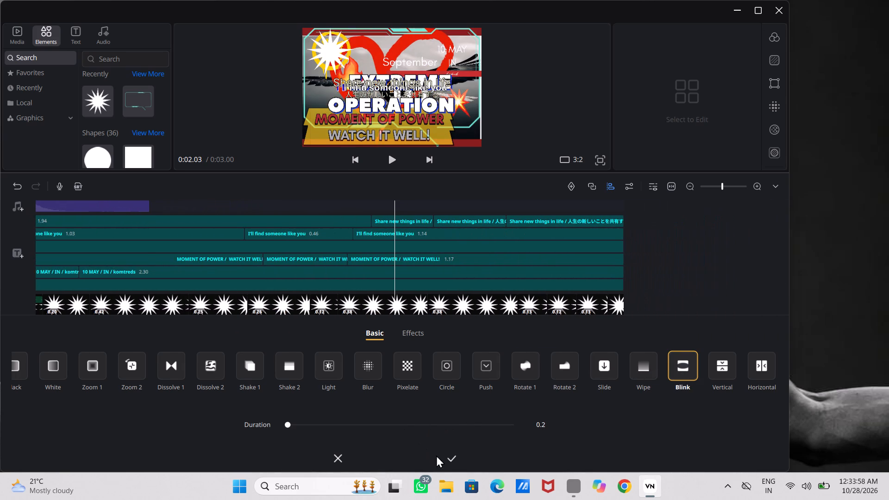
pyautogui.click(453, 457)
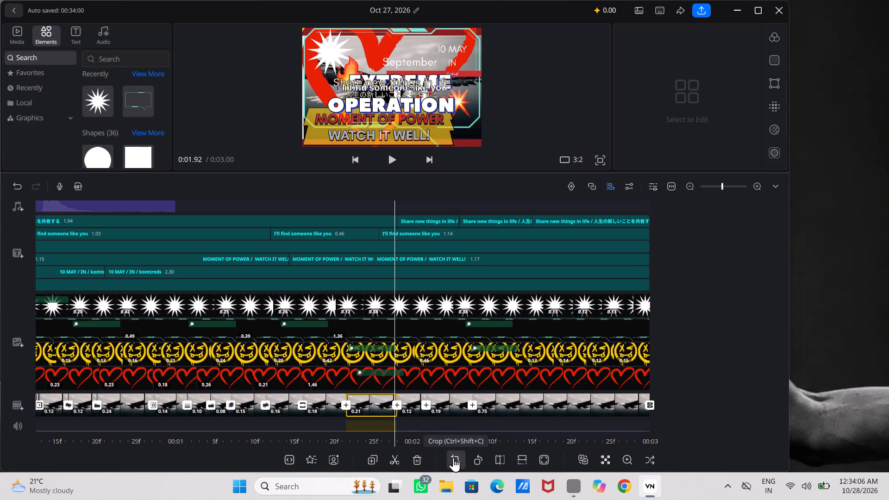
# Apply the Dissolve 1 transition between the thirteenth and fourteenth clips on the main video track.
pyautogui.click(348, 404)
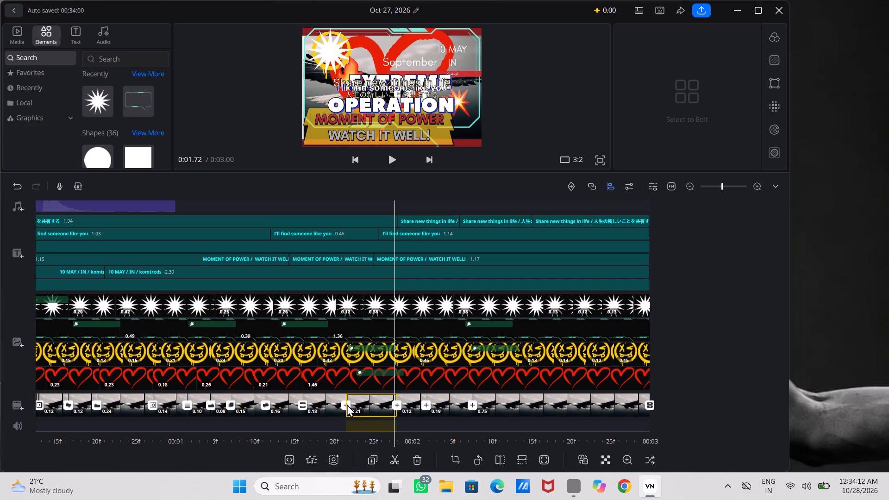
pyautogui.click(347, 404)
pyautogui.click(347, 404)
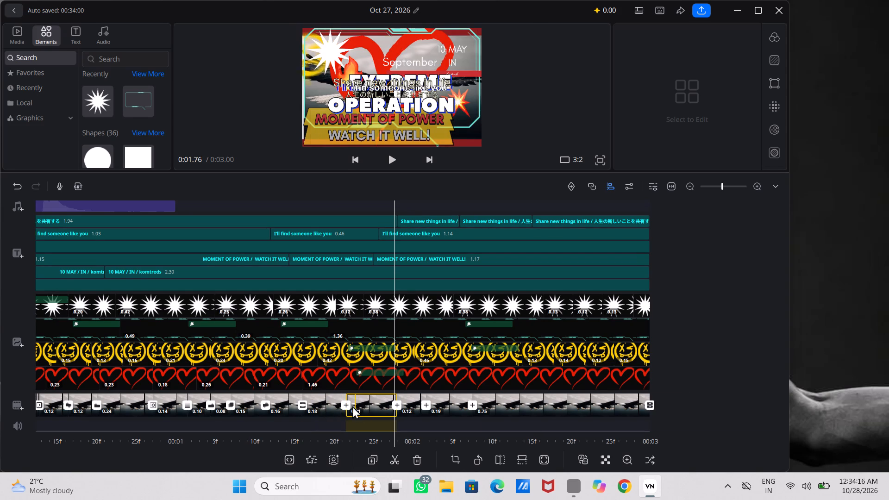
pyautogui.click(345, 403)
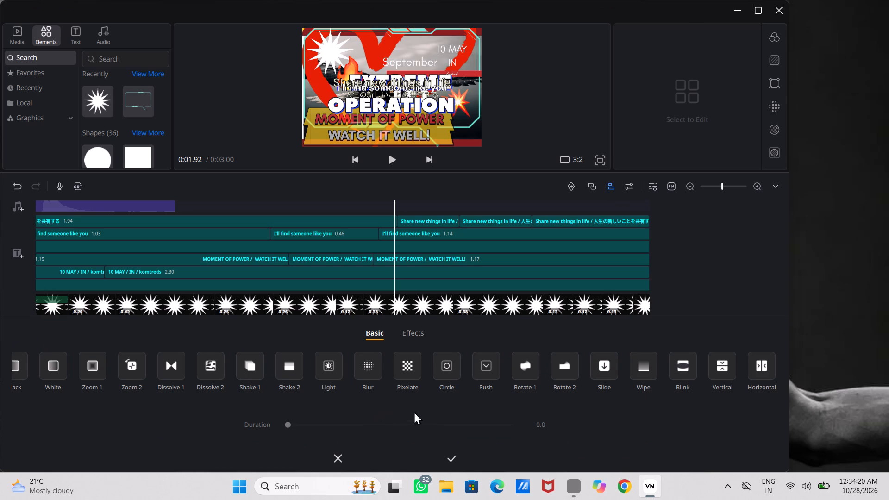
pyautogui.click(162, 374)
pyautogui.click(162, 374)
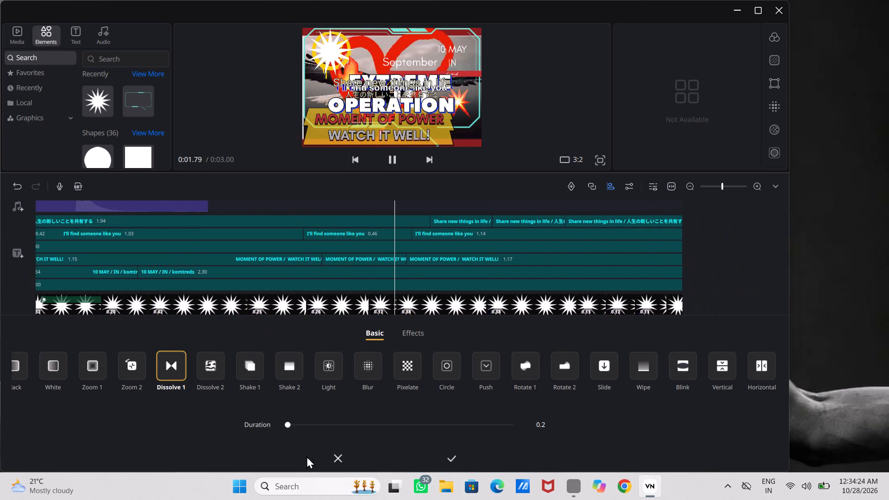
pyautogui.click(447, 456)
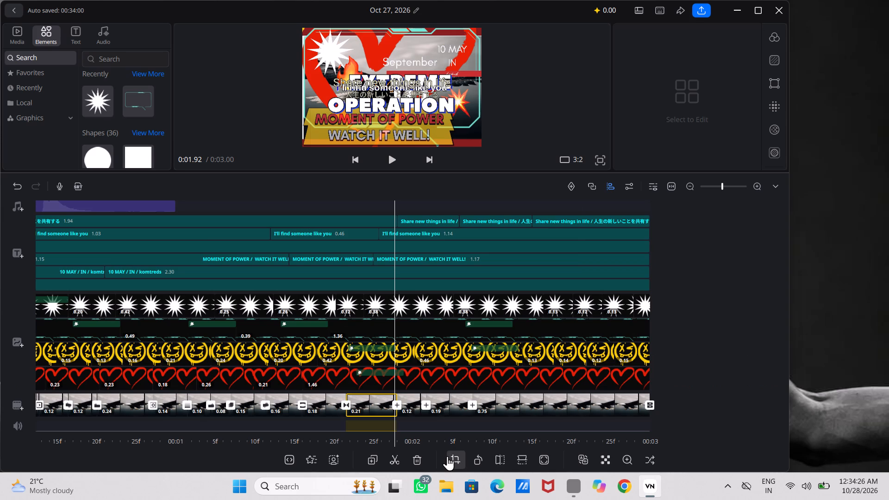
# Apply the Rotate 2 transition between the fourteenth and fifteenth clips on the main video track.
pyautogui.click(397, 403)
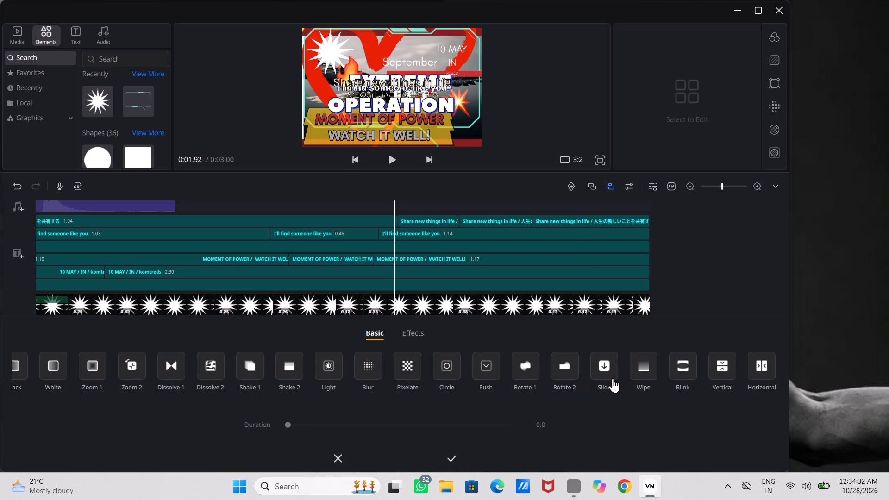
pyautogui.hscroll(-2, 613, 378)
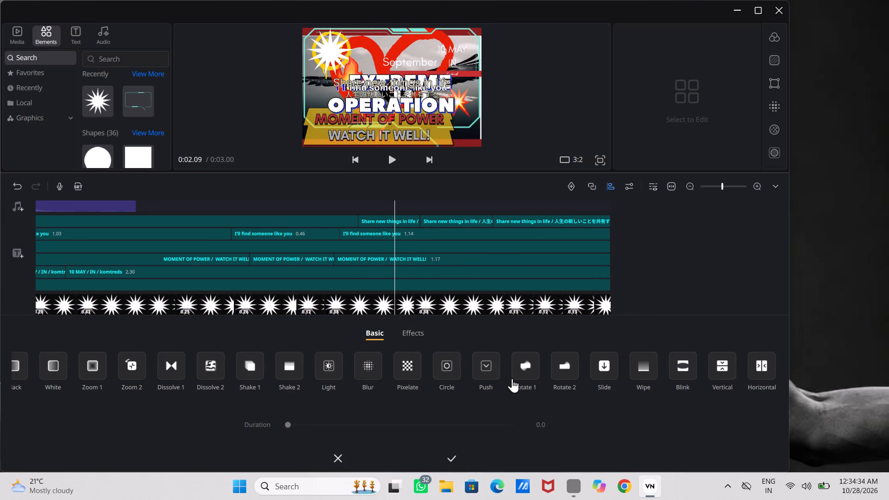
pyautogui.click(565, 371)
pyautogui.click(458, 458)
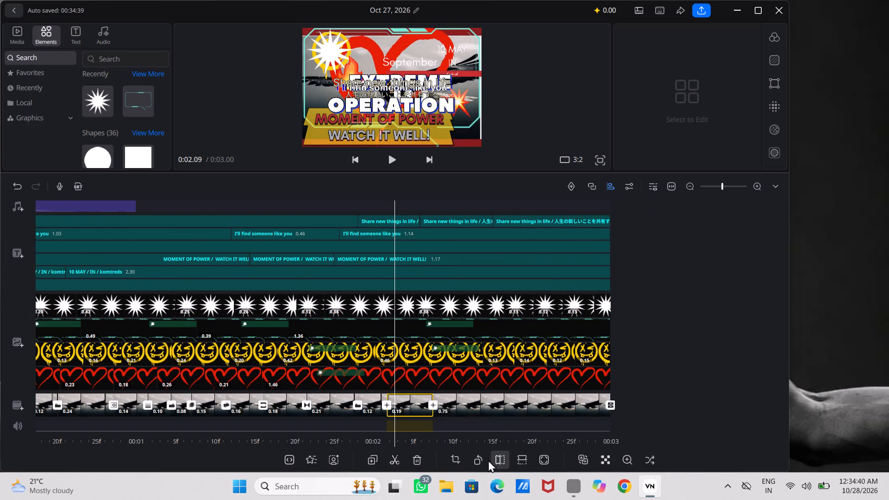
# Apply the second variant of the Circle transition between the sixteenth clip and the last clip on the main video track.
pyautogui.click(432, 403)
pyautogui.click(434, 403)
pyautogui.click(434, 403)
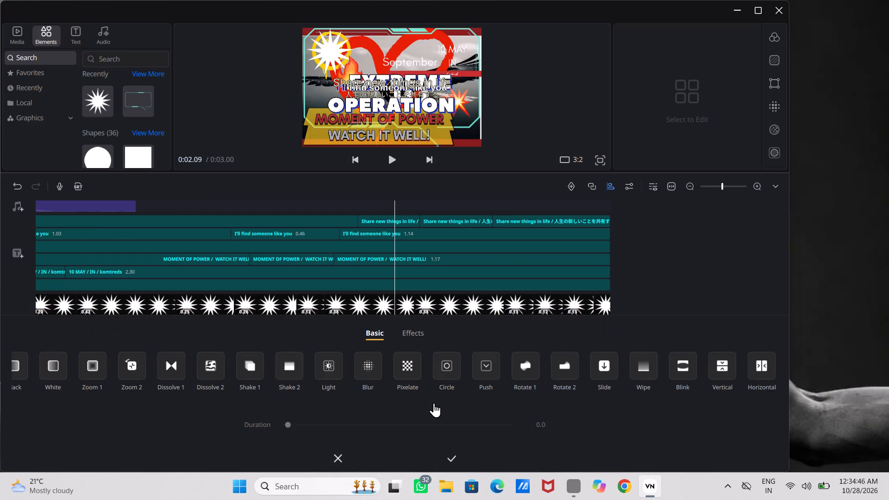
pyautogui.click(447, 361)
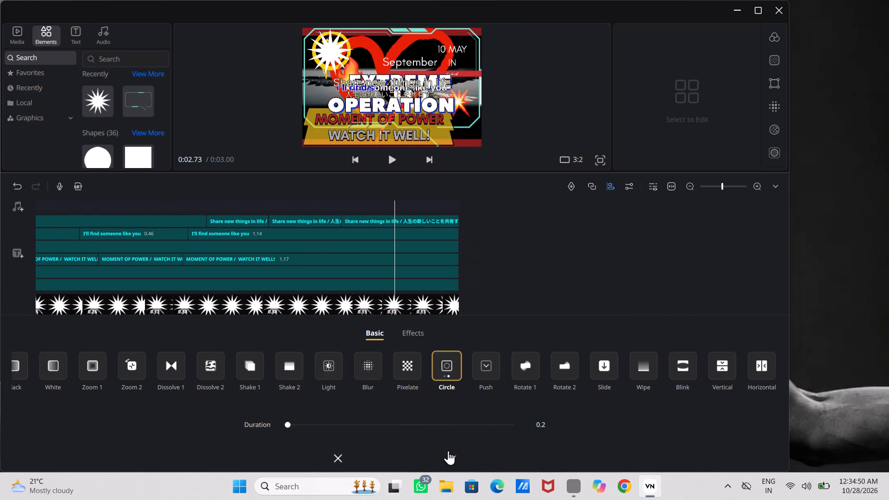
pyautogui.click(449, 450)
pyautogui.click(449, 450)
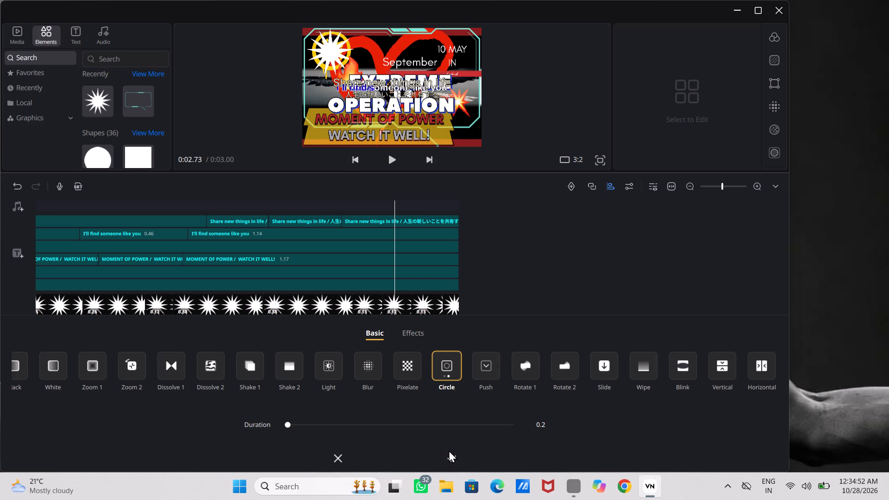
pyautogui.click(452, 457)
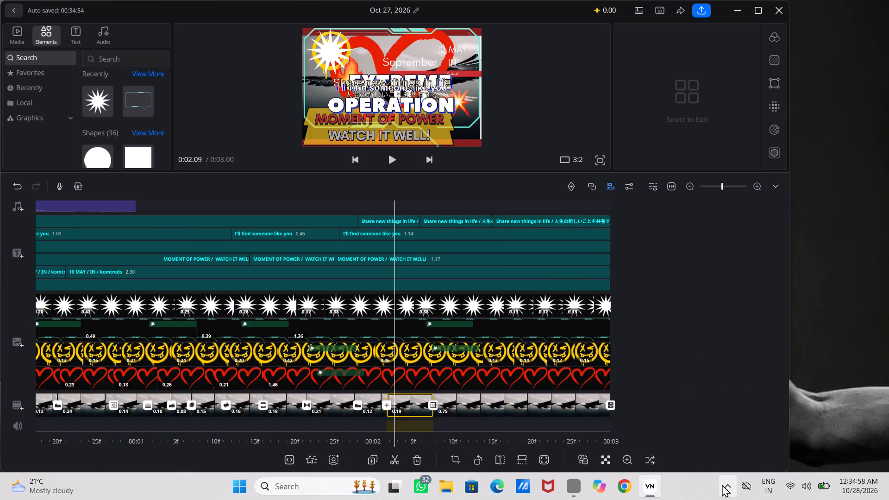
# Split the last clip on the main video track at about 2.65 seconds.
pyautogui.click(527, 395)
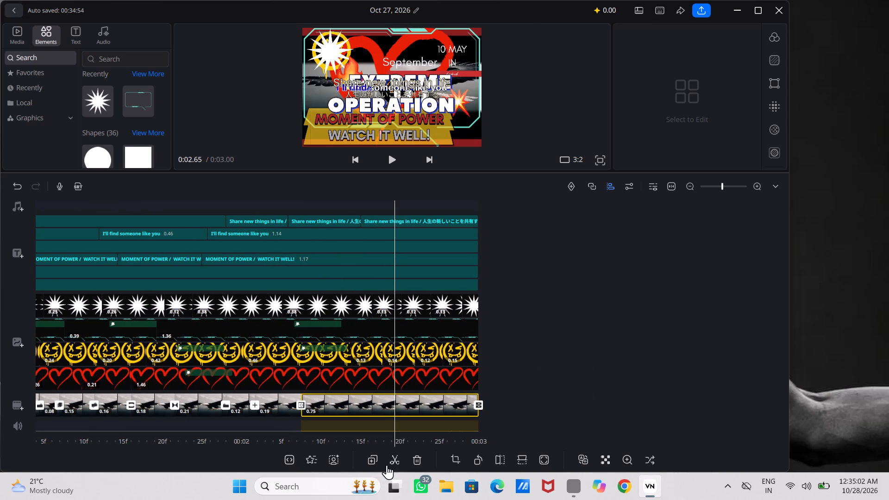
pyautogui.click(398, 460)
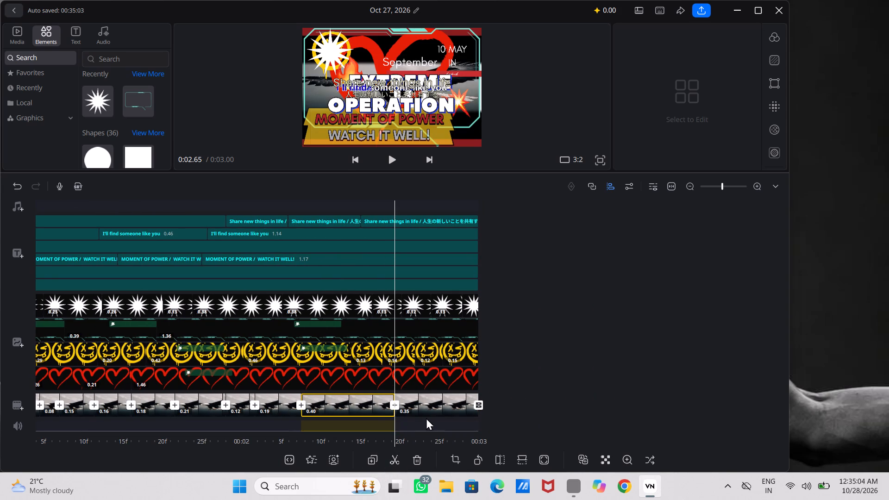
# Apply the Blink transition at the new cut between the last two clips on the main video track.
pyautogui.click(394, 402)
pyautogui.click(394, 402)
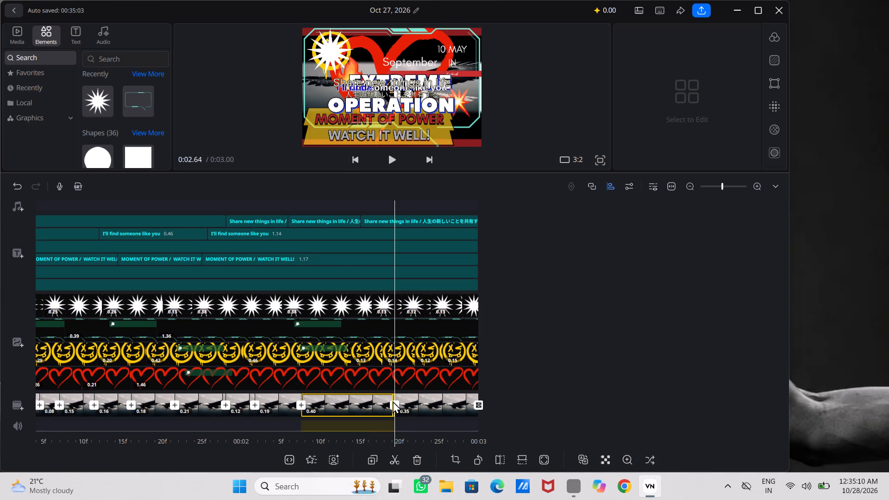
pyautogui.click(393, 403)
pyautogui.click(393, 403)
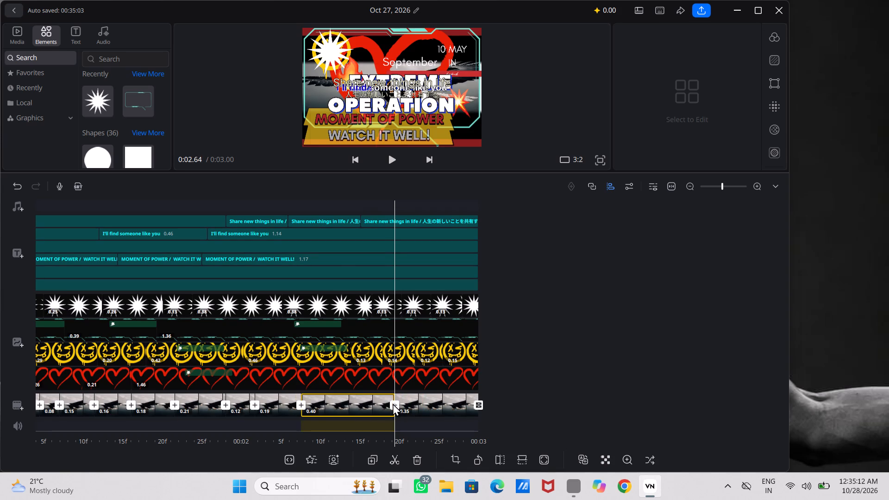
pyautogui.doubleClick(393, 403)
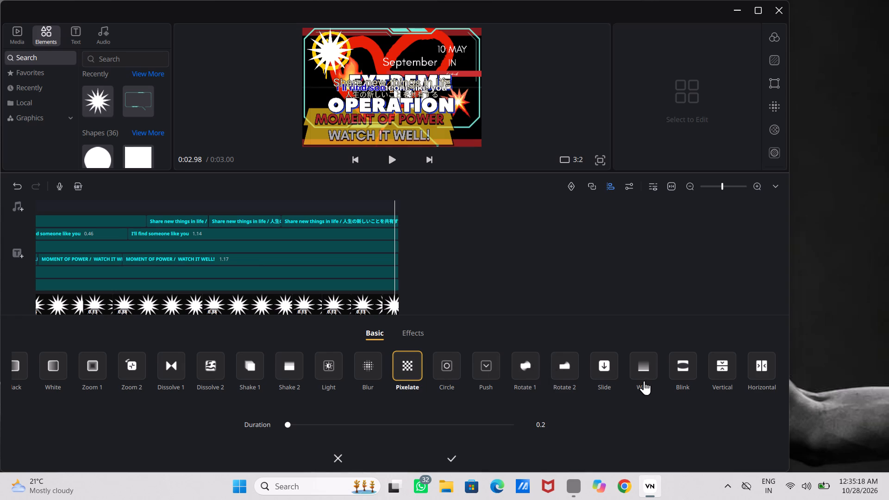
pyautogui.click(695, 371)
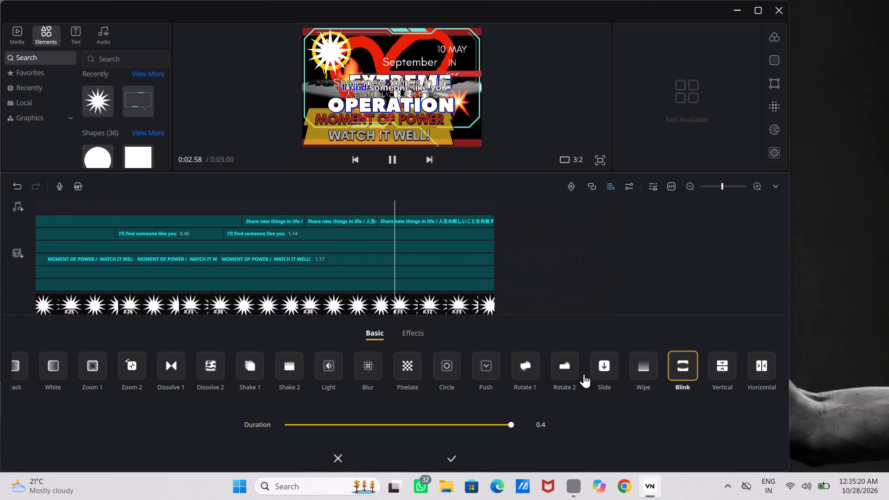
pyautogui.click(451, 452)
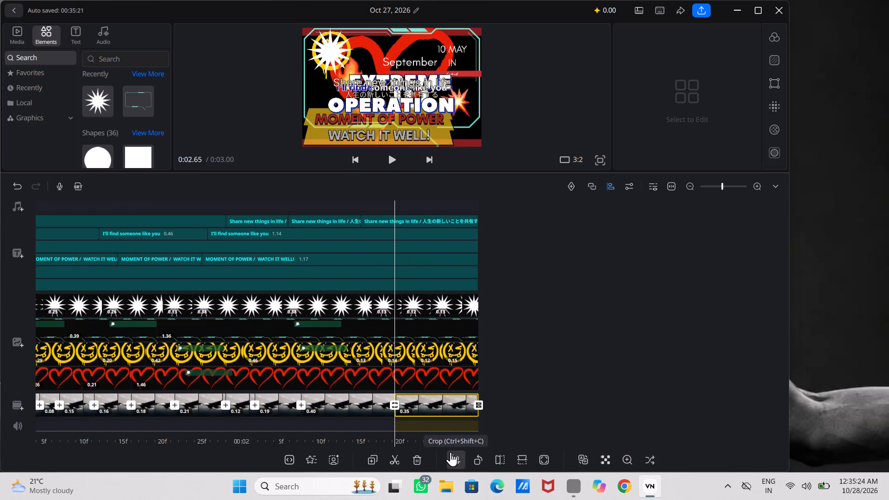
# Show the hidden system tray icons on the taskbar.
pyautogui.click(731, 487)
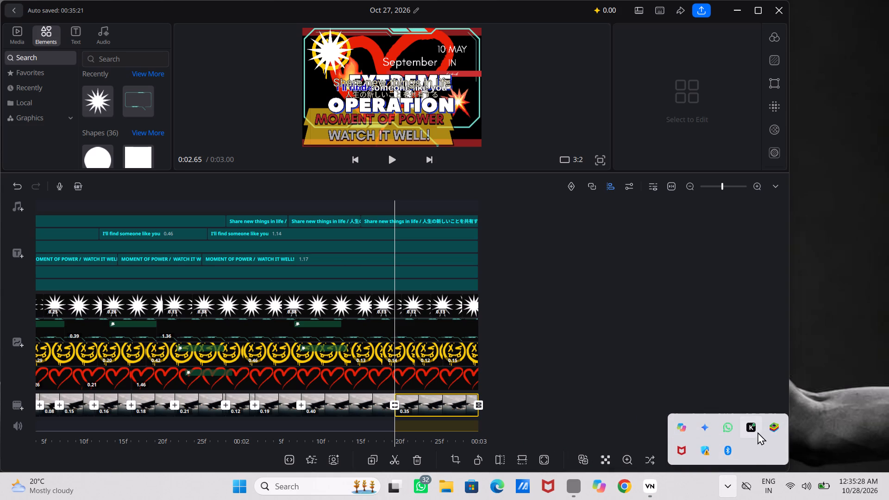